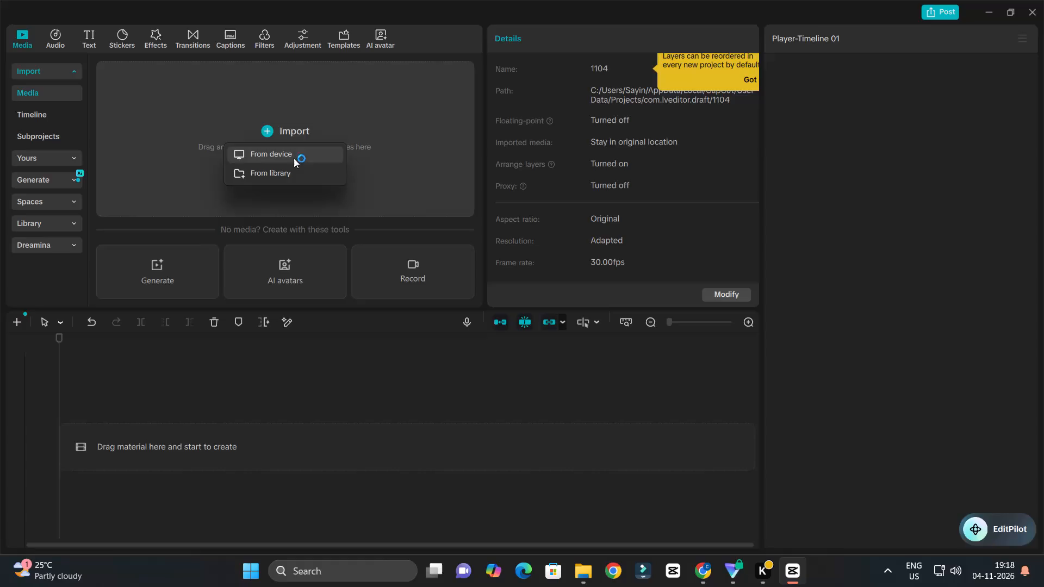
Import all of today's image and video files from the Downloads folder, leaving out the audizone subfolder.
click(294, 158)
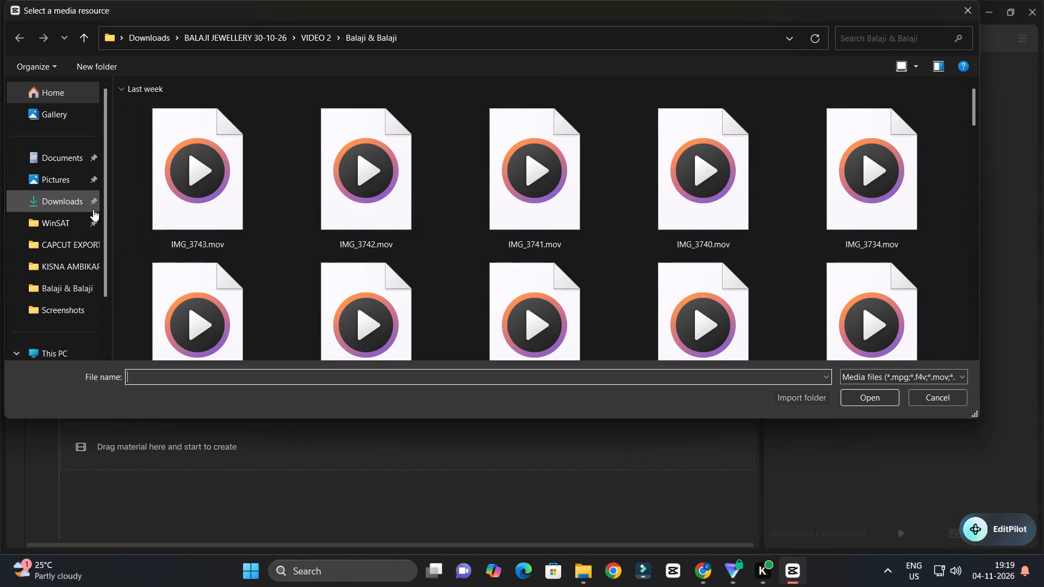
click(92, 207)
scroll(168, 148, up, 6)
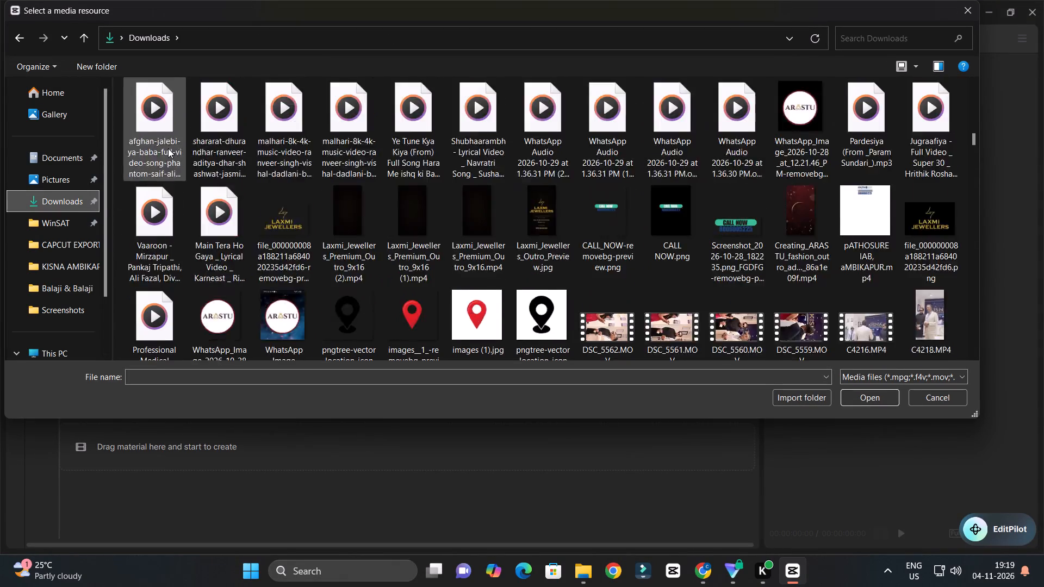
scroll(168, 148, up, 14)
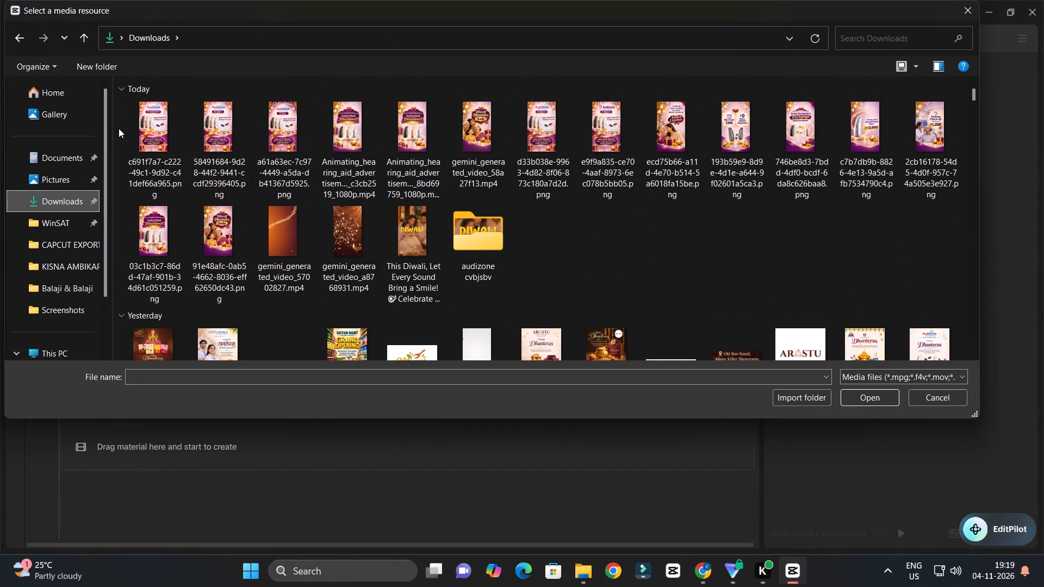
drag(119, 128, 930, 138)
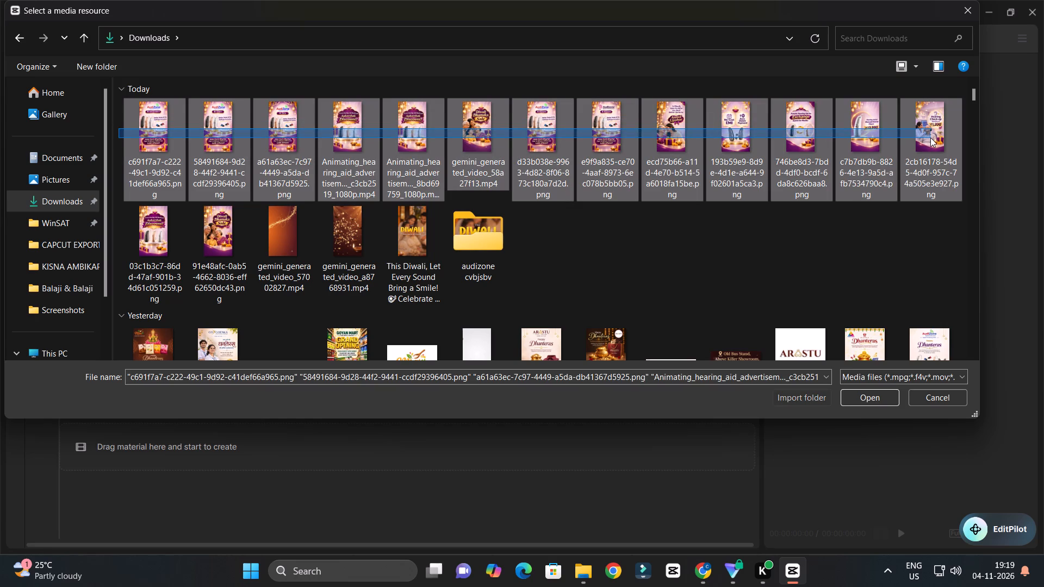
drag(930, 138, 931, 138)
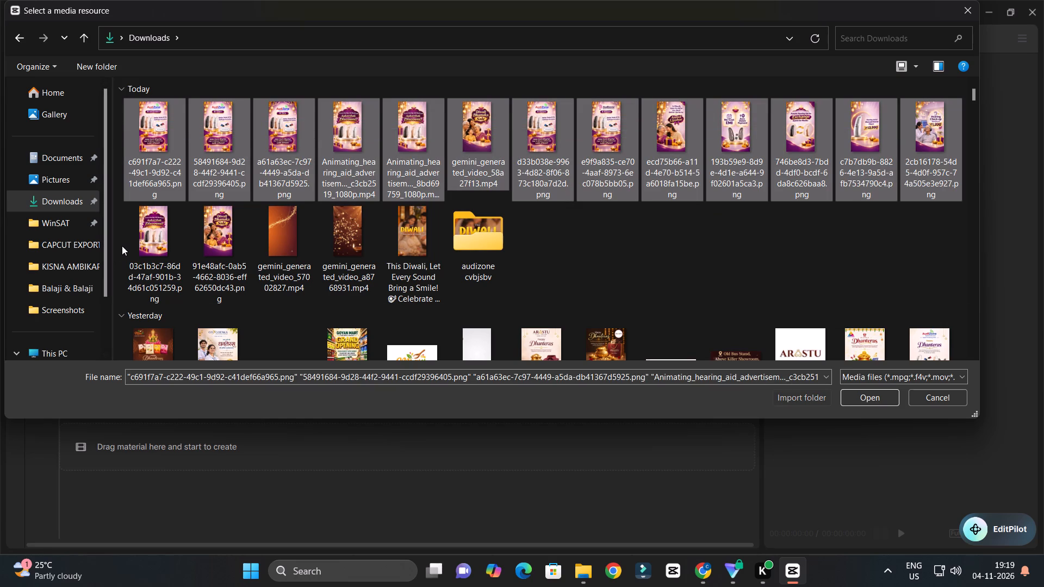
ctrl+drag(122, 246, 419, 245)
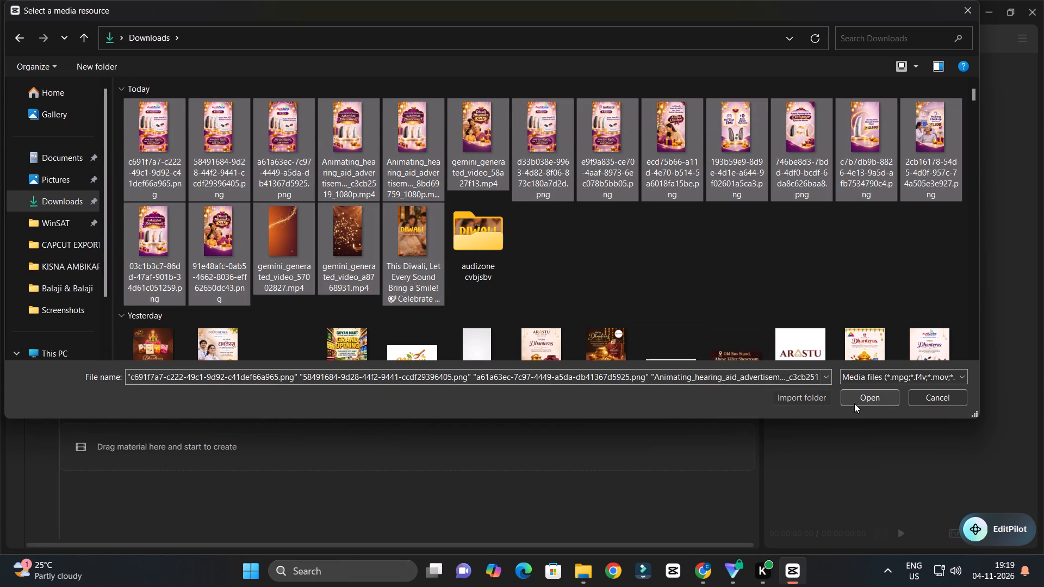
click(854, 403)
Create a new folder in the project's media area after the imported files.
scroll(386, 200, down, 8)
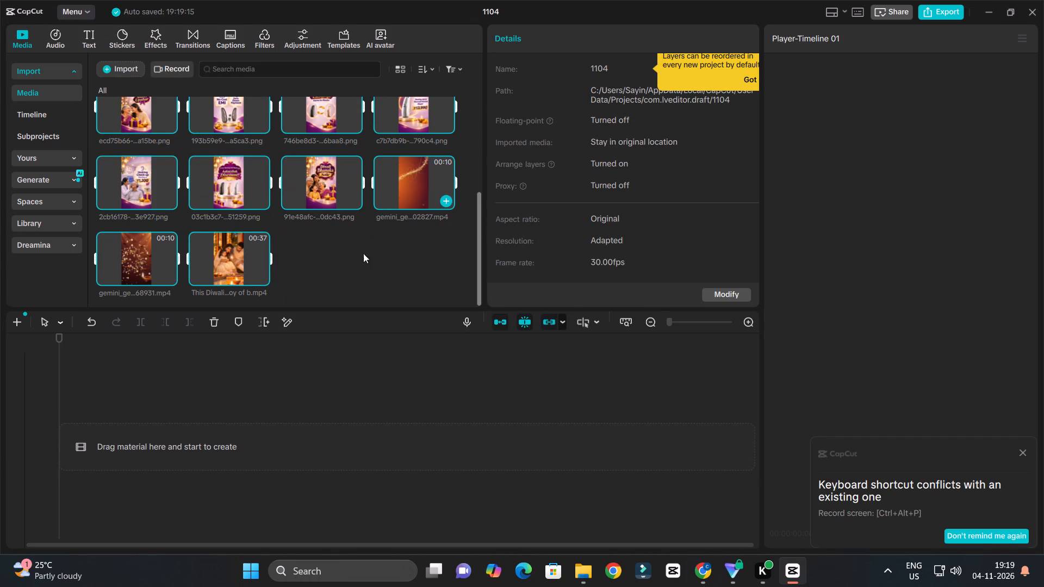
right_click(344, 277)
click(386, 284)
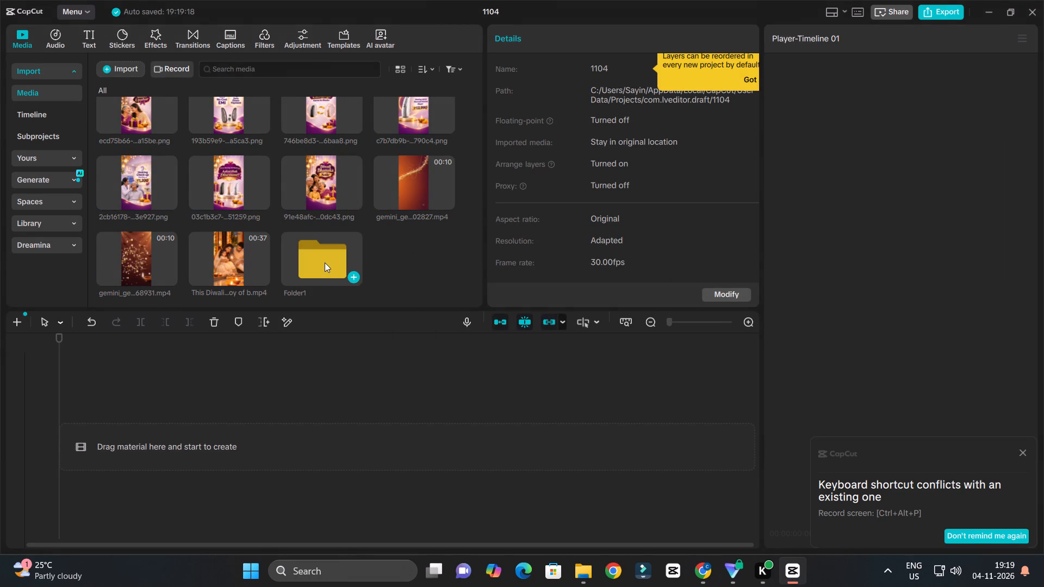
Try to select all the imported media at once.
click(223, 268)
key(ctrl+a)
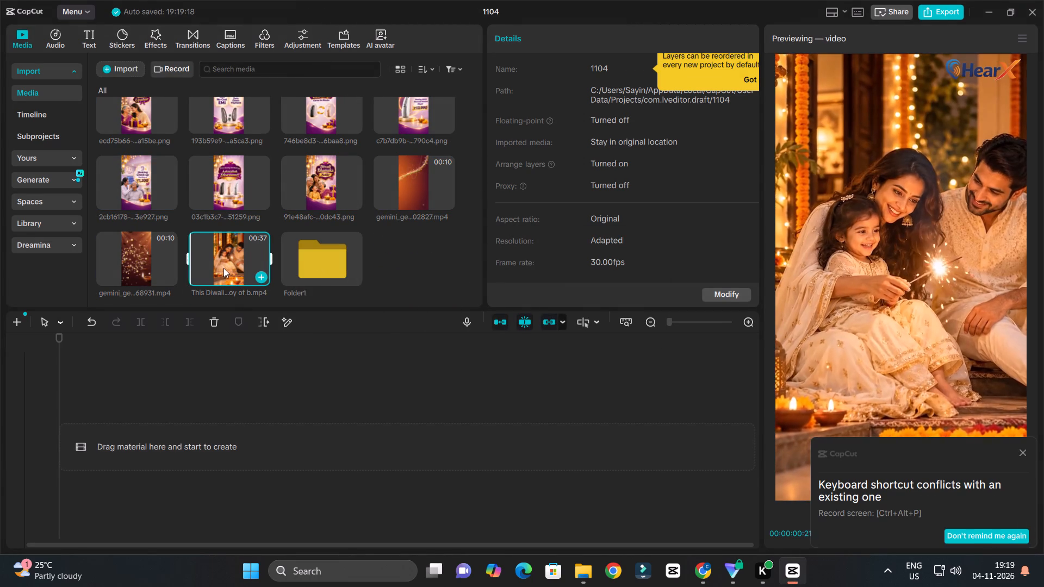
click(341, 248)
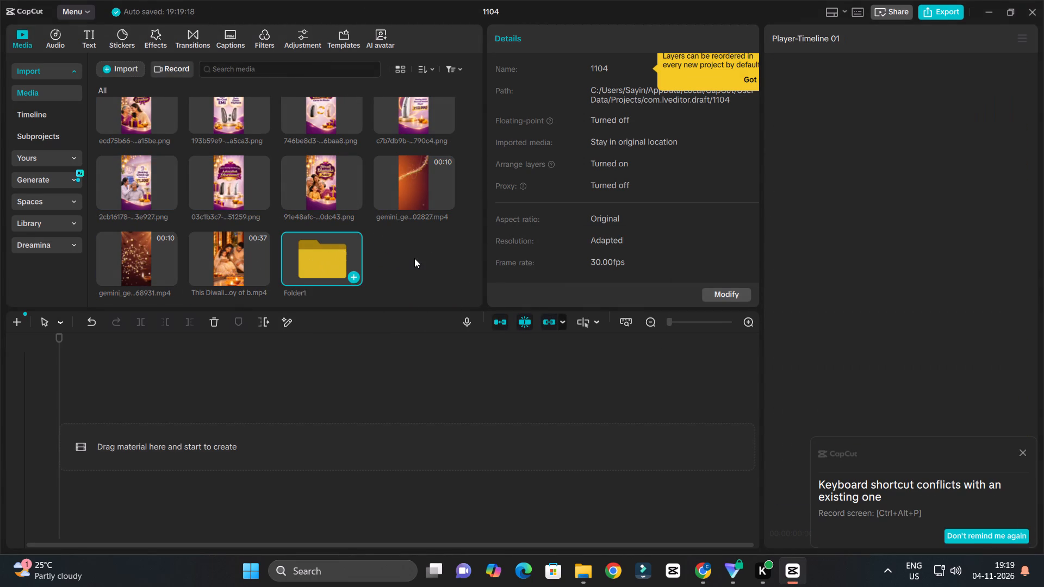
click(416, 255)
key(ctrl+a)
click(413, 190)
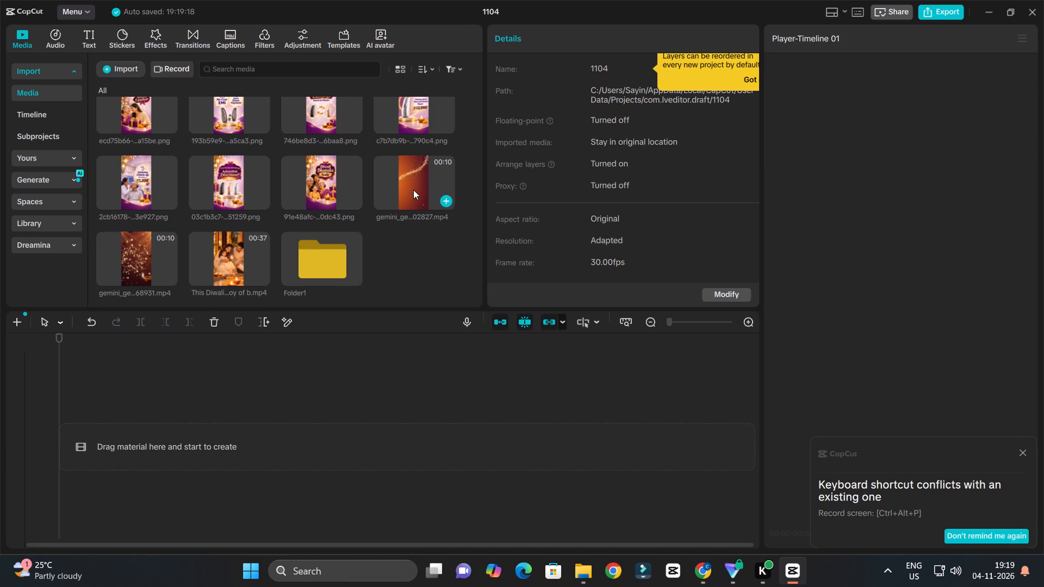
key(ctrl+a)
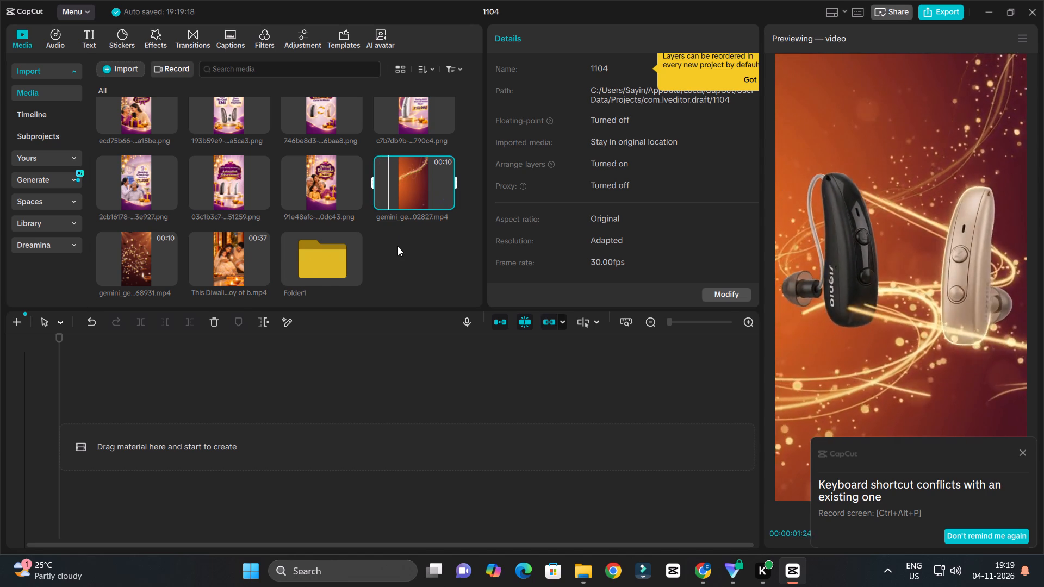
Select every imported clip and image, from the c691f7a7 image through the 37-second Diwali video, and move them into Folder1.
scroll(397, 246, up, 2)
click(390, 213)
scroll(390, 213, up, 7)
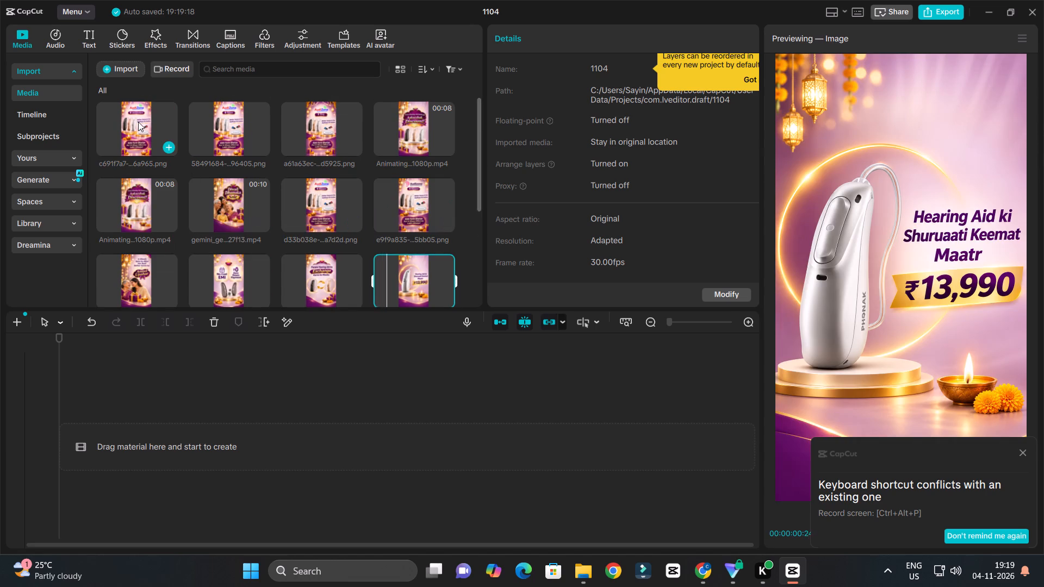
click(135, 120)
key(ctrl+a)
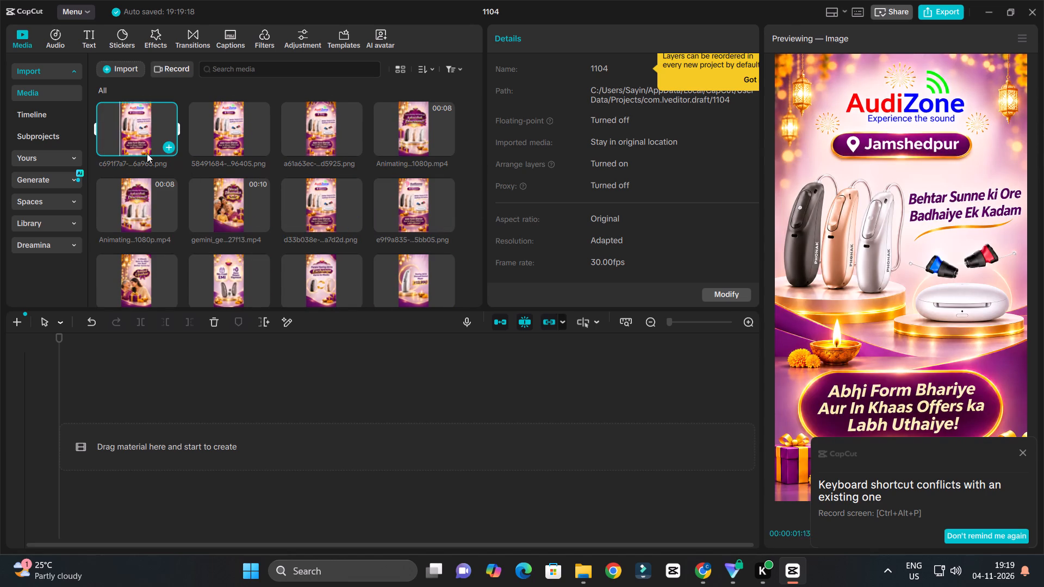
scroll(147, 153, up, 3)
scroll(209, 189, down, 6)
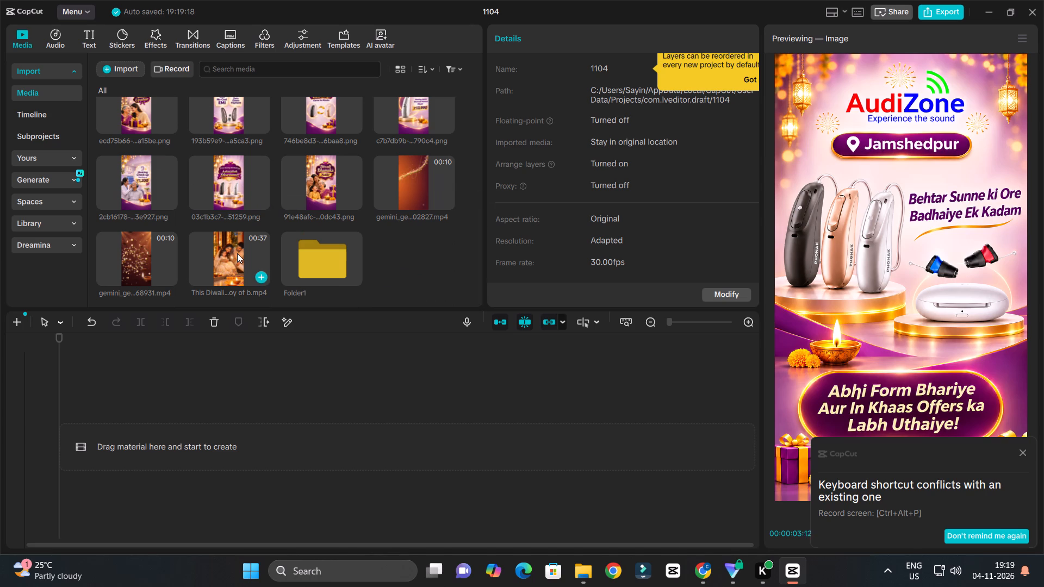
shift+click(237, 253)
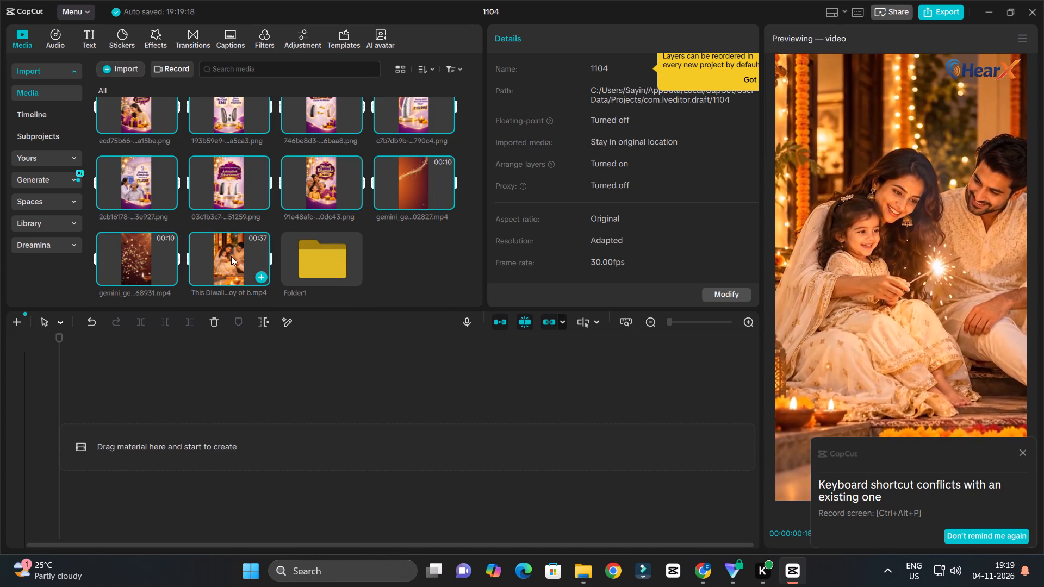
drag(231, 255, 305, 255)
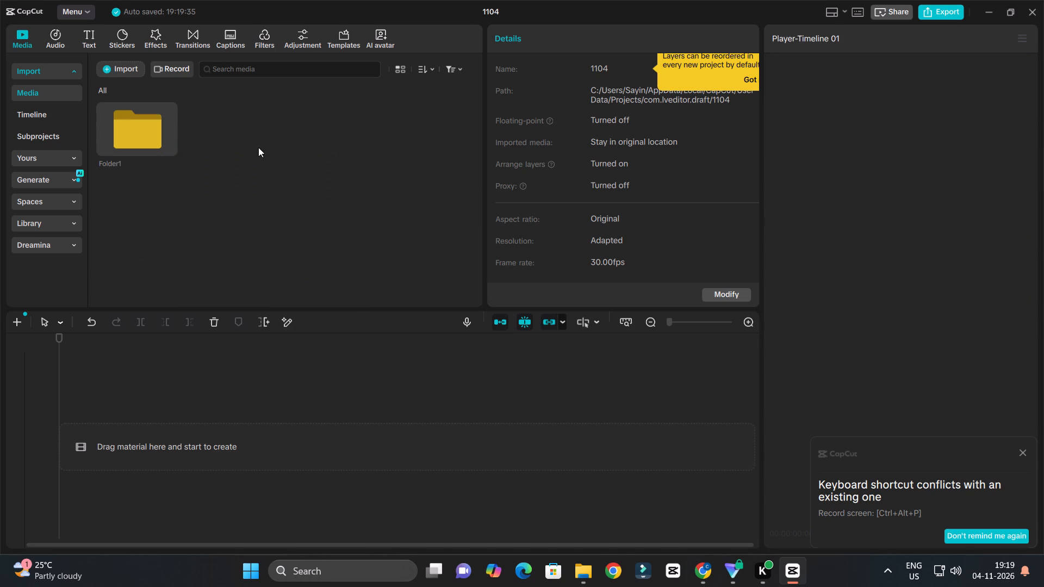
Create a second folder beside Folder1 in the project's media area and open it.
right_click(258, 147)
click(274, 163)
double_click(235, 140)
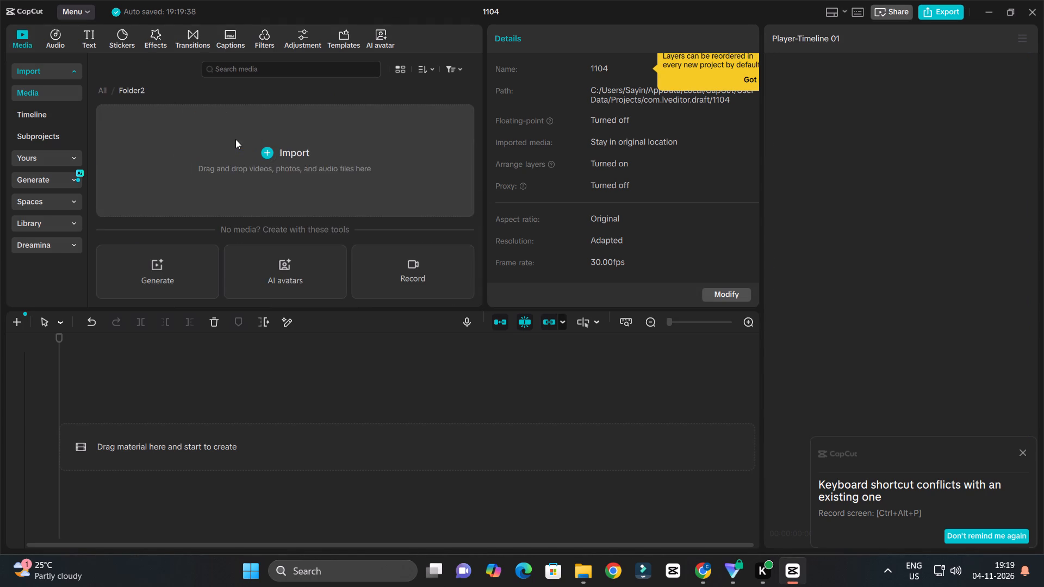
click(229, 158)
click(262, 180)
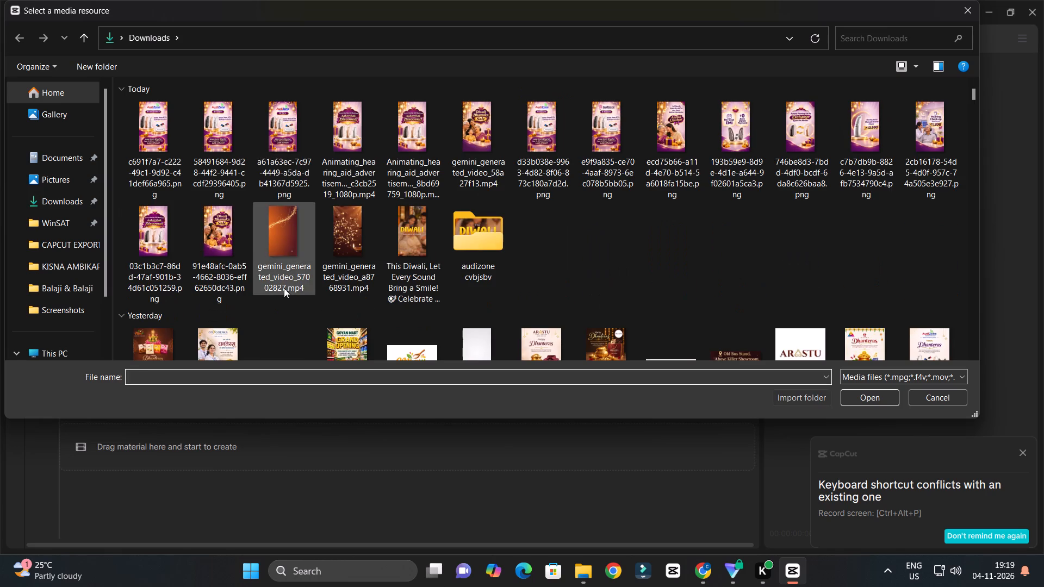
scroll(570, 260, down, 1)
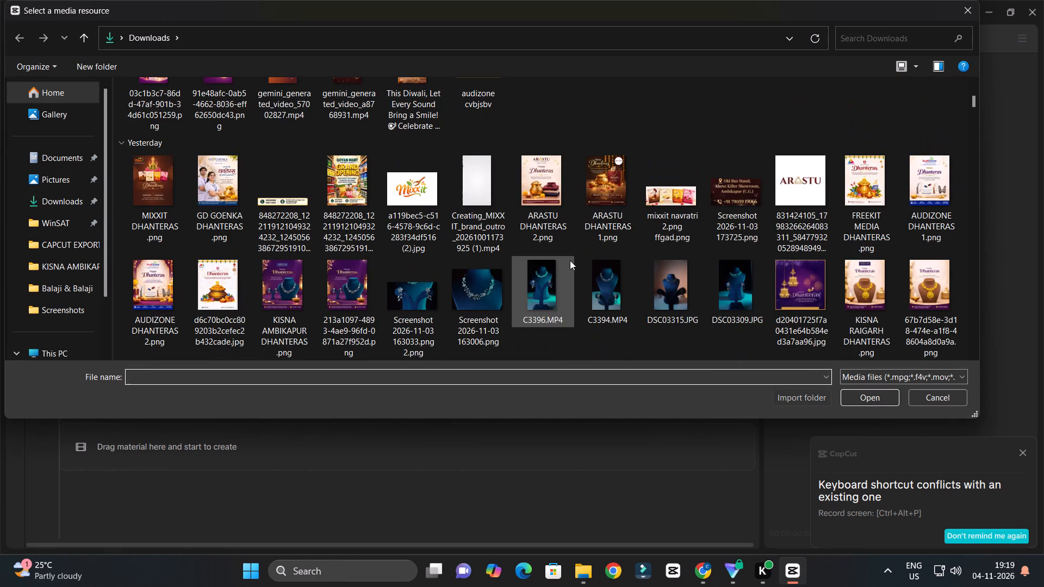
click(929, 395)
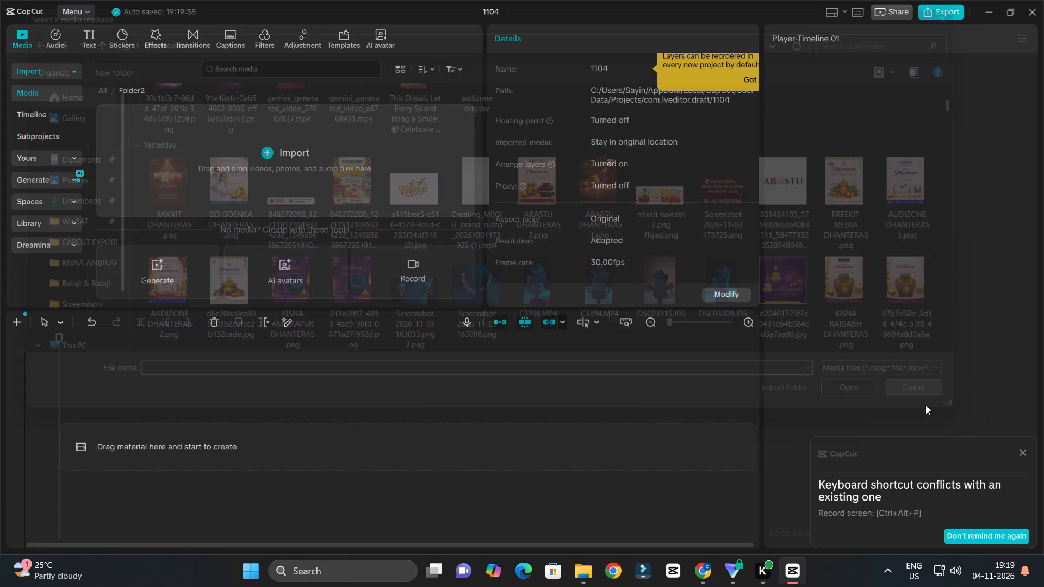
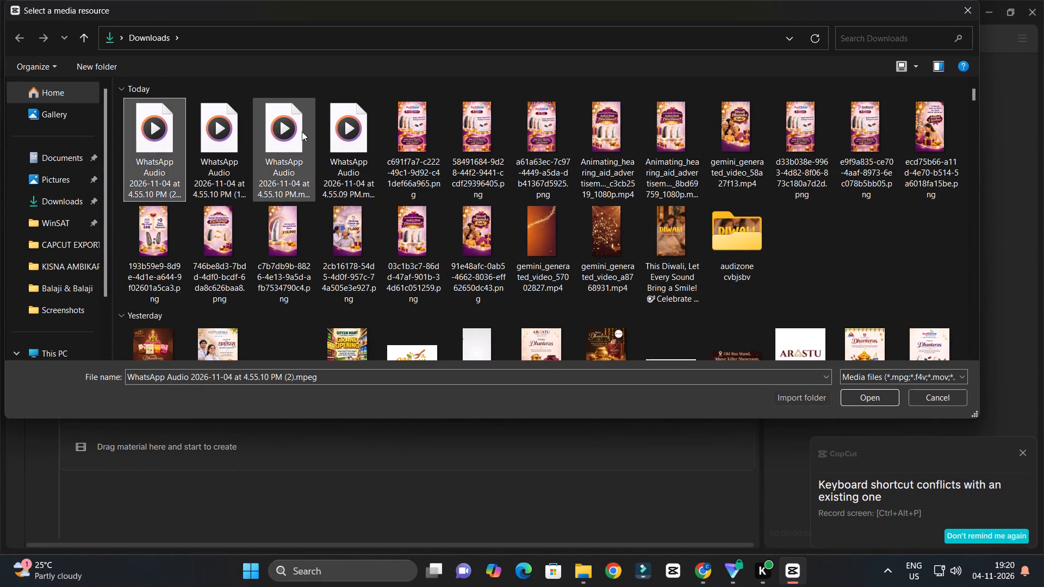
Import the four WhatsApp audio files dated 2026-11-04 from the Downloads folder into Folder2.
shift+click(382, 130)
shift+click(358, 143)
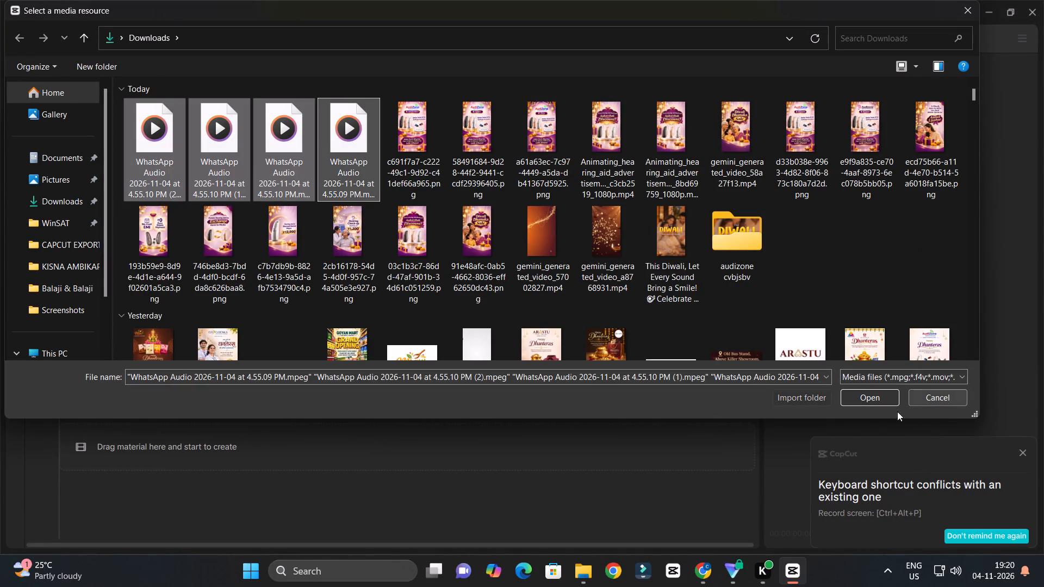
click(886, 400)
click(341, 273)
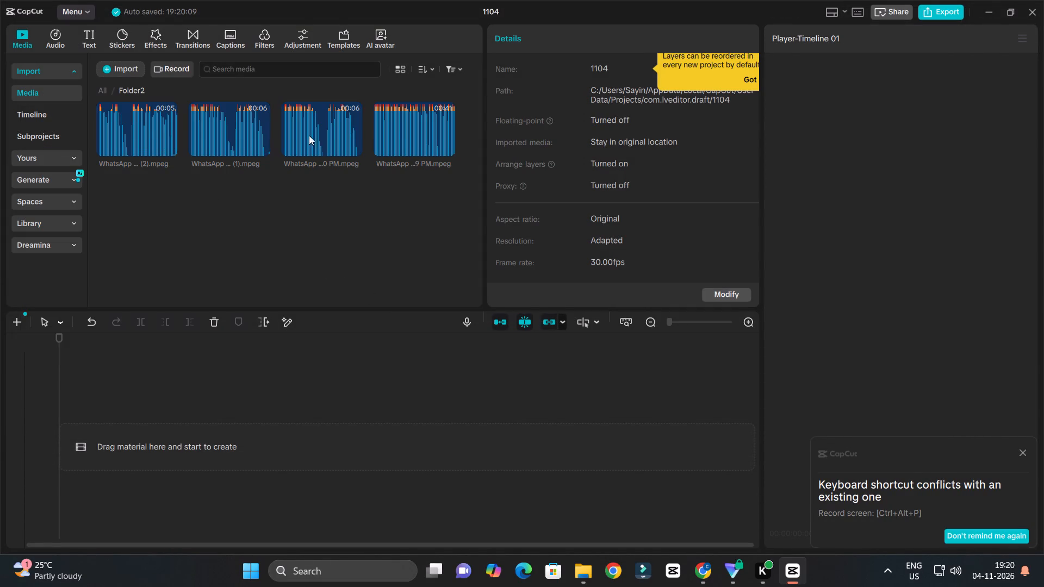
Place the WhatsApp audio clip from 4.55.09 PM at the very start of the empty timeline.
double_click(419, 132)
drag(412, 121, 126, 466)
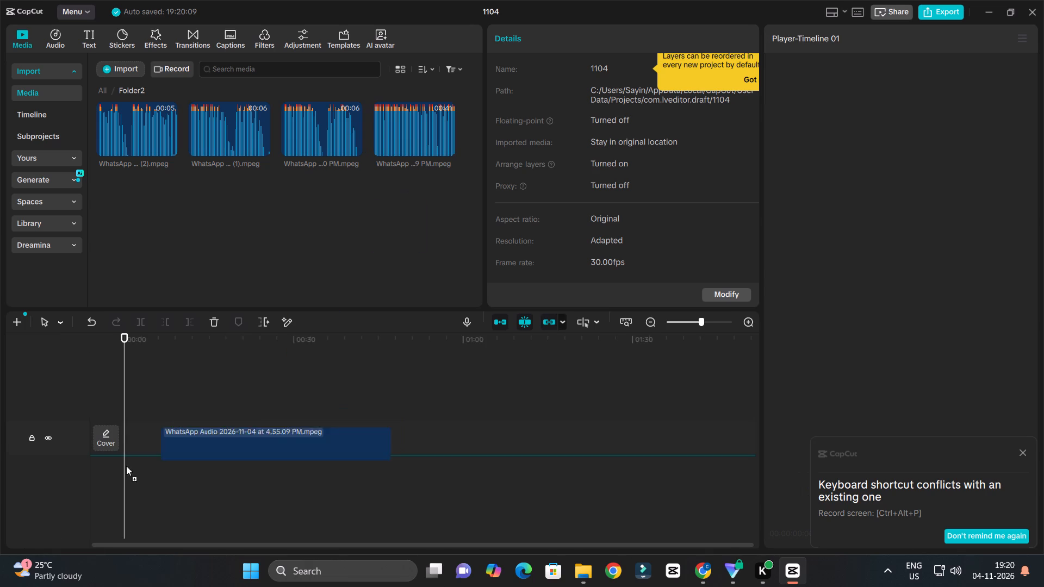
drag(126, 466, 123, 459)
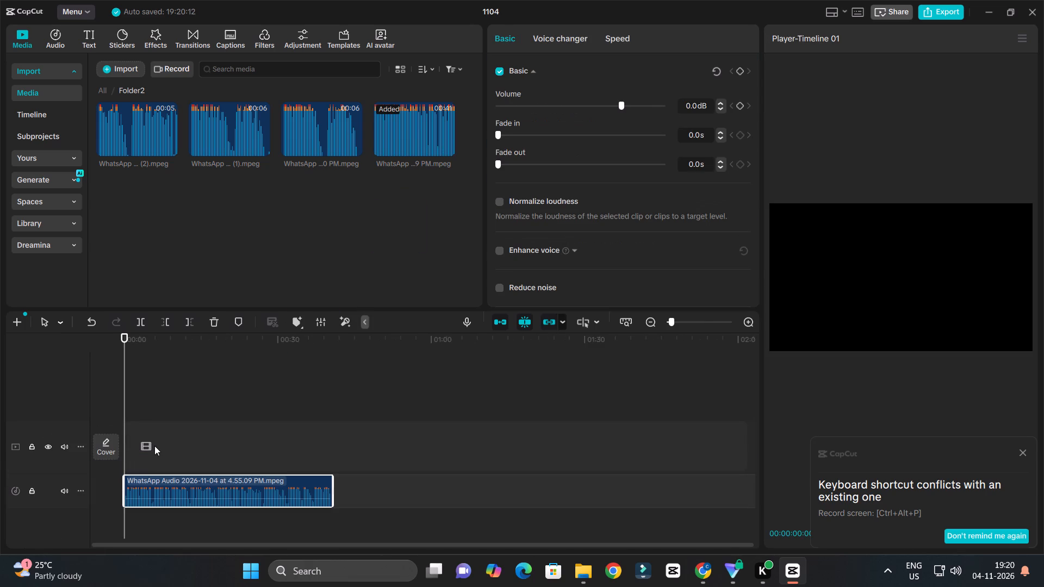
Play the first few seconds of the audio clip on the timeline to listen to it.
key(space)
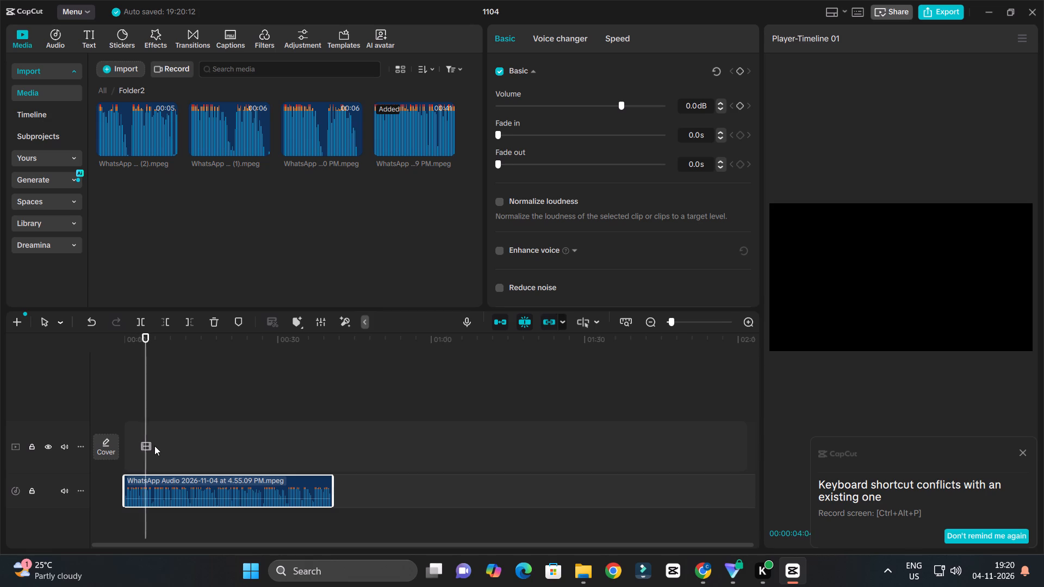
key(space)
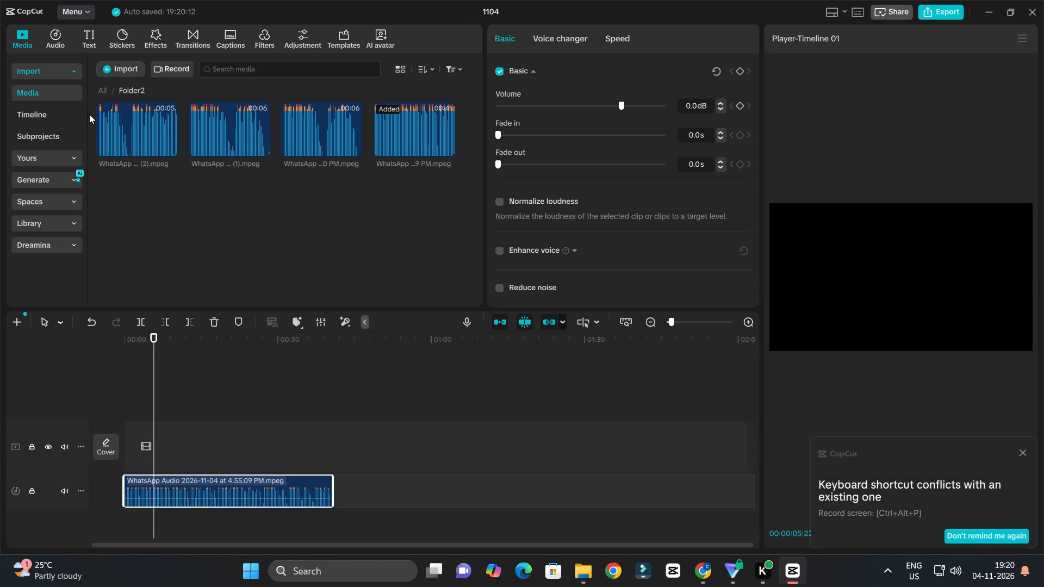
Go to Folder1 and preview the 91e48afc image, the gemini video ending in 02827 and the 37-second Diwali video.
click(97, 94)
double_click(138, 115)
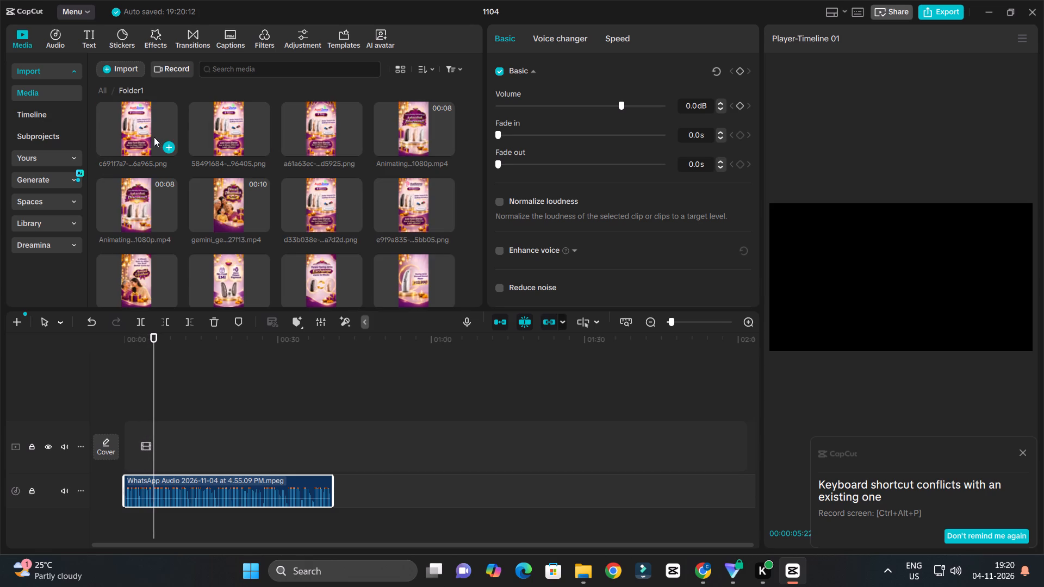
scroll(206, 205, down, 9)
double_click(346, 176)
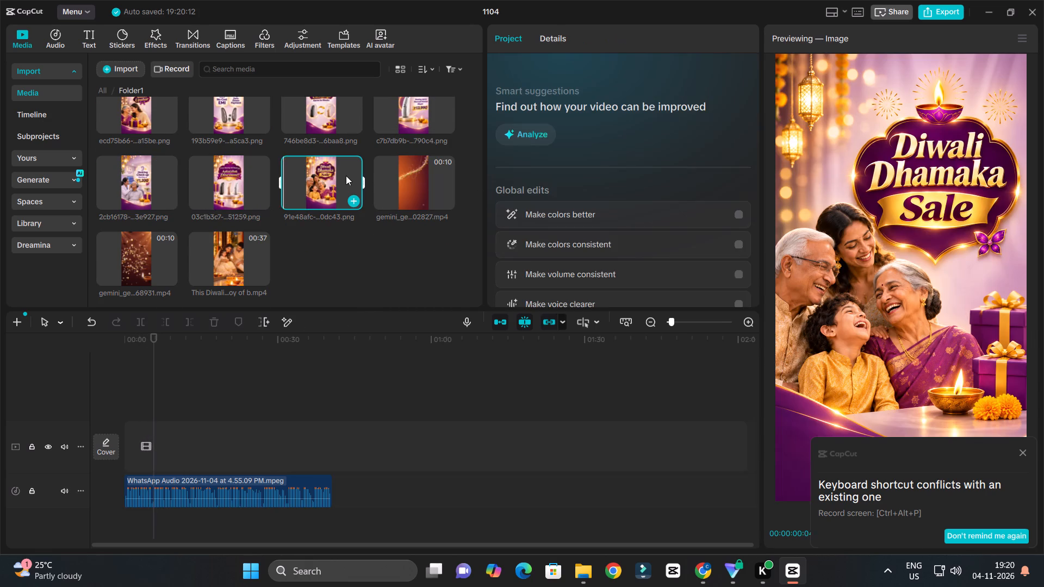
double_click(402, 183)
double_click(222, 262)
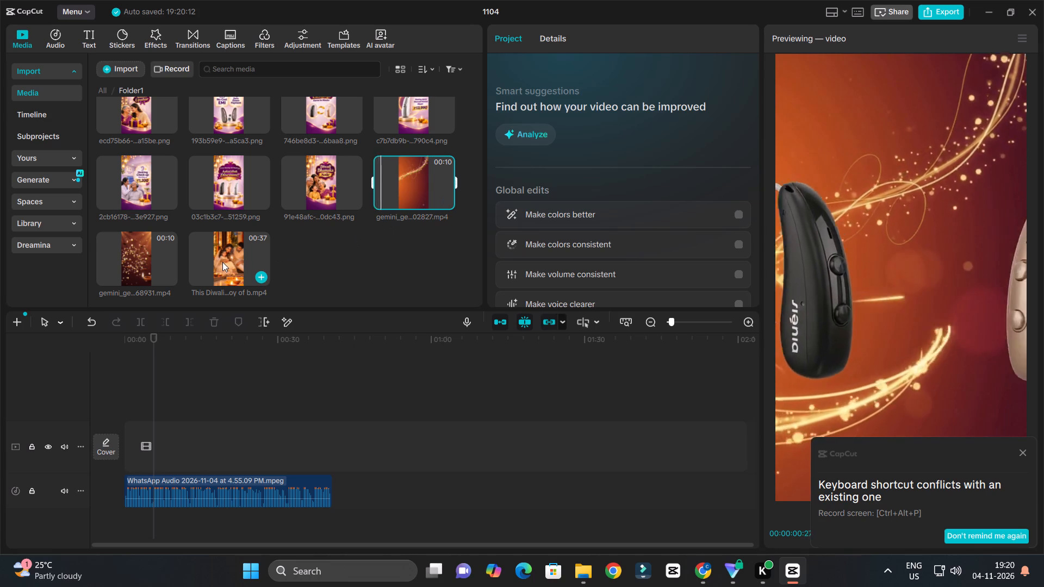
Preview the media at the end of Folder1: the two 10-second gemini videos and the 03c1b3c7 and 91e48afc images.
double_click(413, 164)
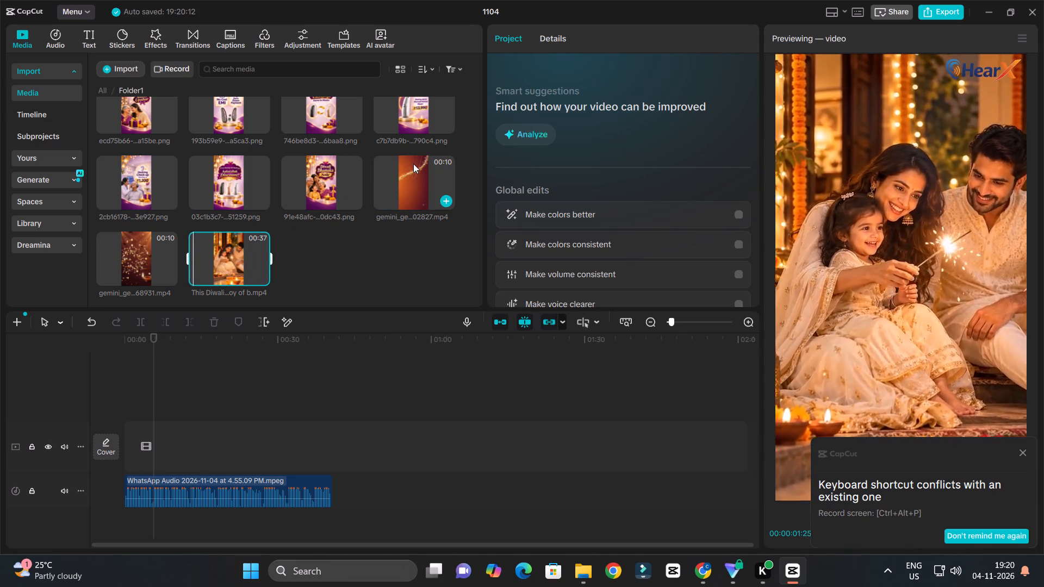
click(308, 182)
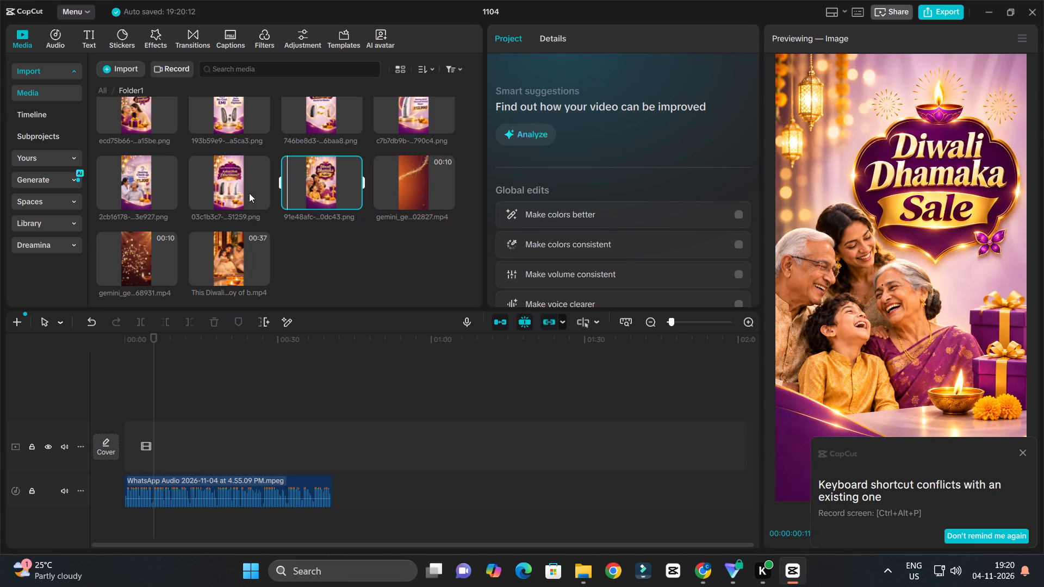
double_click(235, 189)
double_click(308, 188)
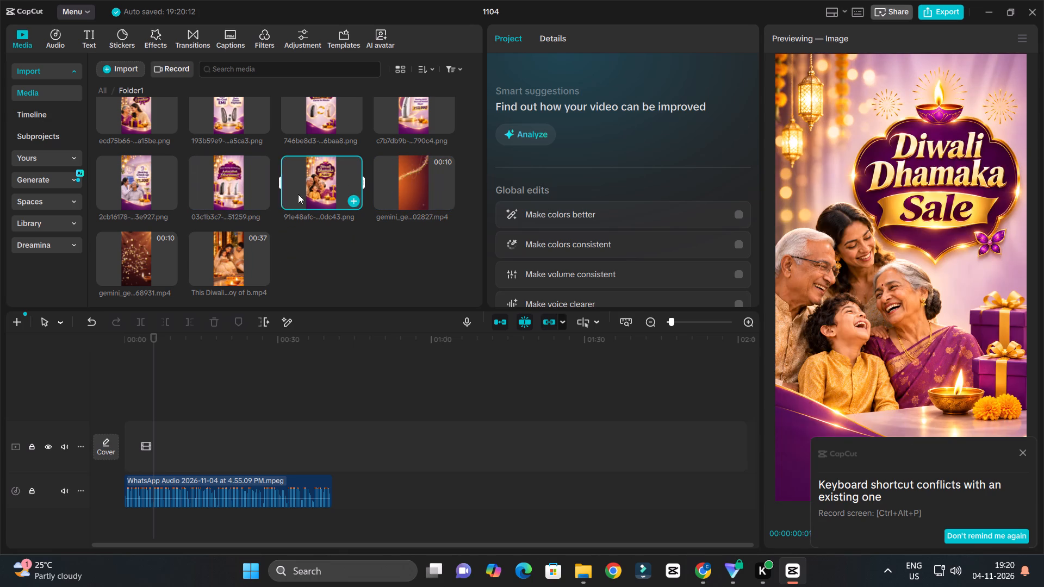
double_click(162, 255)
scroll(327, 255, up, 3)
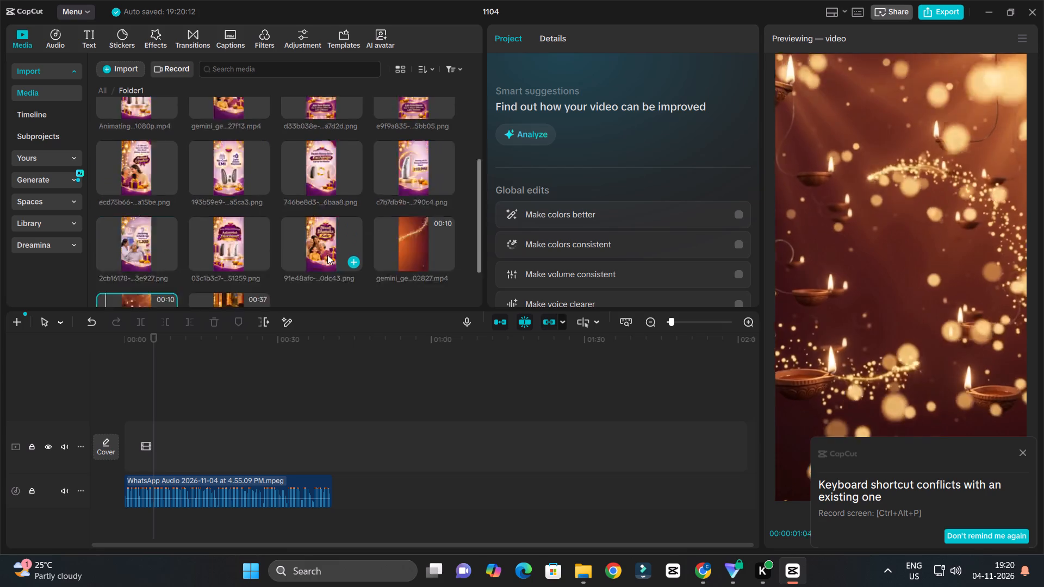
scroll(327, 255, up, 7)
scroll(327, 255, down, 3)
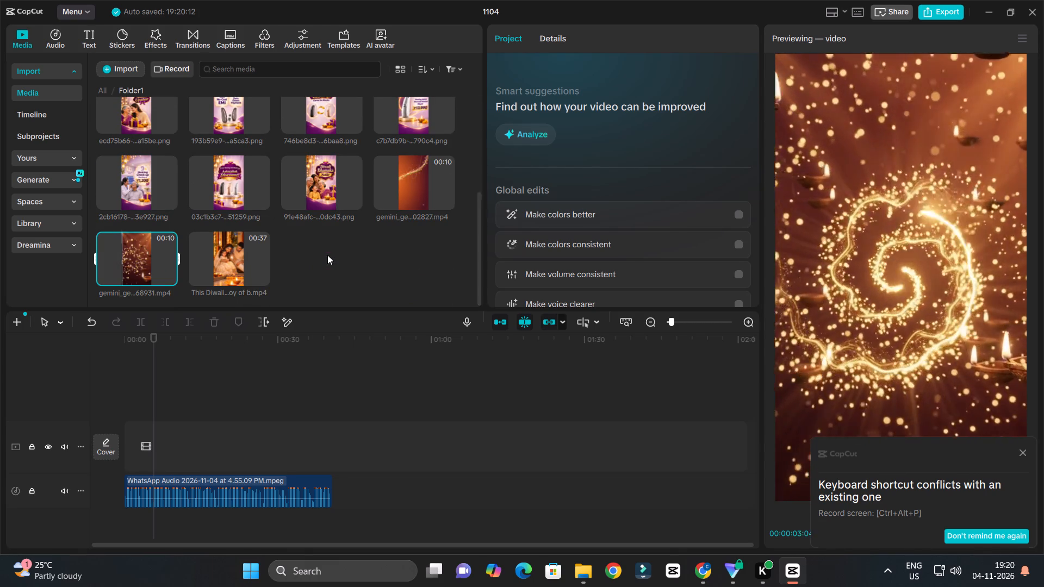
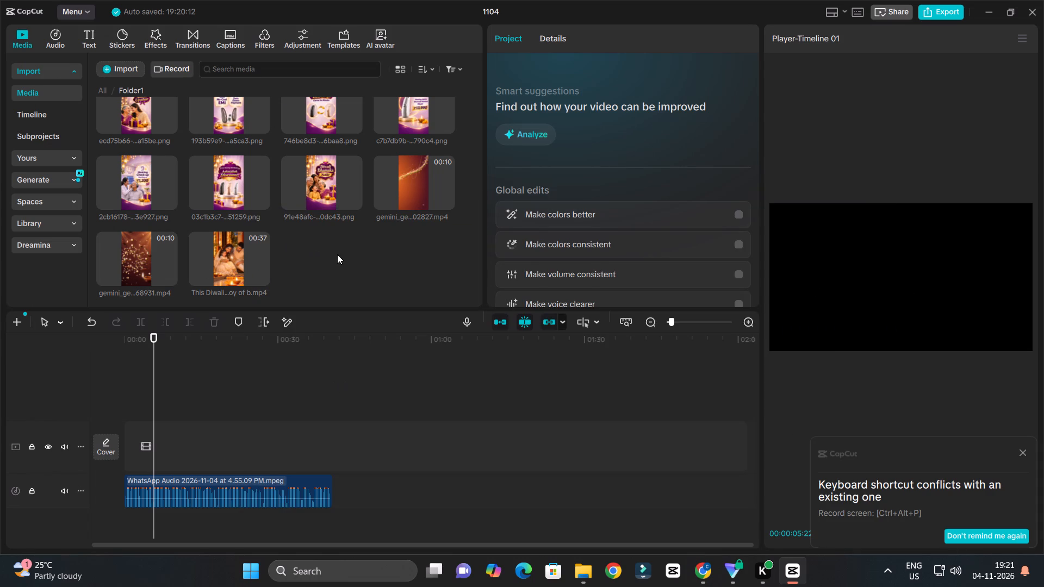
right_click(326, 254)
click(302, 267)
Preview the 03c1b3c7, a61a63ec, ecd75b66 and other hearing-aid poster images in Folder1.
double_click(241, 182)
scroll(252, 160, up, 4)
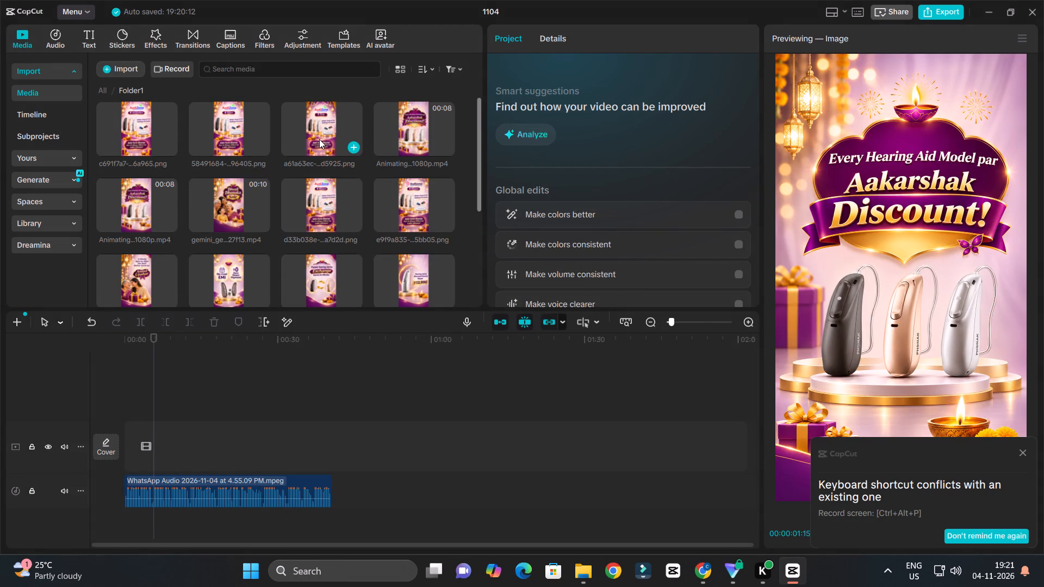
double_click(319, 139)
scroll(229, 180, down, 1)
double_click(402, 215)
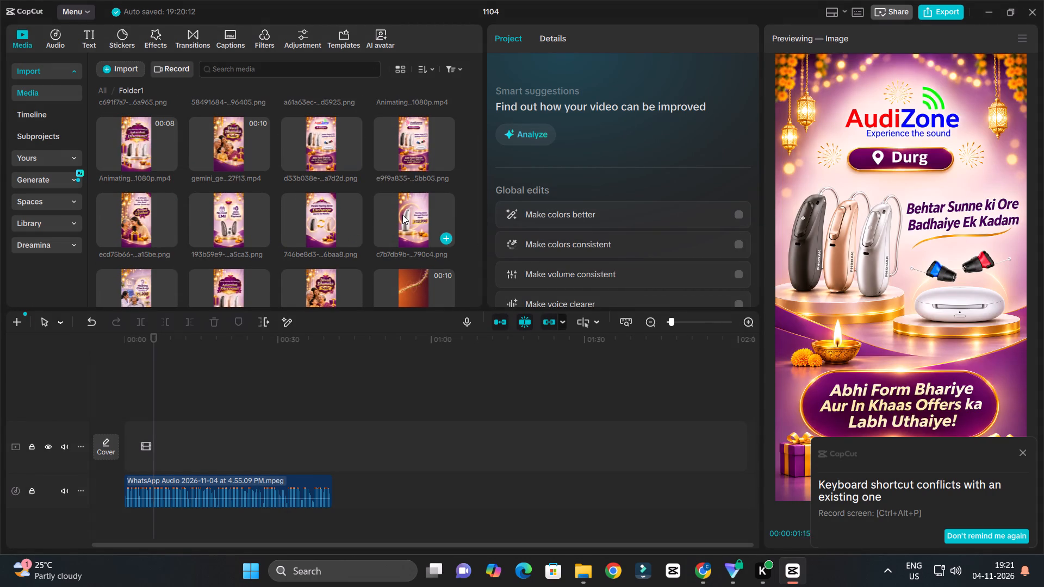
double_click(127, 217)
double_click(137, 288)
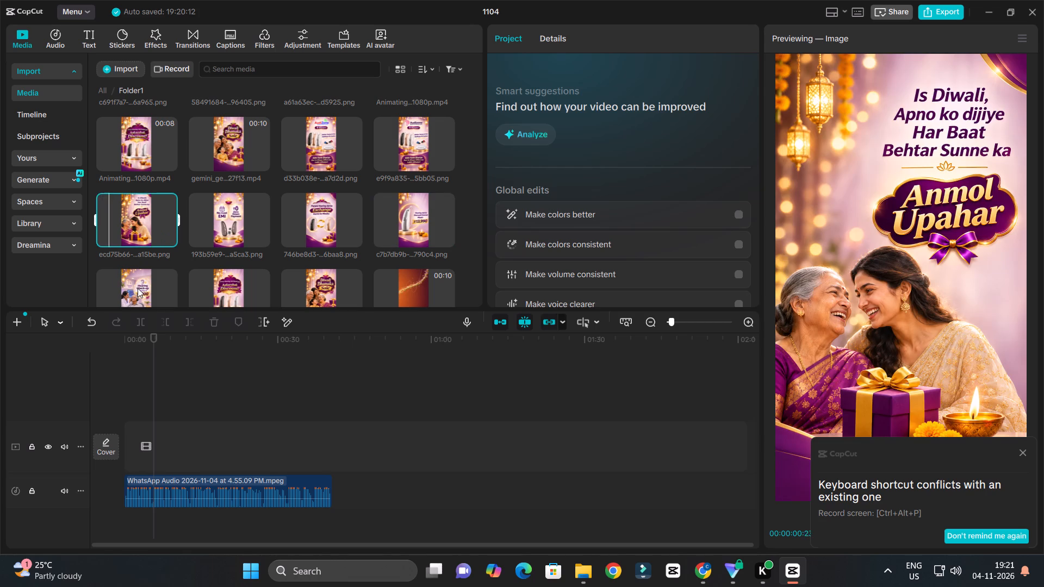
double_click(220, 278)
scroll(235, 239, up, 8)
scroll(237, 218, down, 6)
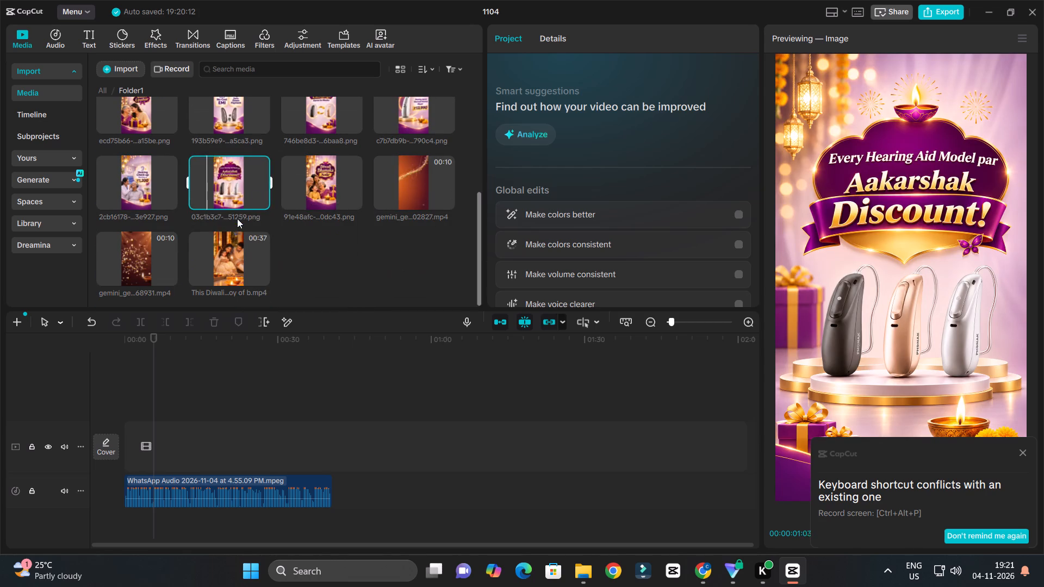
scroll(237, 218, down, 4)
Import the video Animating_hearing_aid_advertisem..._8bd69759_1080p (1).mp4 from Downloads into Folder1.
click(101, 65)
click(131, 95)
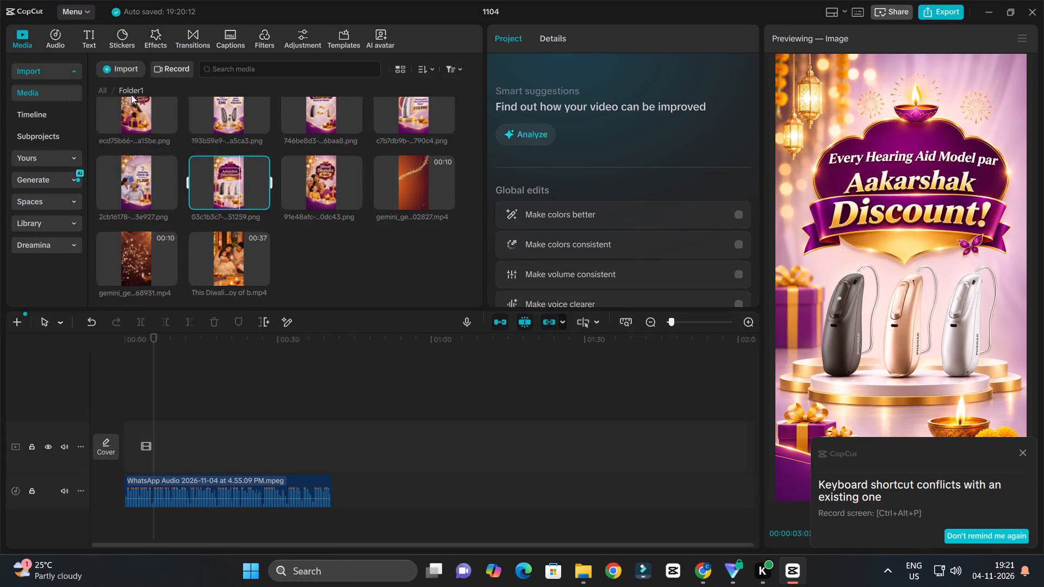
click(159, 143)
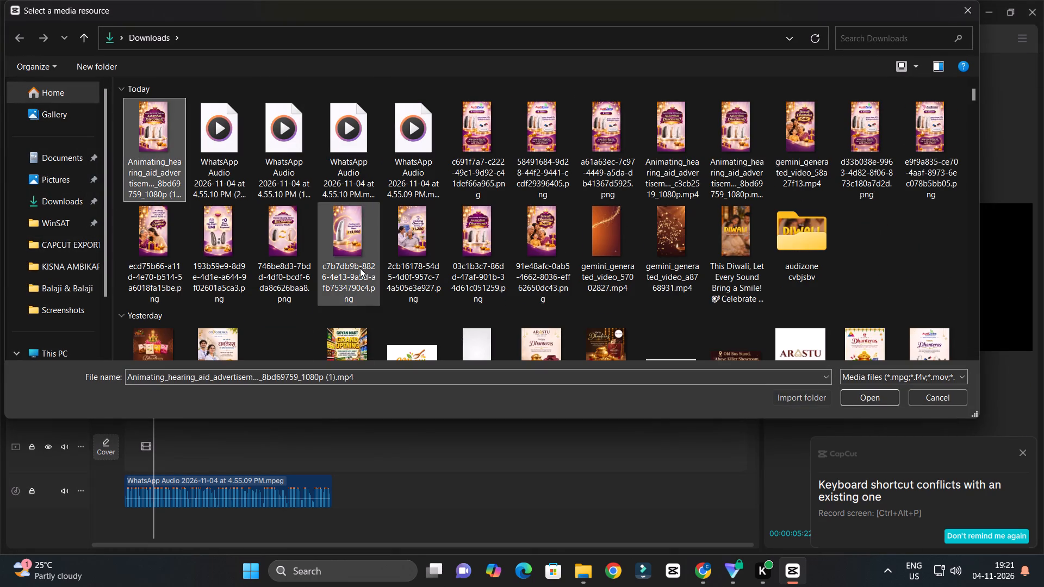
click(867, 402)
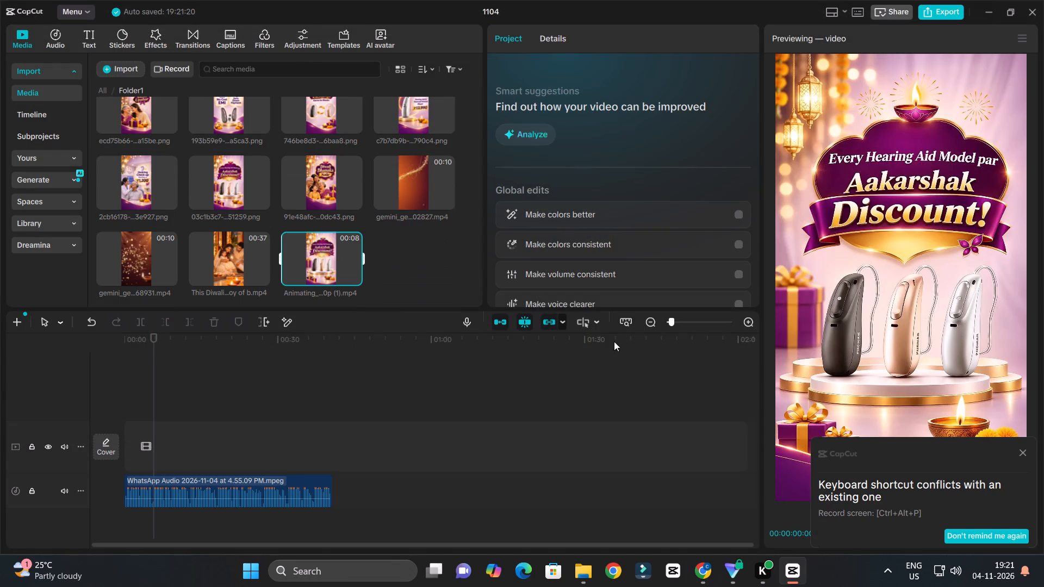
Place the 91e48afc Diwali Dhamaka Sale image at the start of the main video track above the audio.
click(405, 267)
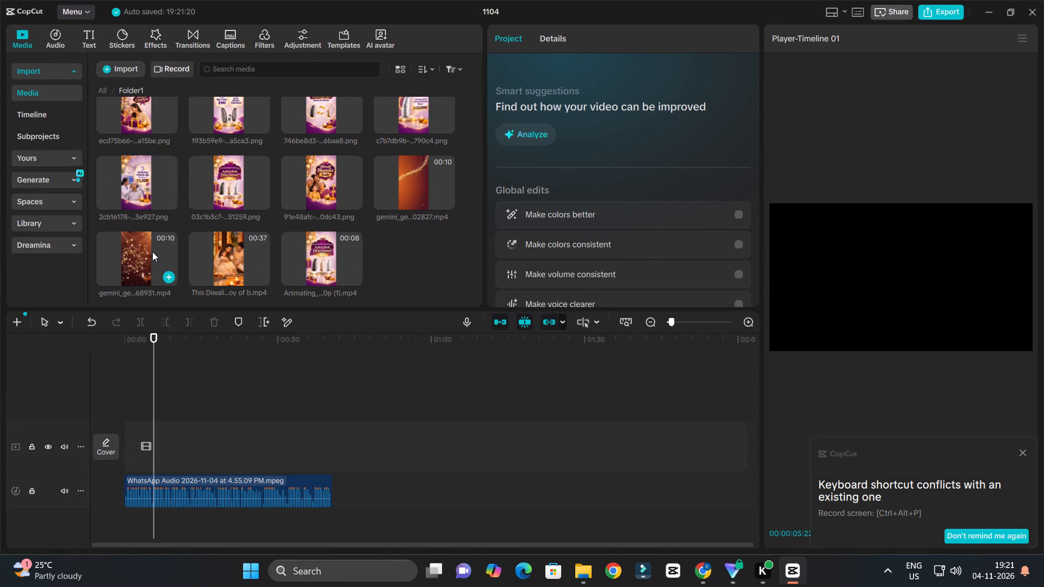
double_click(310, 174)
drag(322, 173, 152, 485)
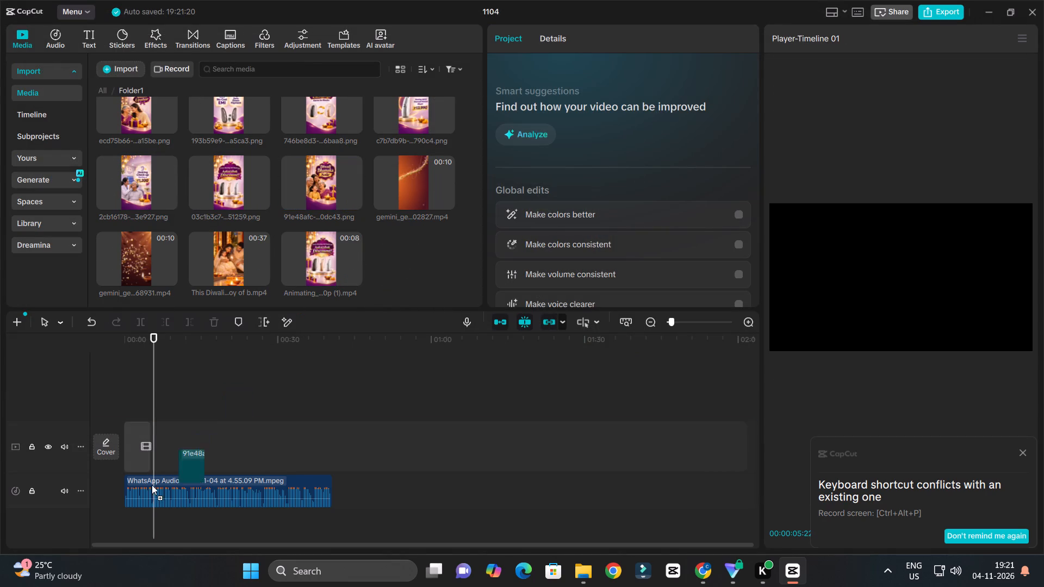
drag(152, 485, 120, 460)
Play from the start and trim the end of the 91e48afc image clip to about 3 seconds.
drag(154, 345, 59, 405)
key(space)
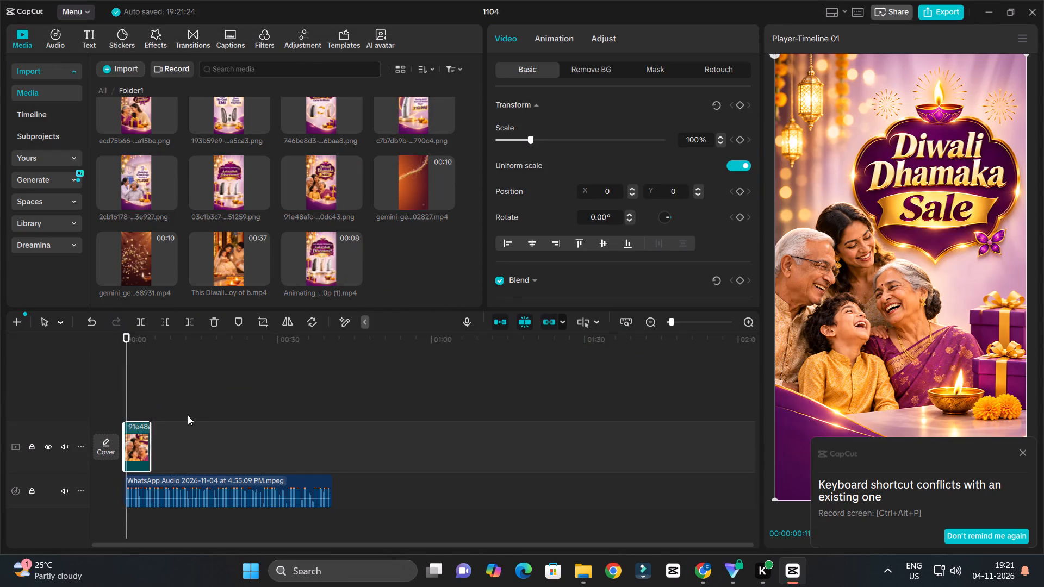
ctrl+scroll(190, 421, up, 11)
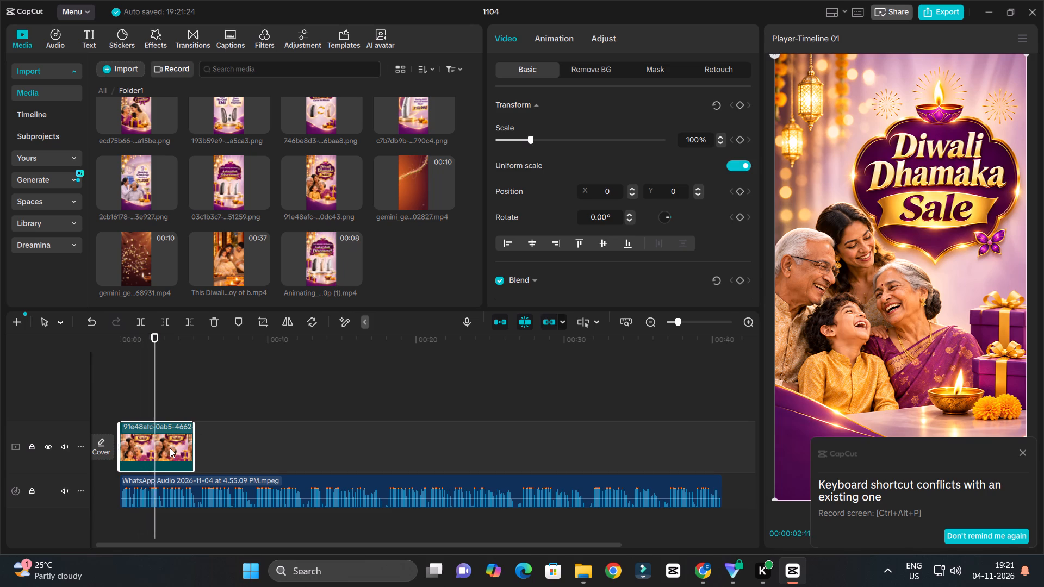
key(space)
key(space)
key(space)
click(169, 448)
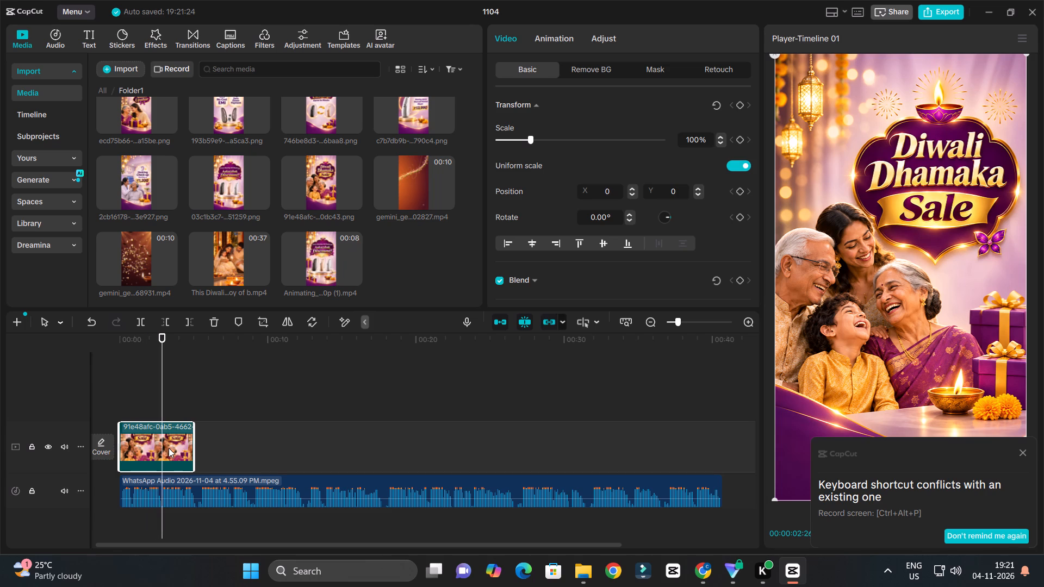
key(w)
Listen to the audio after the first clip and preview the gemini videos, c691f7a7 image, new Animating video and 03c1b3c7 image.
key(space)
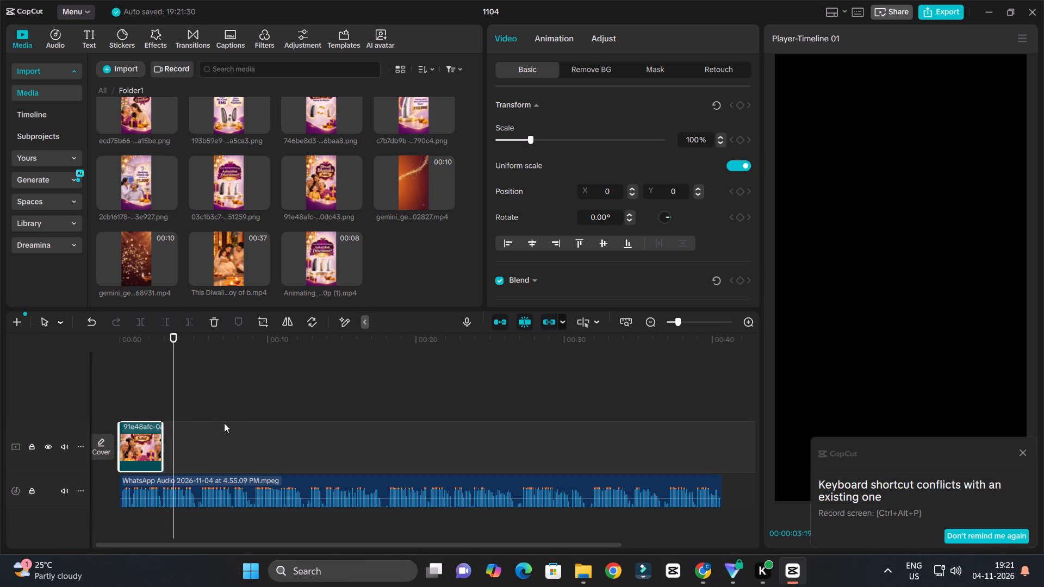
ctrl+scroll(224, 424, up, 3)
key(space)
double_click(401, 170)
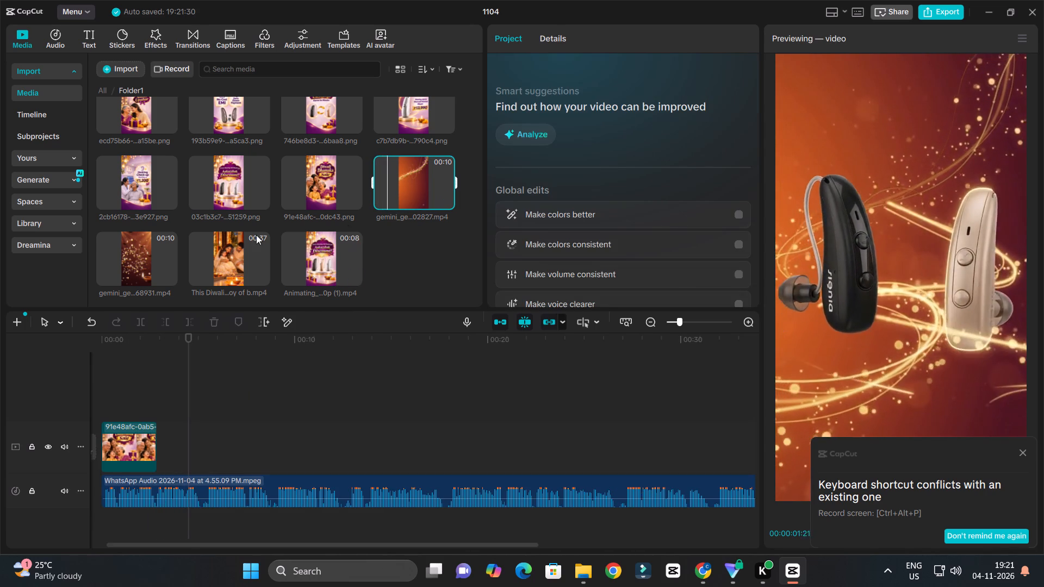
double_click(145, 237)
scroll(229, 198, up, 8)
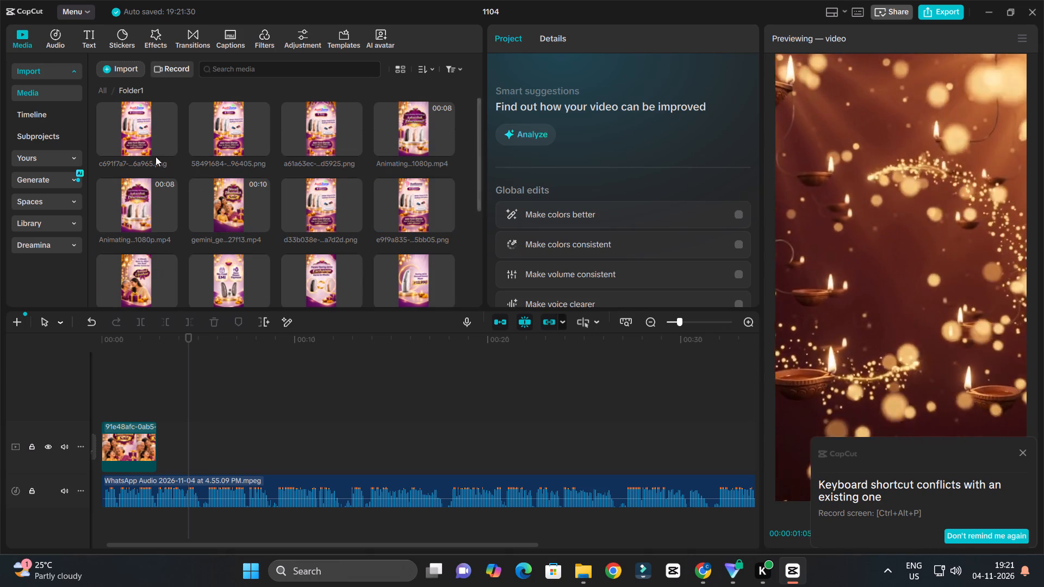
double_click(138, 120)
scroll(239, 178, down, 4)
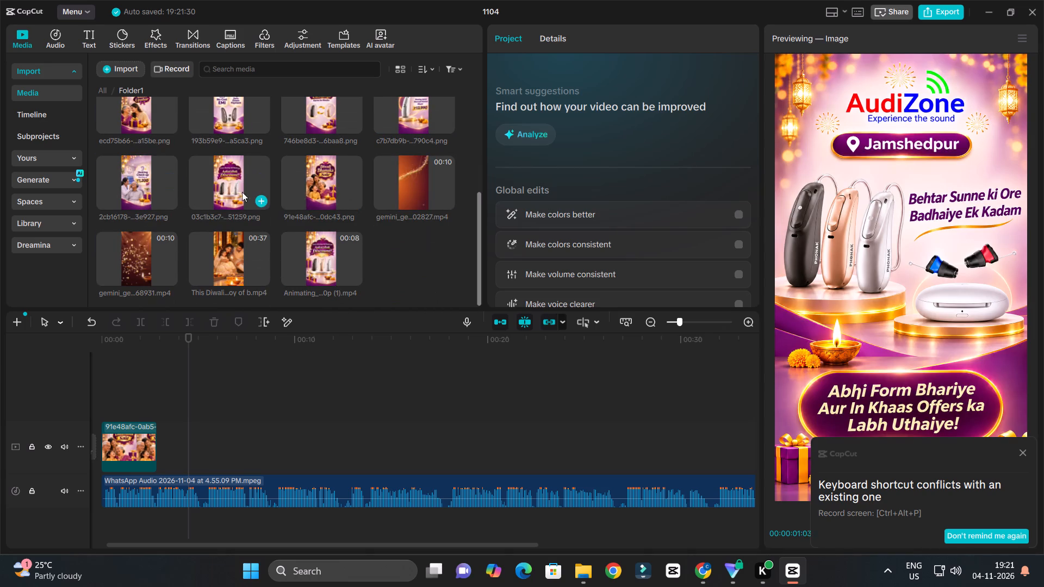
click(321, 180)
double_click(319, 275)
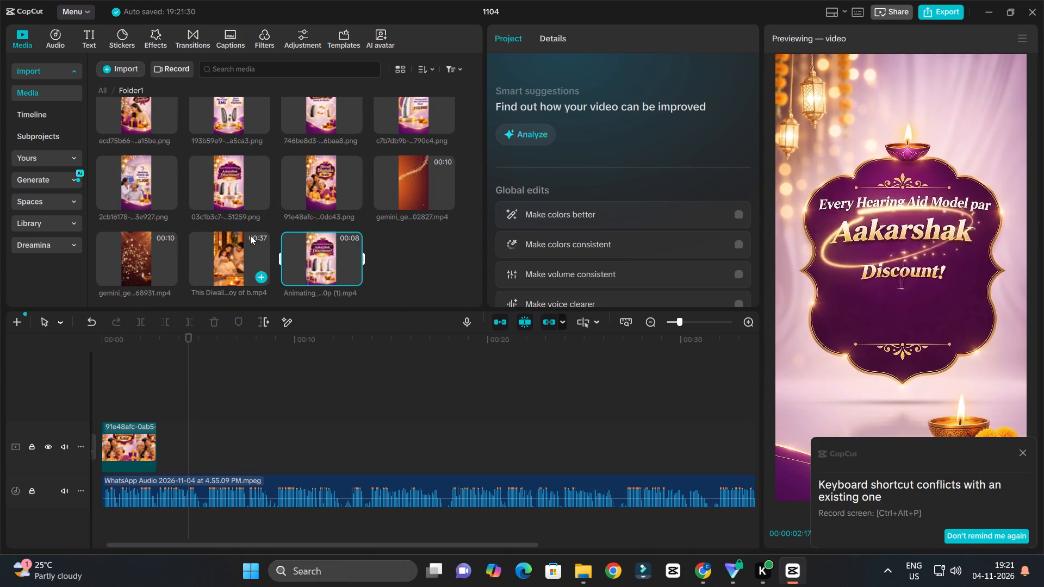
double_click(227, 185)
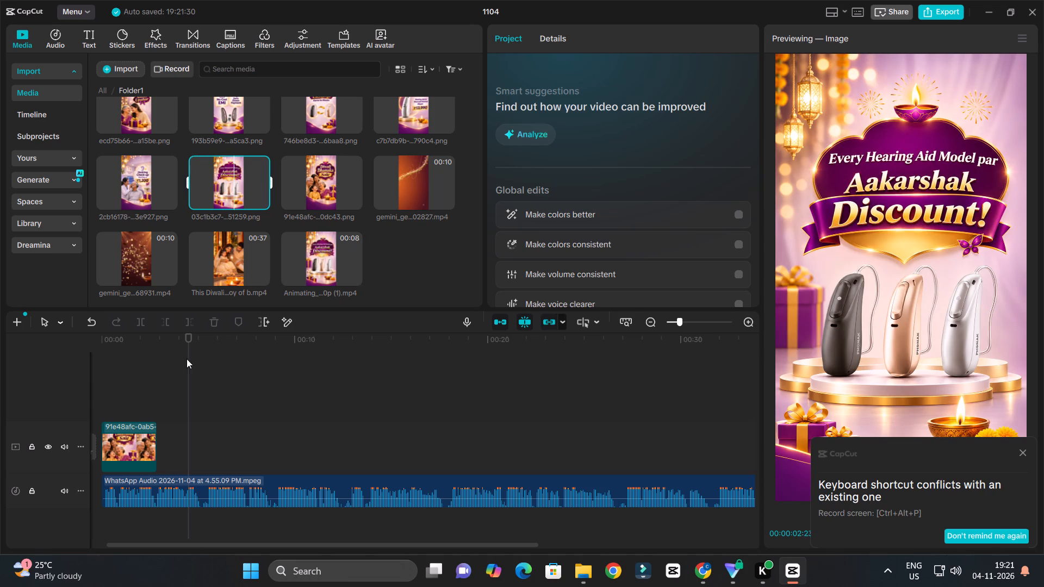
Replay the timeline from the start to about 5 seconds and preview the 03c1b3c7 and 2cb16178 images.
click(164, 371)
drag(147, 345, 35, 383)
key(space)
ctrl+scroll(225, 379, up, 3)
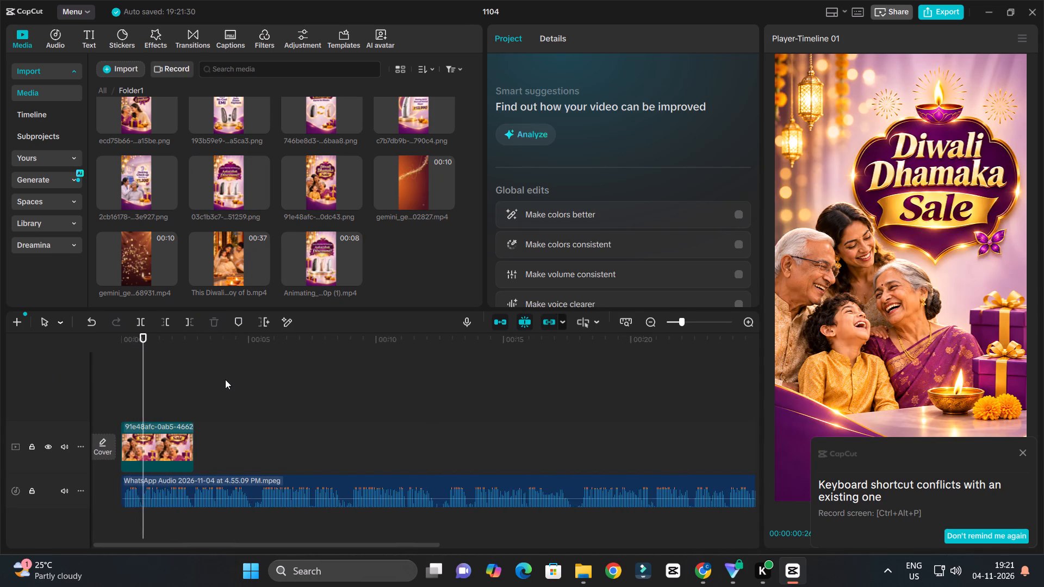
ctrl+scroll(225, 379, down, 3)
ctrl+scroll(225, 379, up, 7)
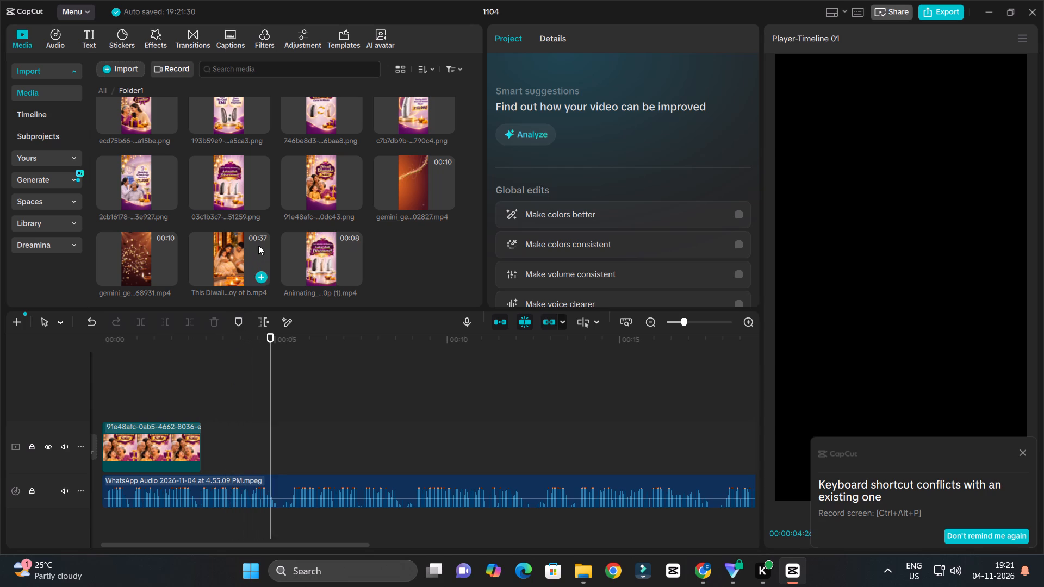
key(space)
double_click(223, 186)
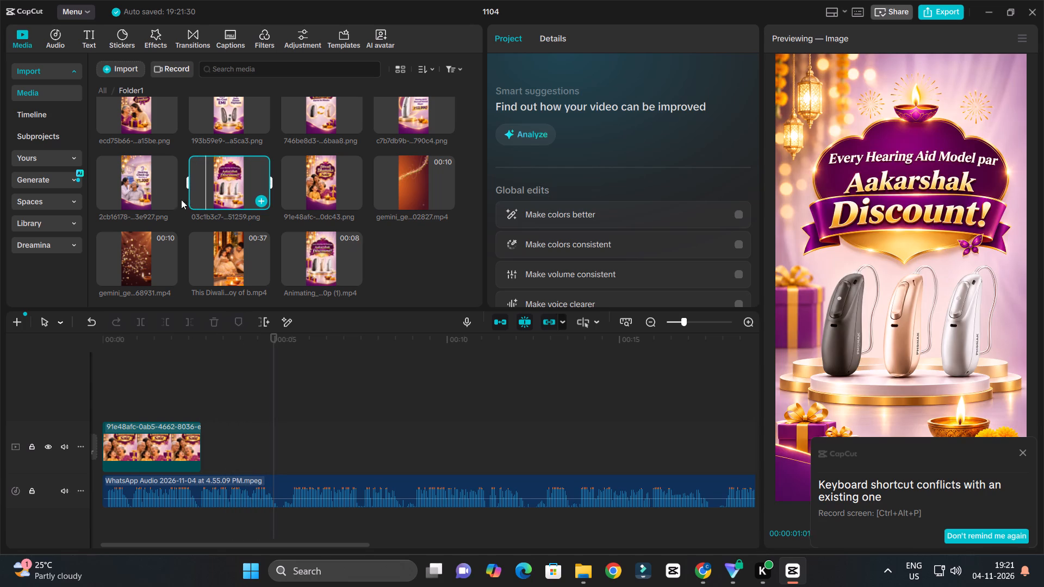
double_click(139, 176)
Listen to the audio from about 4 to 12 seconds to examine what the narration calls for after the first clip.
click(246, 394)
key(space)
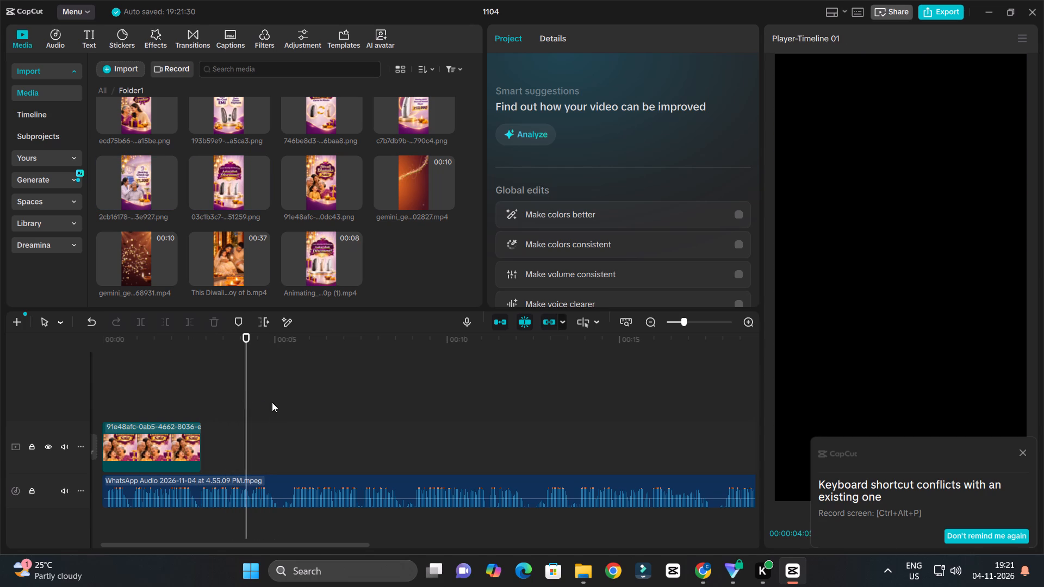
ctrl+scroll(285, 399, down, 4)
ctrl+scroll(284, 401, up, 3)
ctrl+scroll(284, 401, down, 6)
ctrl+scroll(307, 408, up, 3)
ctrl+scroll(307, 408, down, 3)
ctrl+scroll(307, 408, up, 3)
ctrl+scroll(307, 408, down, 3)
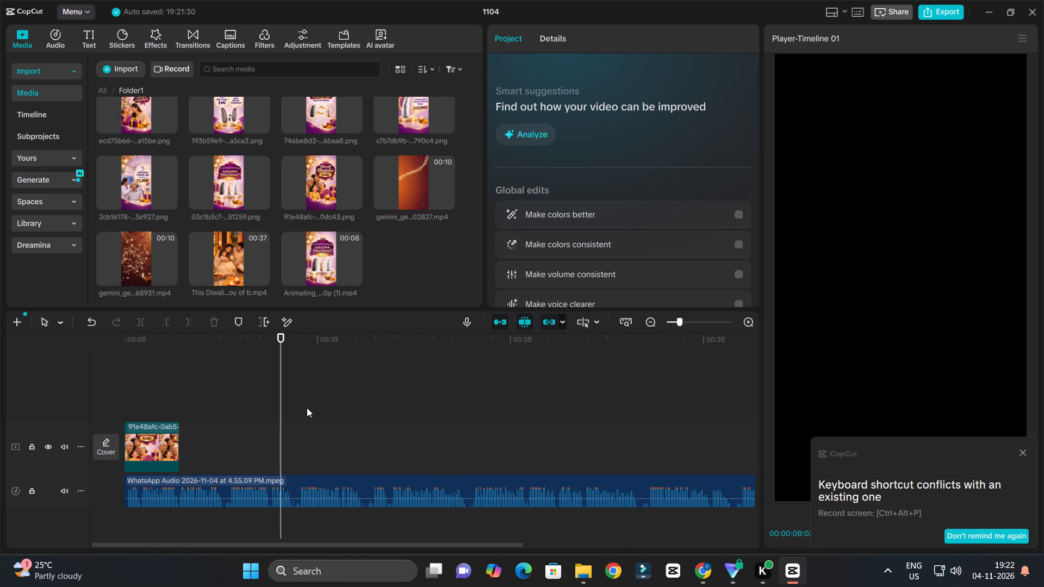
ctrl+scroll(307, 408, up, 3)
ctrl+scroll(307, 408, down, 3)
ctrl+scroll(307, 408, up, 3)
ctrl+scroll(307, 408, down, 3)
ctrl+scroll(307, 408, up, 3)
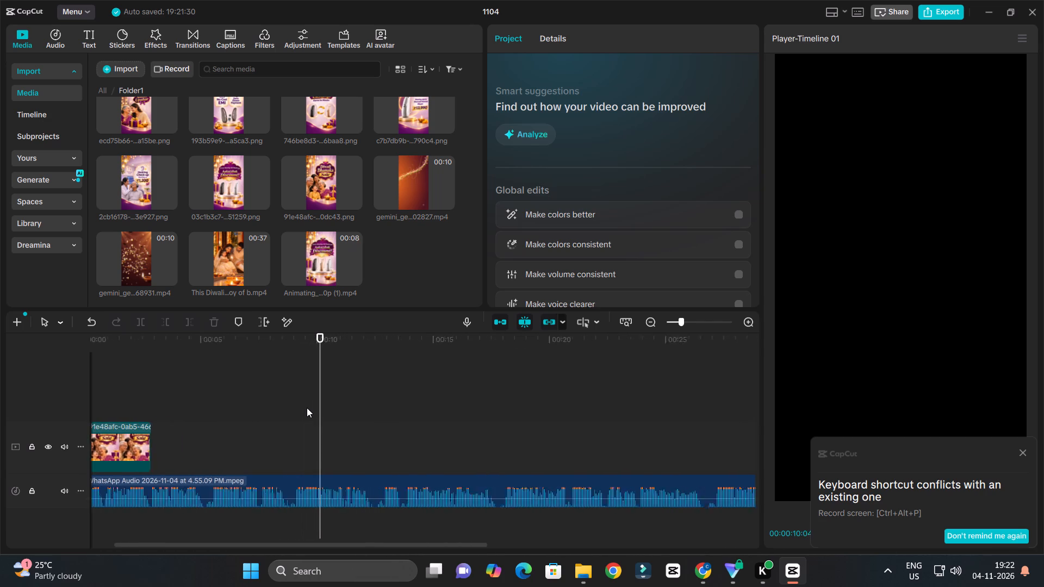
ctrl+scroll(307, 408, down, 3)
ctrl+scroll(307, 408, up, 2)
key(space)
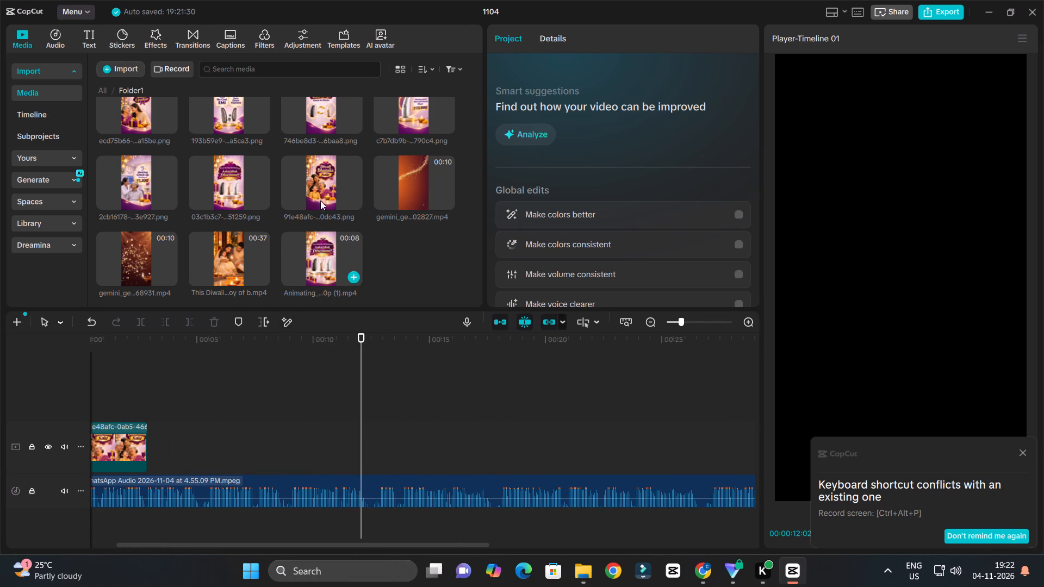
Replay the first clip, preview the 03c1b3c7 image and Animating (1) video, and place that video directly after the 91e48afc image clip.
drag(168, 341, 0, 422)
key(space)
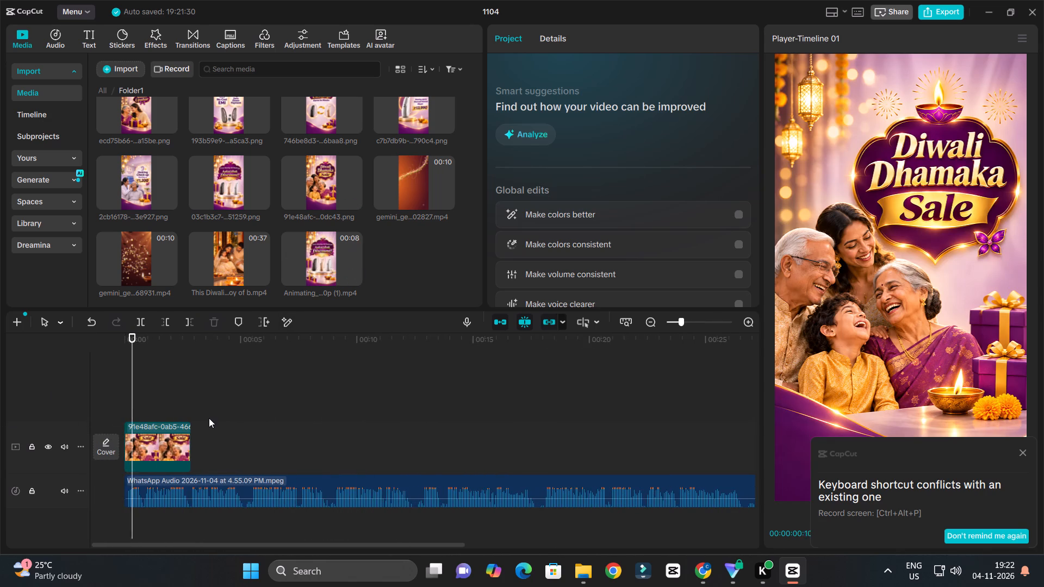
ctrl+scroll(209, 418, up, 13)
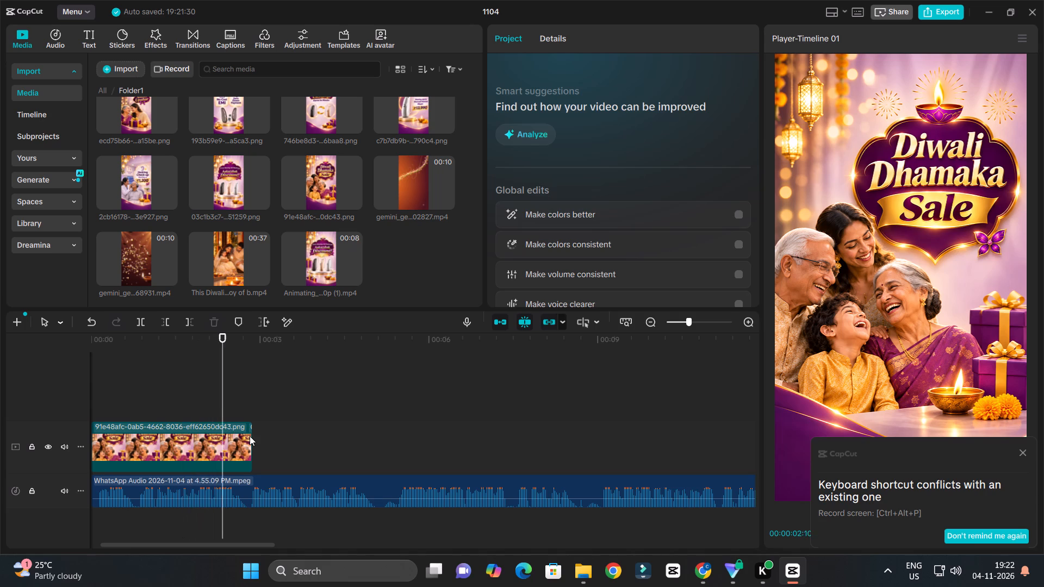
key(space)
double_click(221, 180)
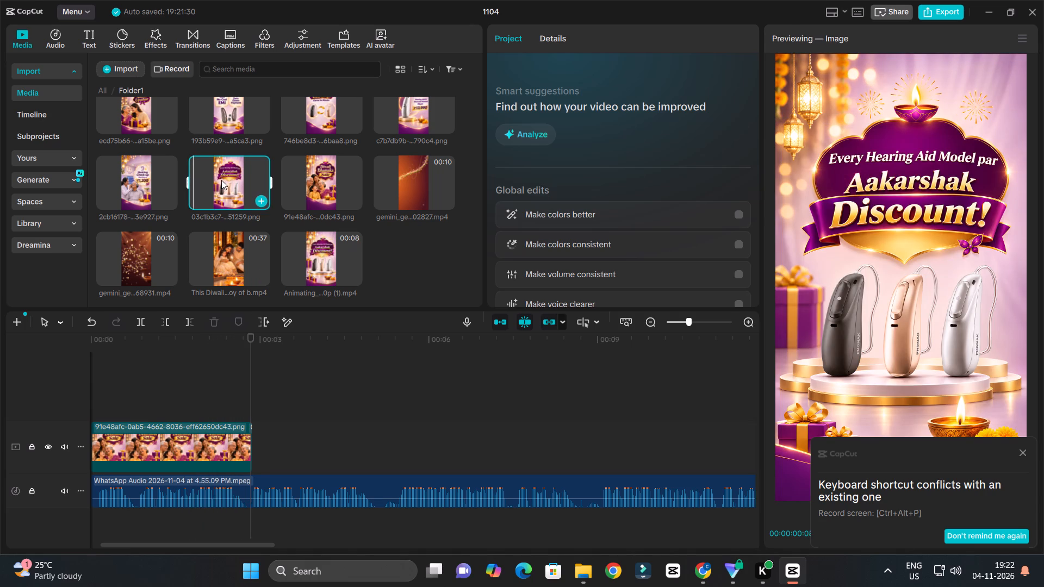
double_click(335, 252)
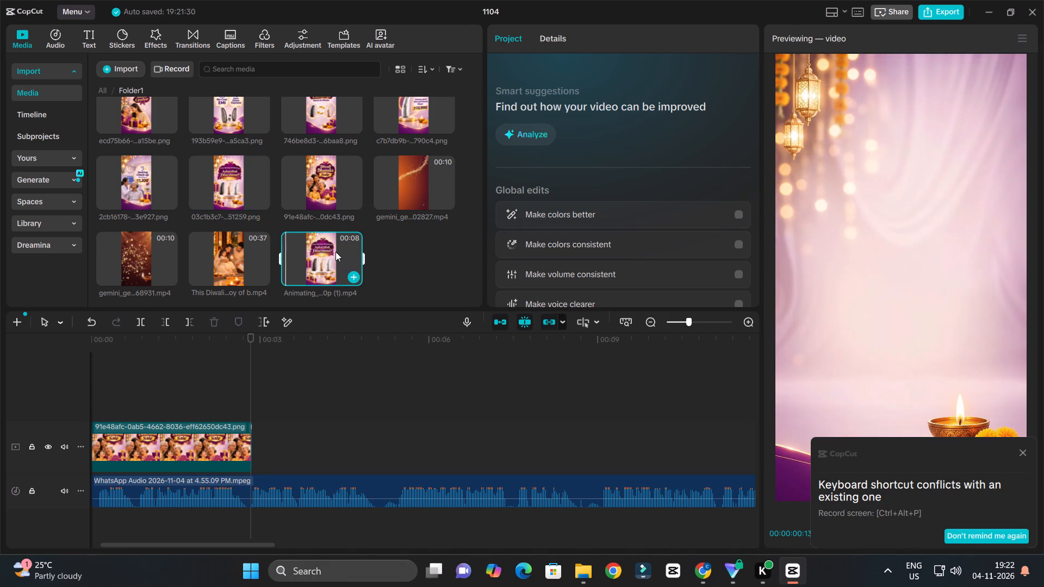
drag(318, 253, 275, 448)
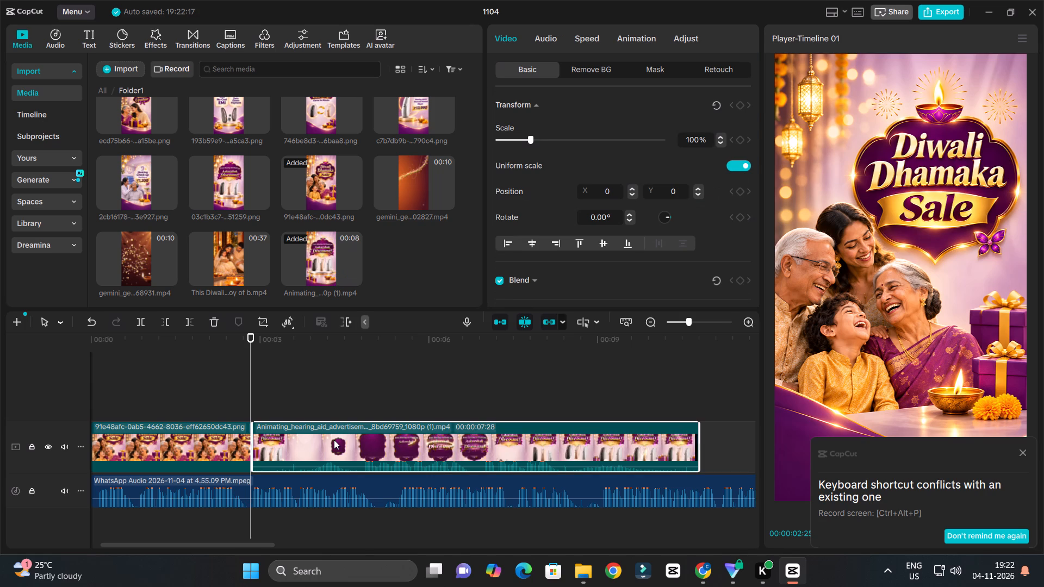
Lower the Animating video clip's own audio to silence so only the narration remains.
drag(368, 468, 363, 503)
Play the narration over the Animating video clip and trim its end at about 10:15, leaving a 7:19 duration.
key(space)
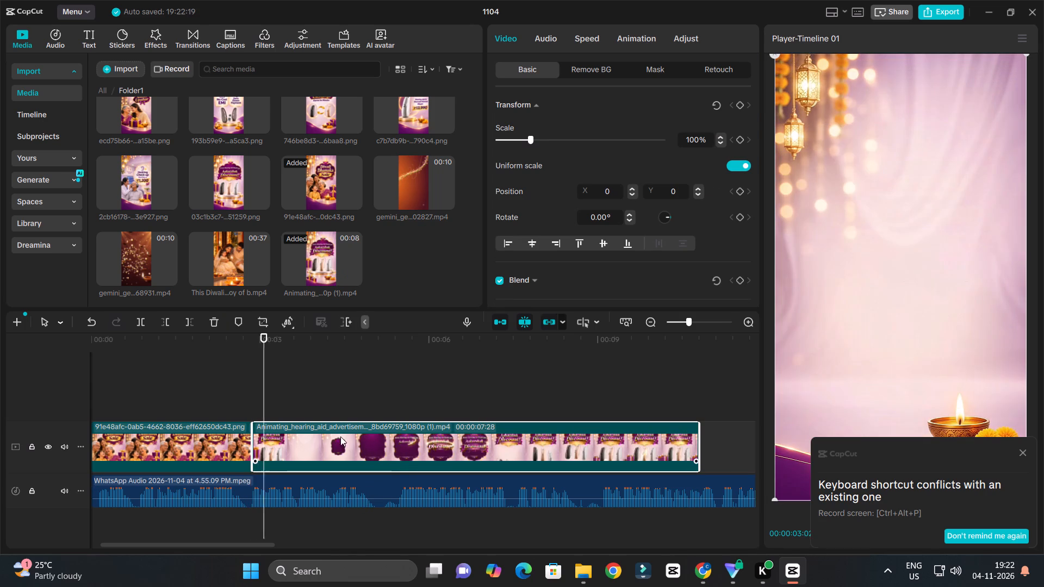
ctrl+scroll(340, 436, down, 4)
ctrl+scroll(340, 436, up, 3)
ctrl+scroll(340, 436, down, 3)
ctrl+scroll(340, 436, up, 3)
ctrl+scroll(340, 436, down, 3)
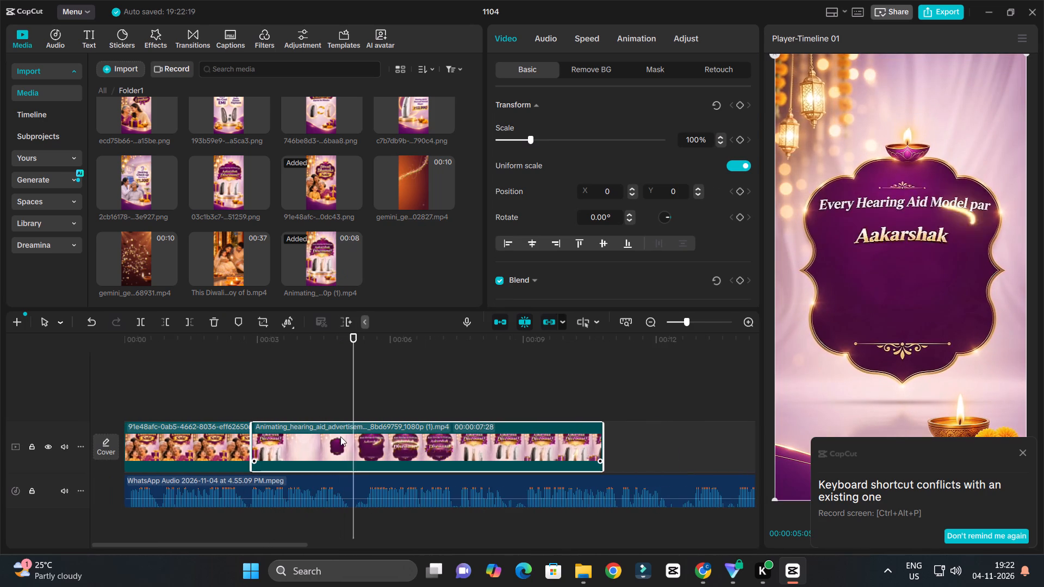
ctrl+scroll(366, 440, down, 4)
ctrl+scroll(393, 438, up, 3)
ctrl+scroll(393, 438, down, 3)
ctrl+scroll(393, 438, up, 2)
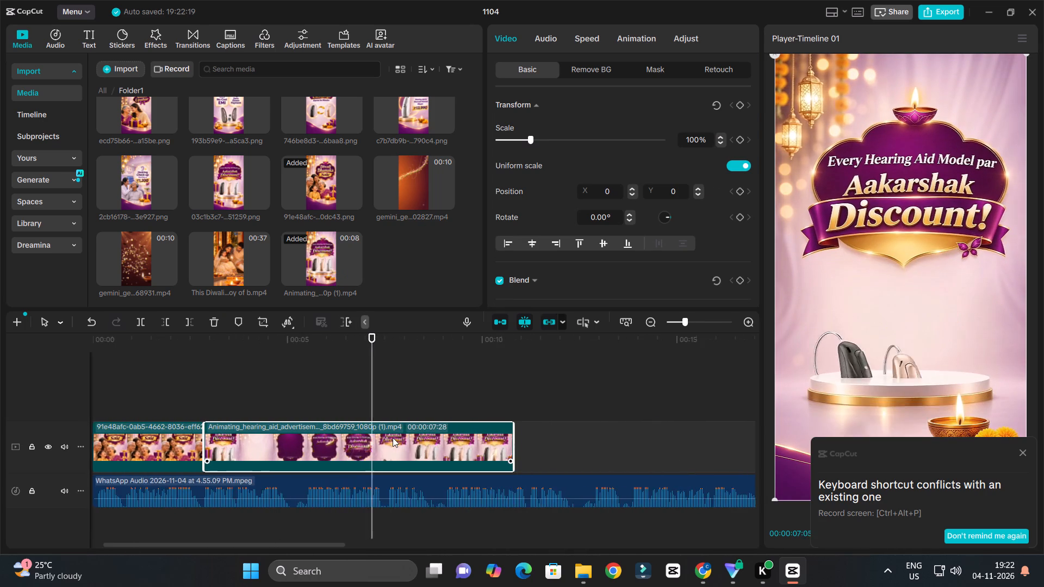
ctrl+scroll(393, 438, down, 3)
ctrl+scroll(393, 438, up, 3)
ctrl+scroll(393, 438, down, 3)
ctrl+scroll(422, 437, up, 3)
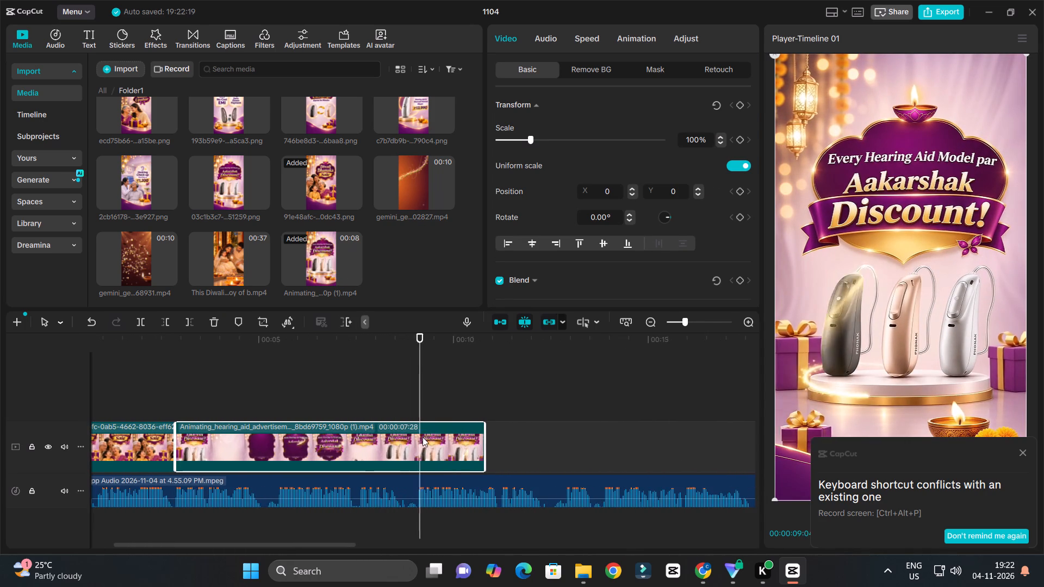
key(space)
key(space)
key(space)
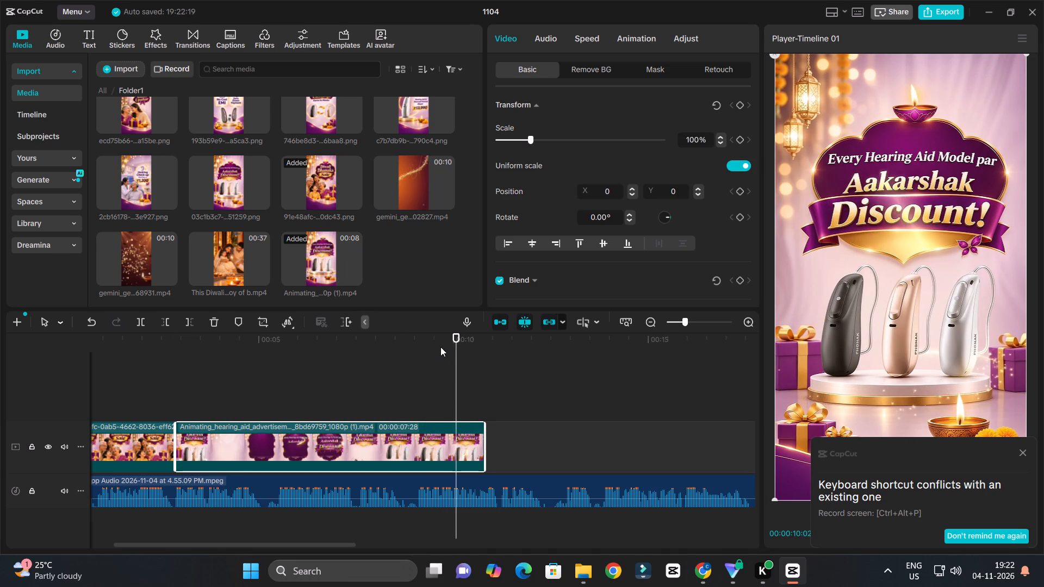
drag(440, 347, 446, 364)
key(space)
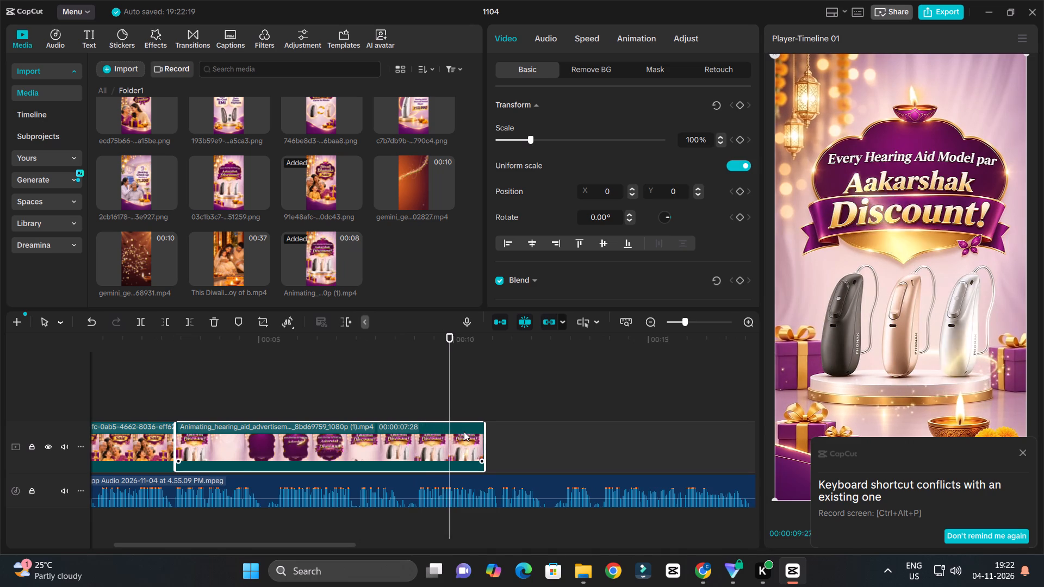
key(space)
key(space)
key(space)
click(464, 434)
key(space)
key(space)
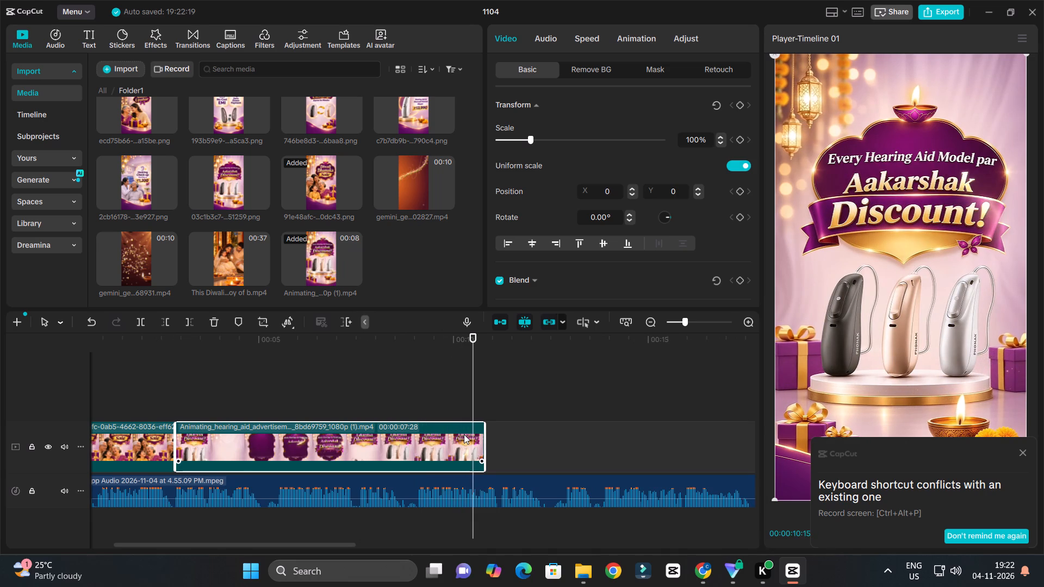
key(w)
Place the 2cb16178 Hearing Check-up image after the Animating clip and trim its end to the narration, leaving a 3:07 duration.
click(129, 169)
drag(139, 178, 381, 332)
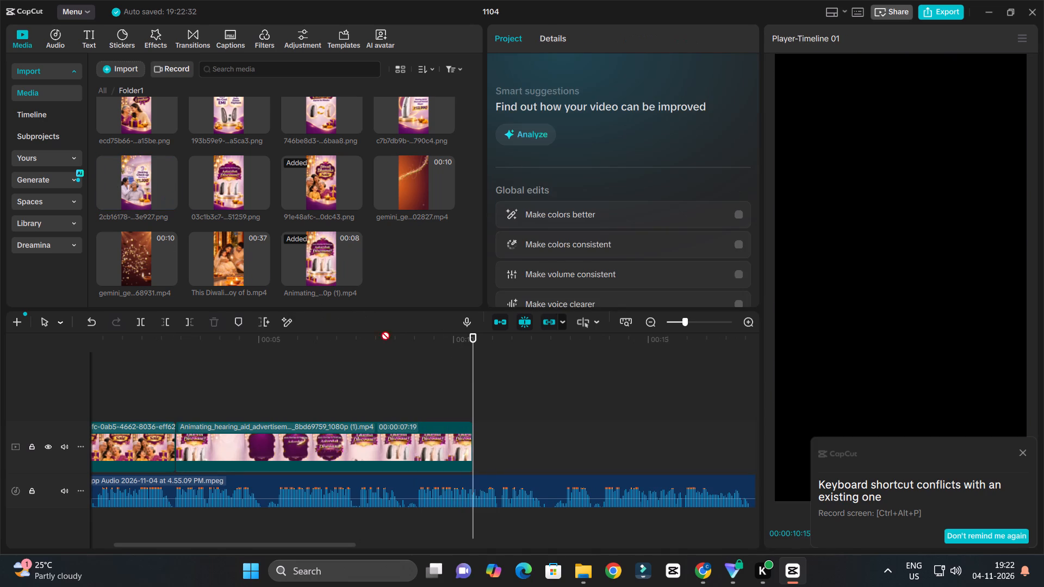
drag(381, 332, 475, 441)
key(space)
ctrl+scroll(484, 432, down, 5)
ctrl+scroll(527, 432, up, 3)
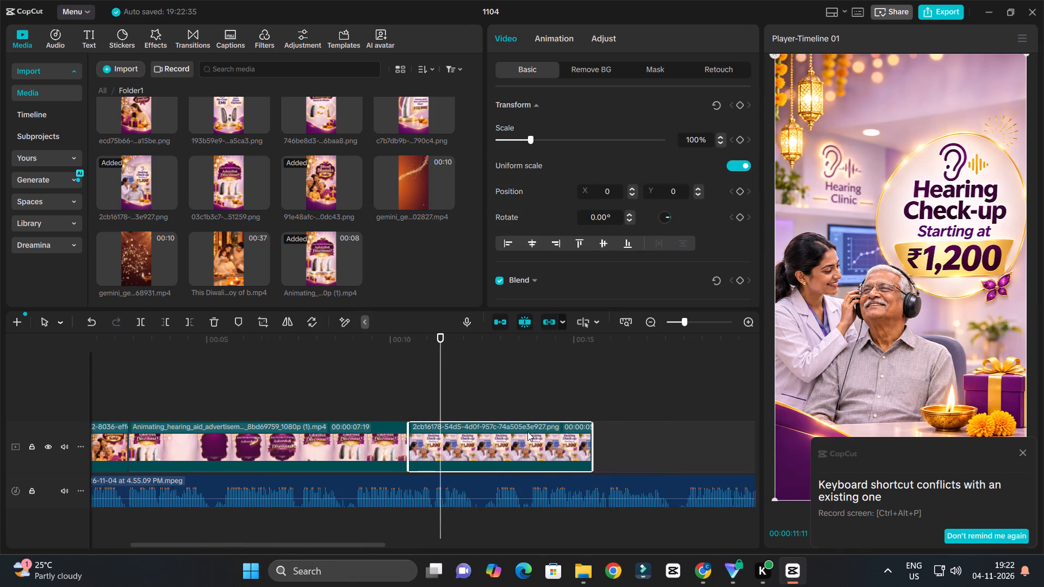
ctrl+scroll(527, 432, up, 11)
key(space)
key(space)
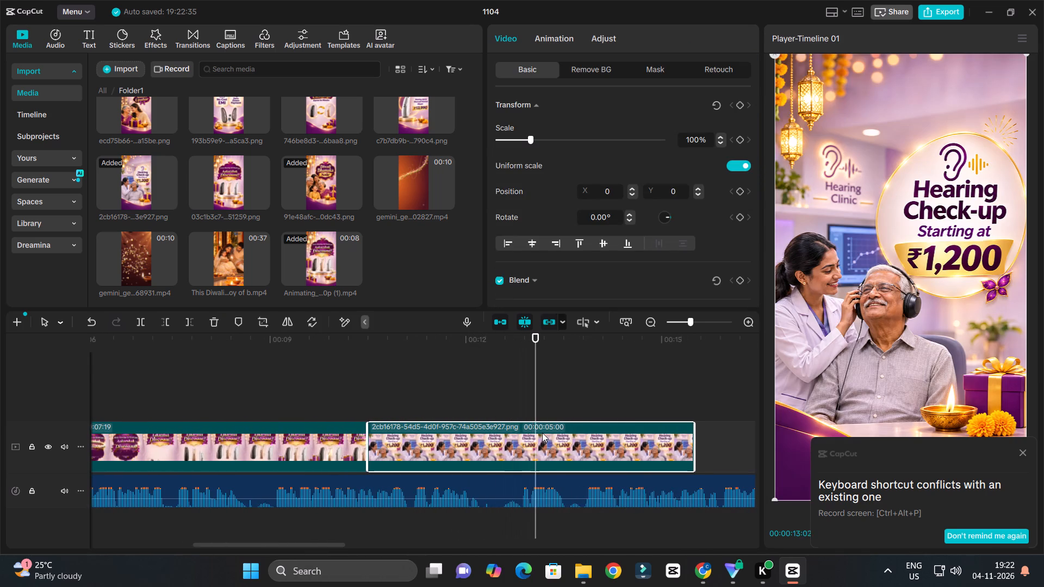
key(space)
click(589, 432)
text(w)
Place the c7b7db9b ₹13,990 hearing-aid image after the Hearing Check-up clip and trim its end at about 18:02, leaving a 4:10 duration.
key(space)
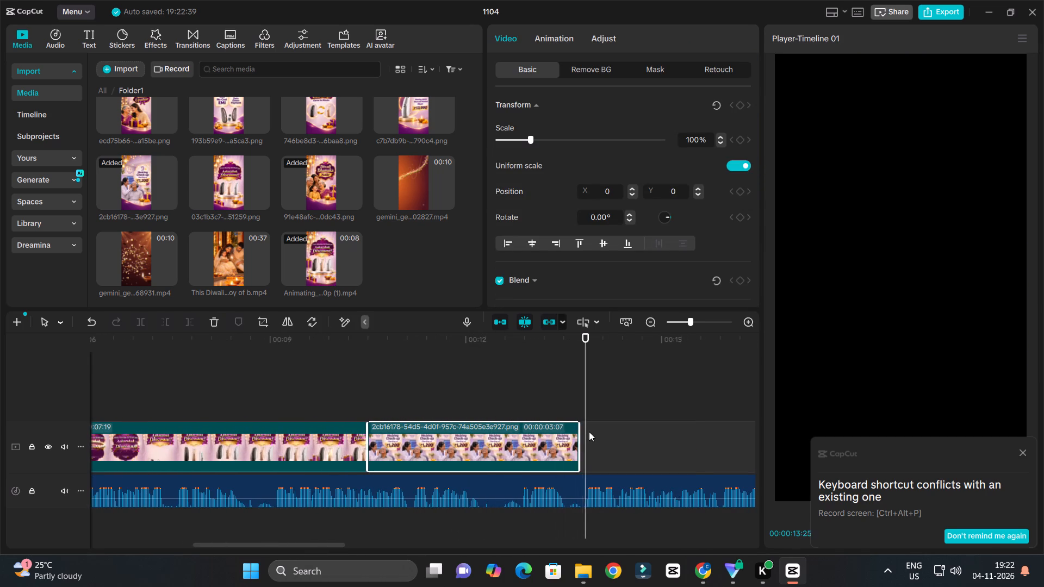
ctrl+scroll(589, 430, down, 9)
key(space)
double_click(412, 107)
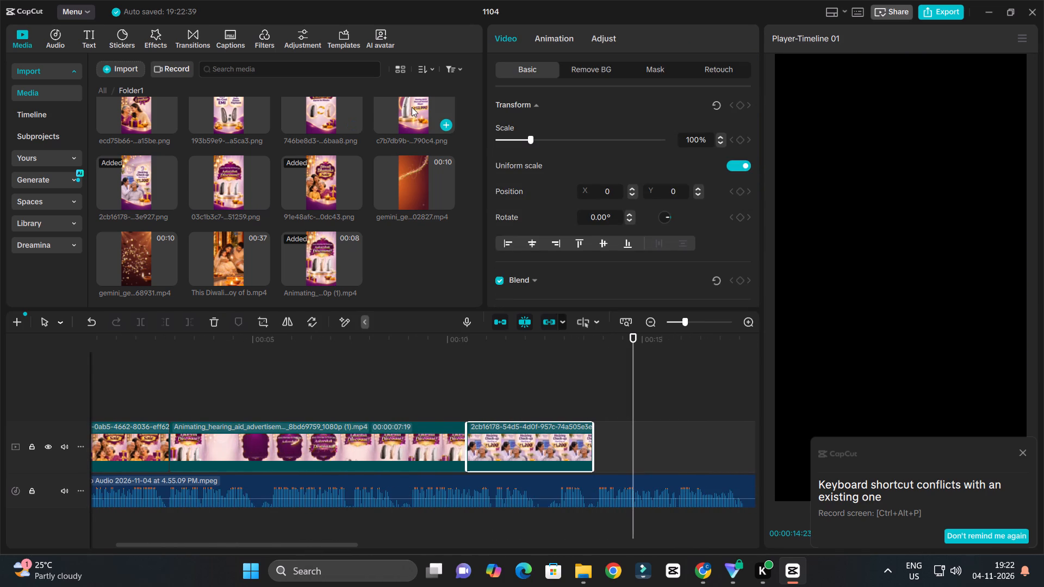
drag(416, 109, 543, 382)
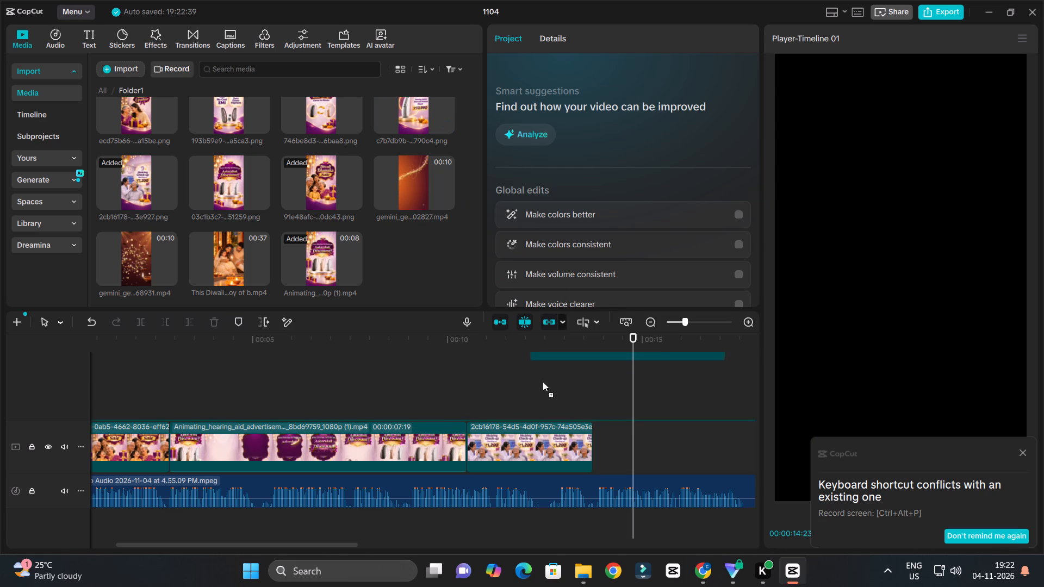
drag(543, 382, 589, 447)
click(589, 337)
key(space)
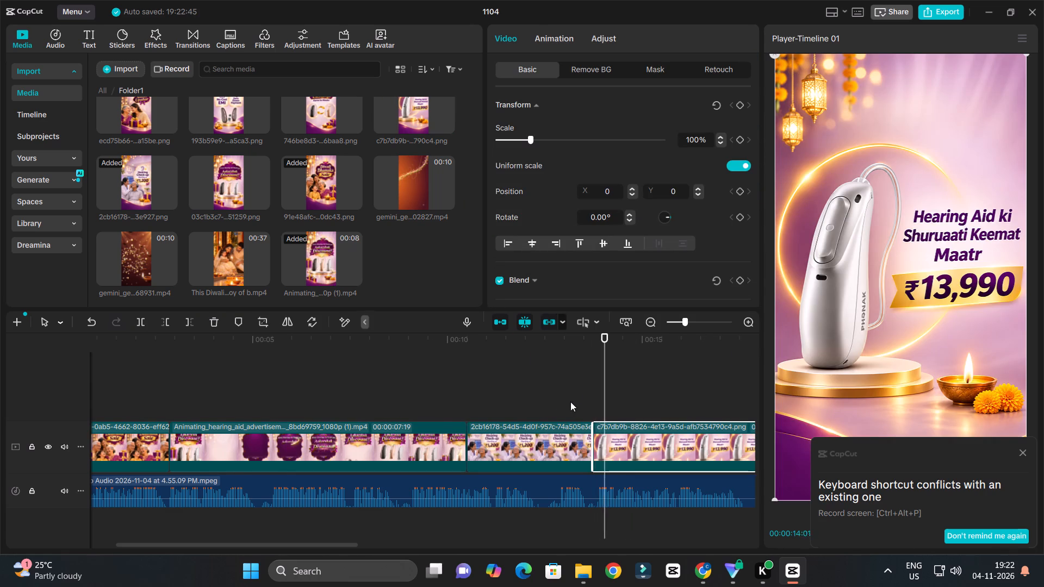
ctrl+scroll(569, 403, down, 11)
ctrl+scroll(513, 429, up, 12)
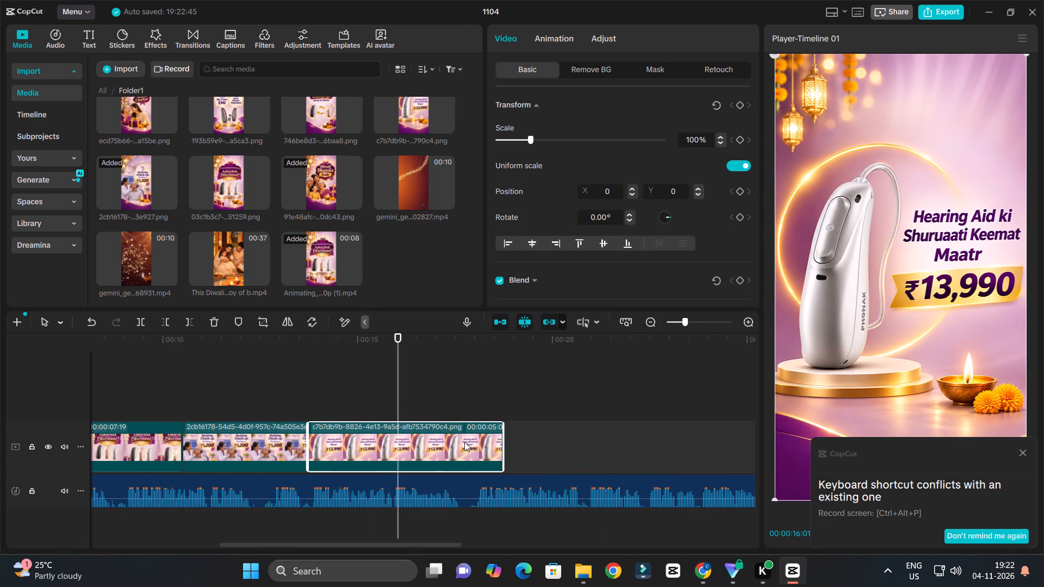
ctrl+scroll(464, 442, up, 2)
key(space)
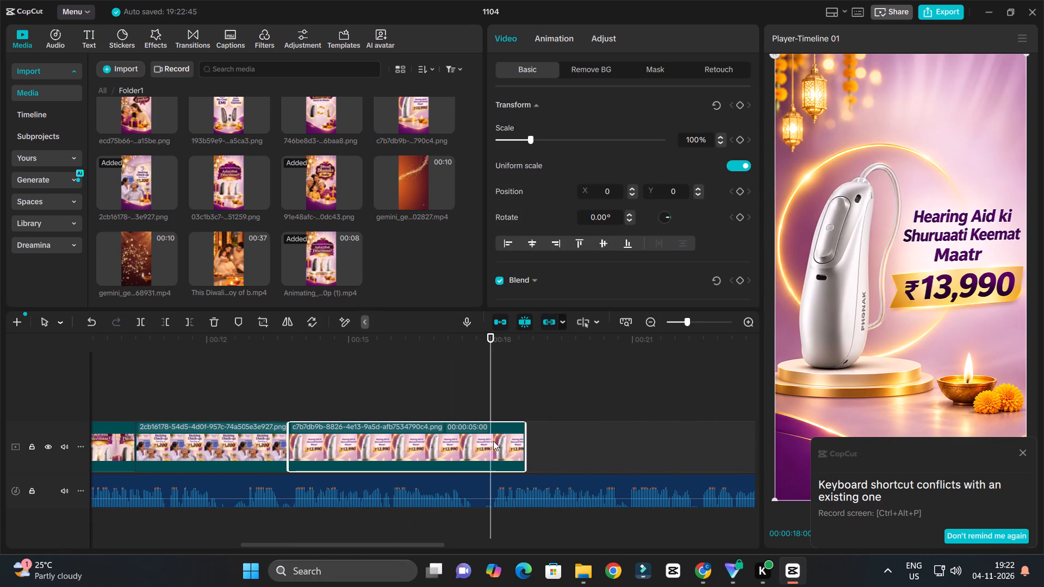
key(space)
key(space)
drag(489, 347, 493, 374)
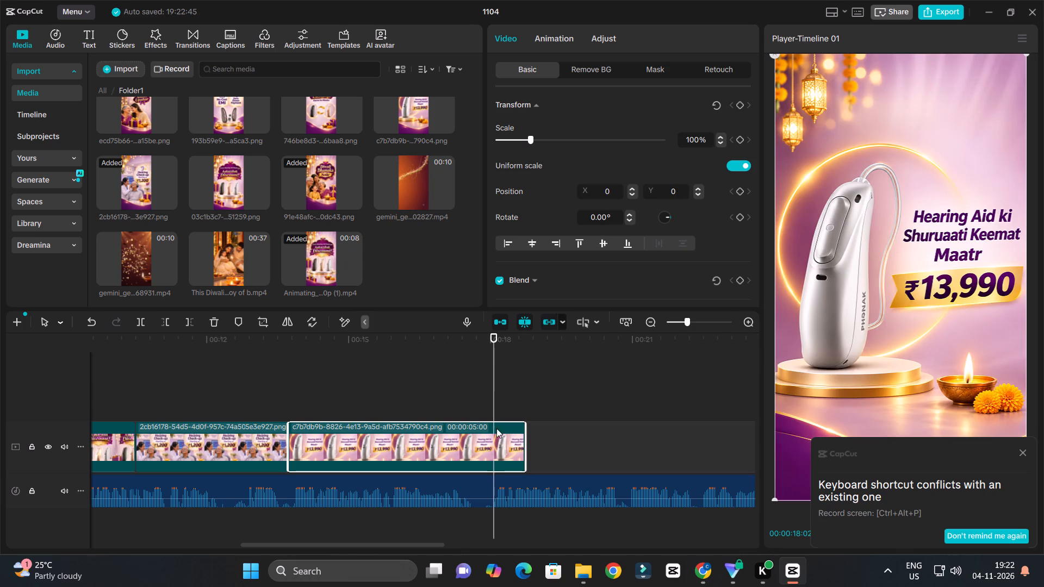
click(501, 434)
key(w)
Place the 746be8d3 Exchange image after the ₹13,990 clip and trim its end to the narration at about 21:08.
double_click(317, 113)
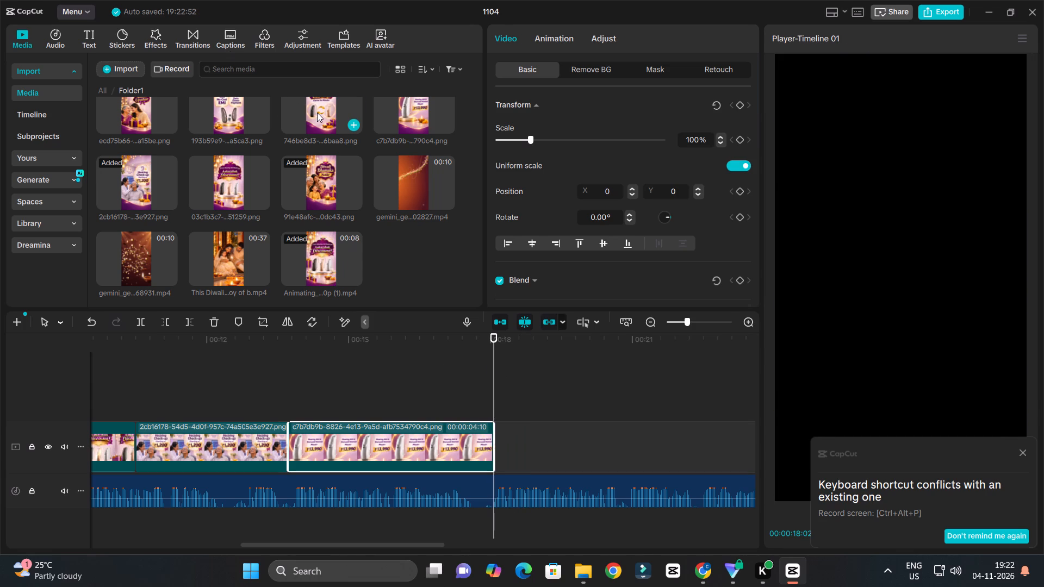
drag(313, 103, 519, 446)
key(space)
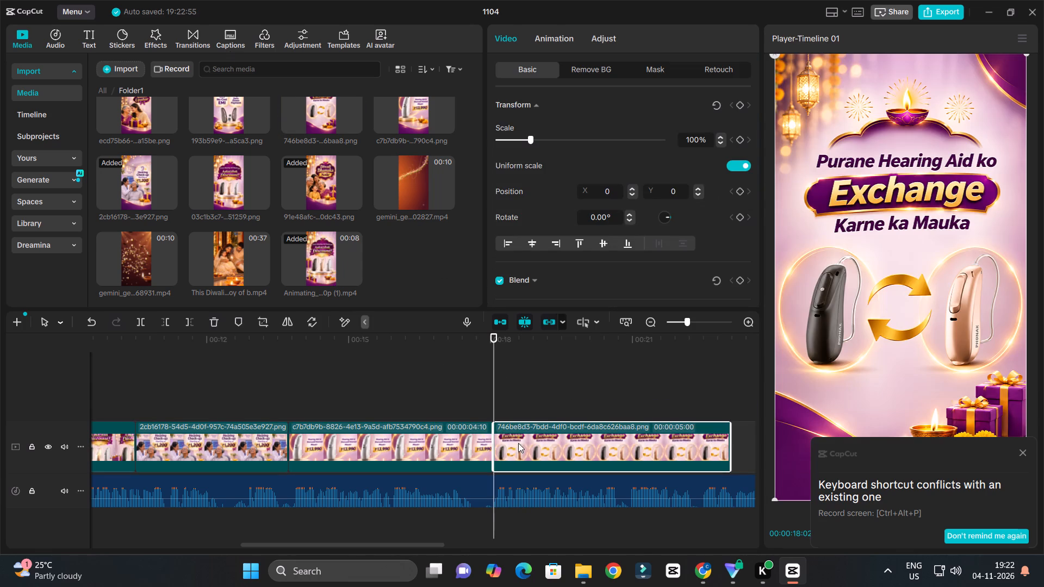
ctrl+scroll(515, 435, down, 4)
ctrl+scroll(515, 435, up, 3)
ctrl+scroll(515, 435, down, 7)
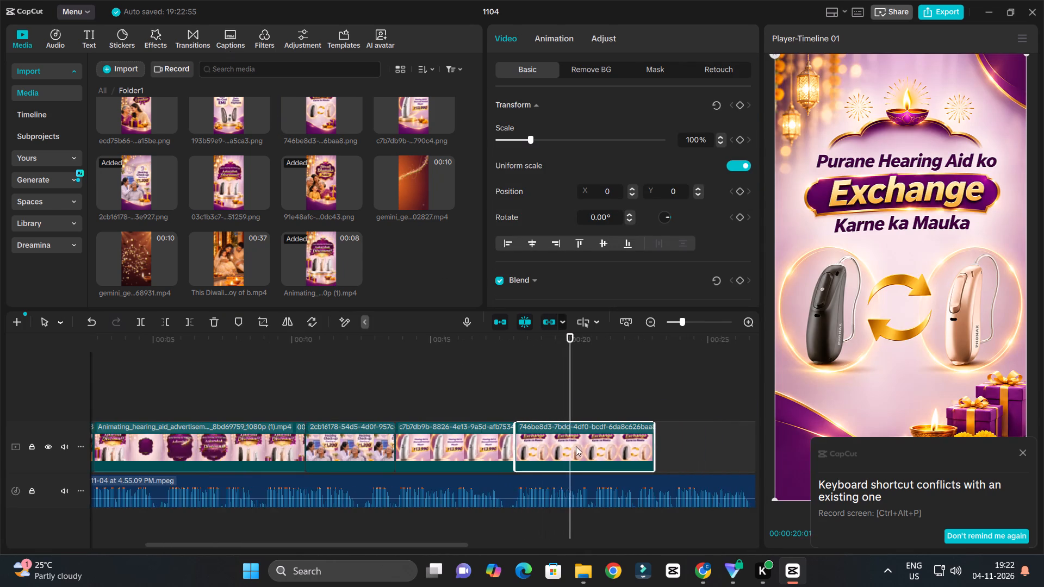
ctrl+scroll(583, 446, up, 6)
key(space)
key(space)
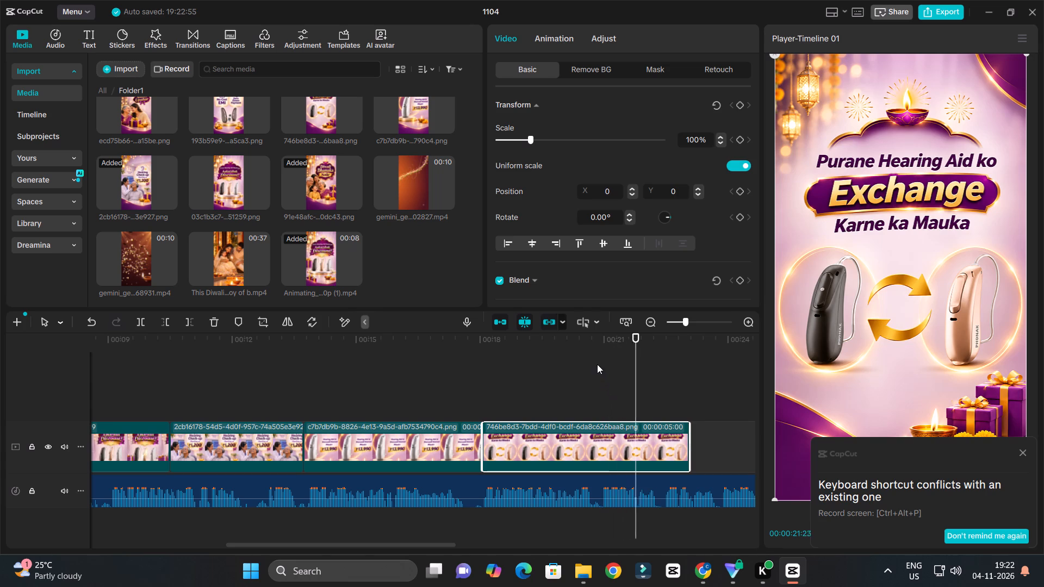
key(space)
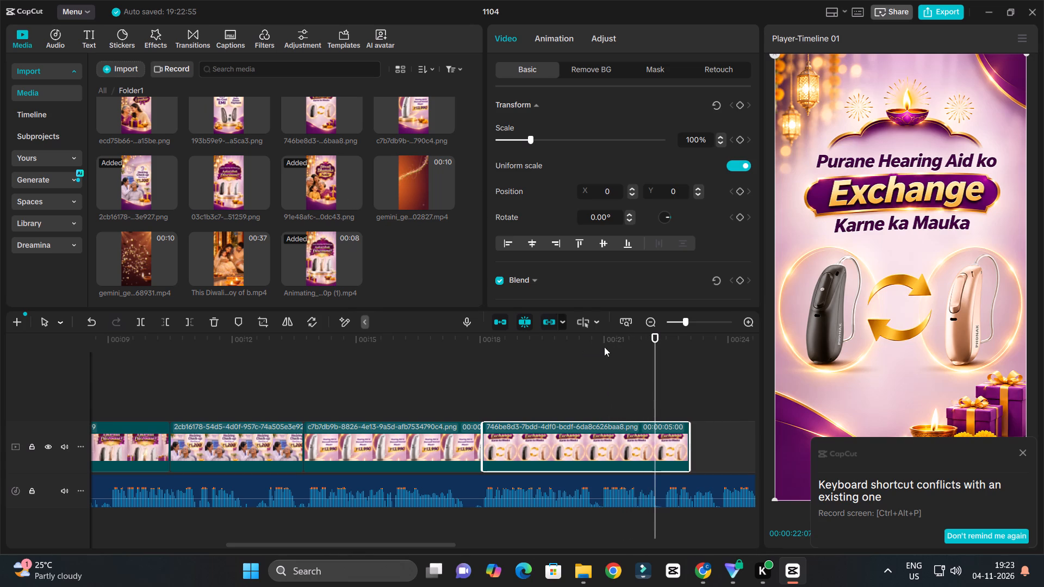
drag(604, 347, 615, 367)
click(650, 463)
key(w)
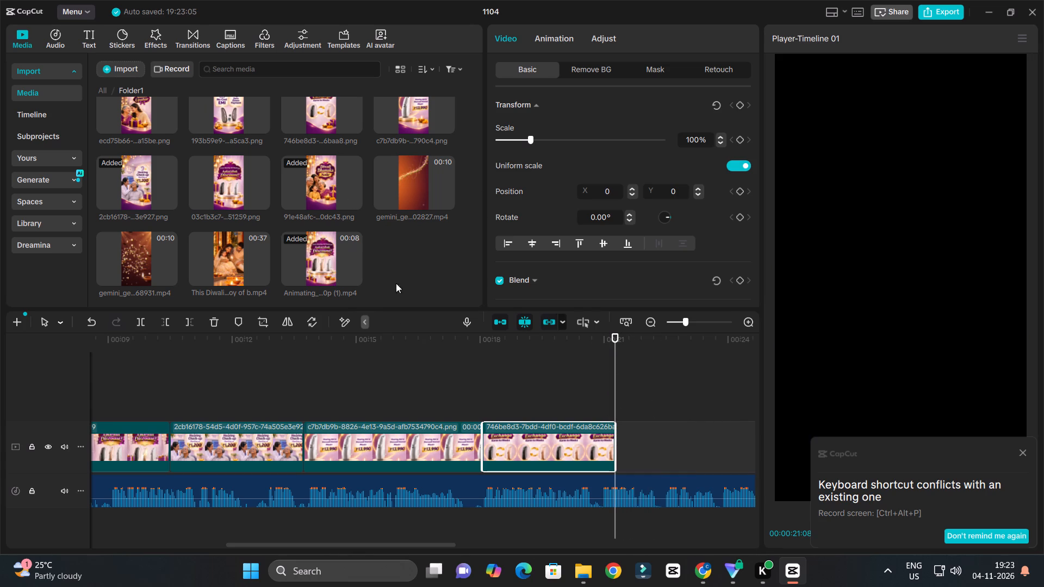
Place the 193b59e9 No-Cost EMI image directly after the Exchange image clip.
drag(215, 118, 626, 436)
Play the timeline through the No-Cost EMI clip and past its end to check it against the narration.
key(space)
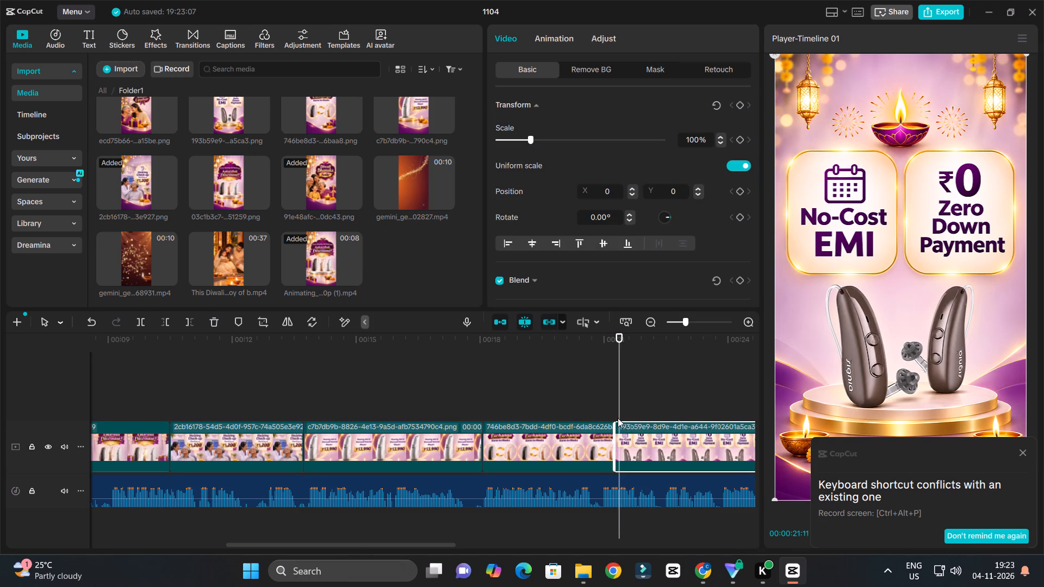
ctrl+scroll(618, 418, down, 12)
ctrl+scroll(546, 422, down, 2)
ctrl+scroll(509, 430, up, 3)
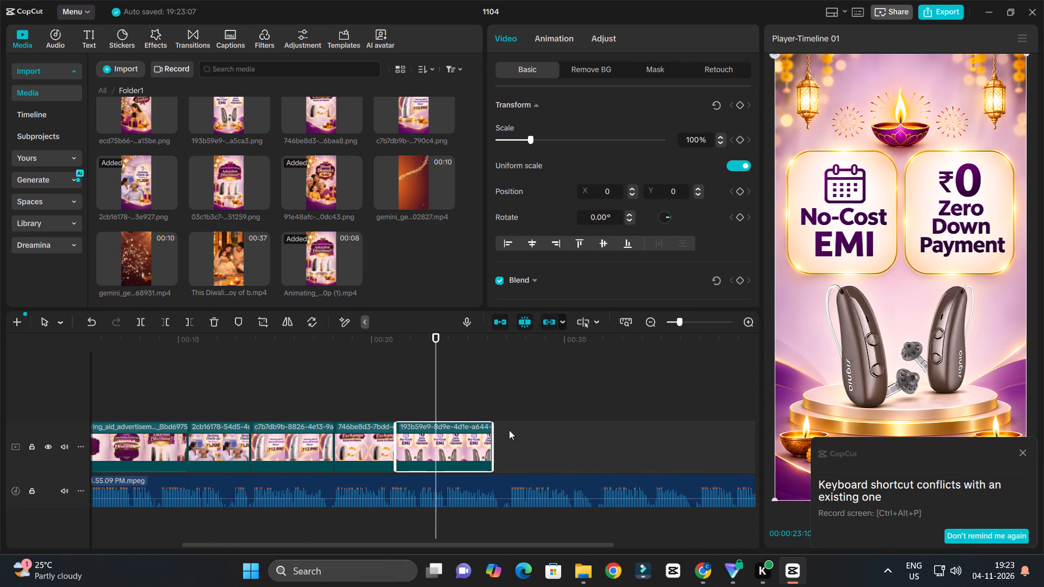
ctrl+scroll(509, 430, up, 4)
ctrl+scroll(509, 430, down, 2)
ctrl+scroll(509, 430, up, 13)
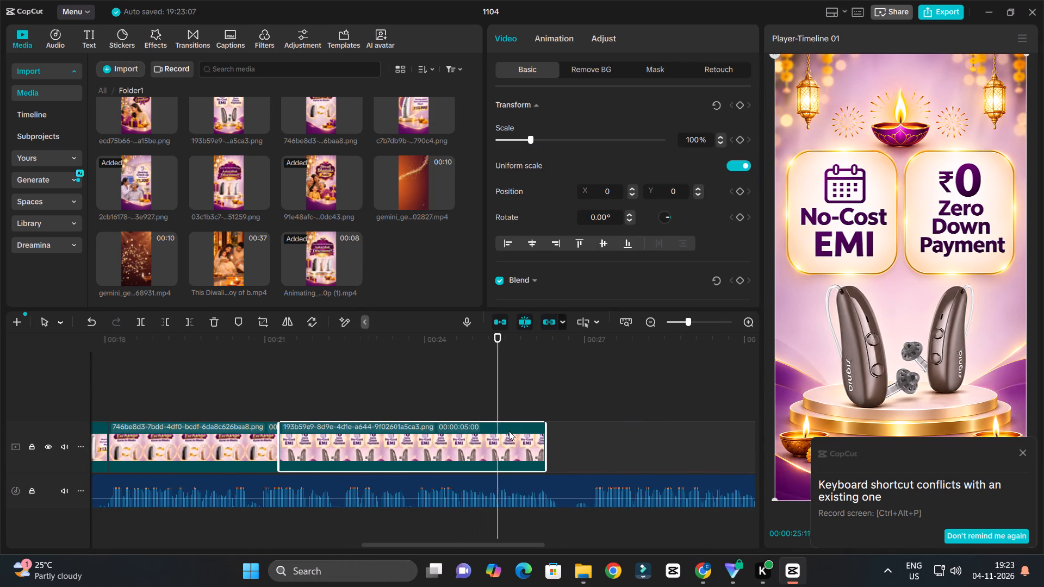
ctrl+scroll(560, 448, down, 11)
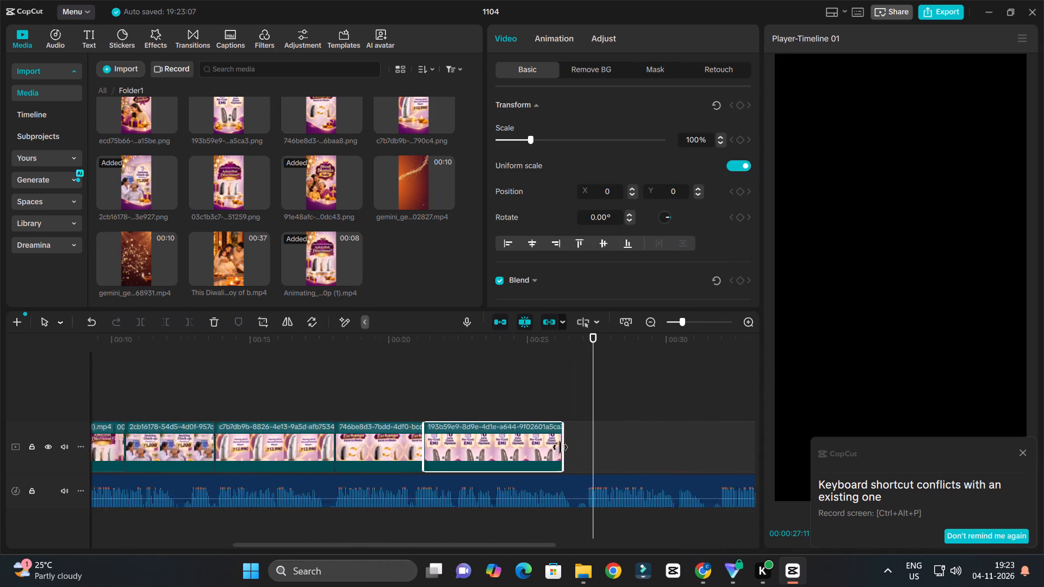
ctrl+scroll(560, 447, down, 5)
key(space)
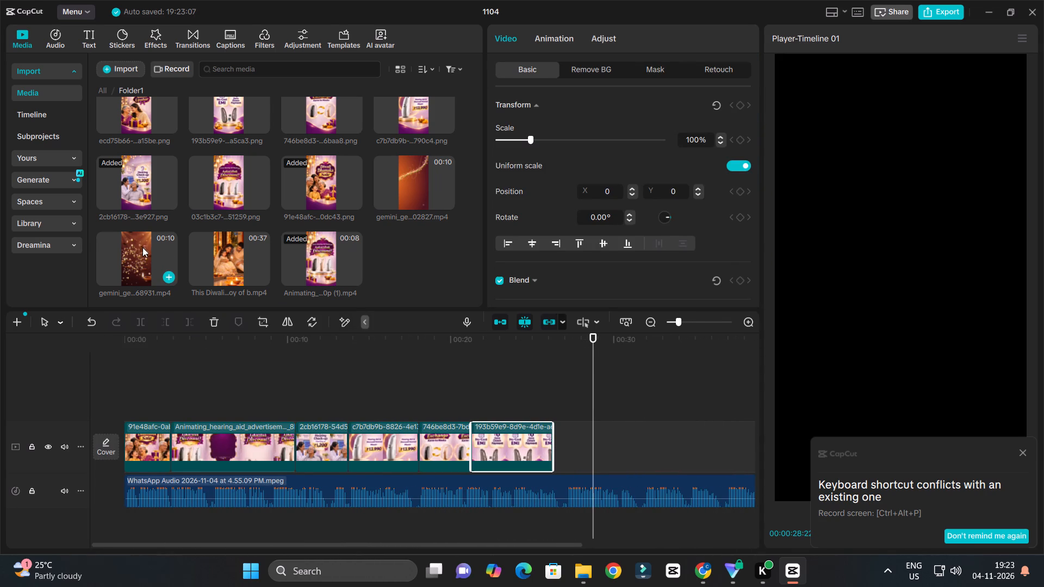
Preview the Anmol Upahar image and both unused Gemini videos, and place the a8768931 sparkle video directly after the No-Cost EMI clip.
scroll(174, 168, up, 1)
double_click(145, 172)
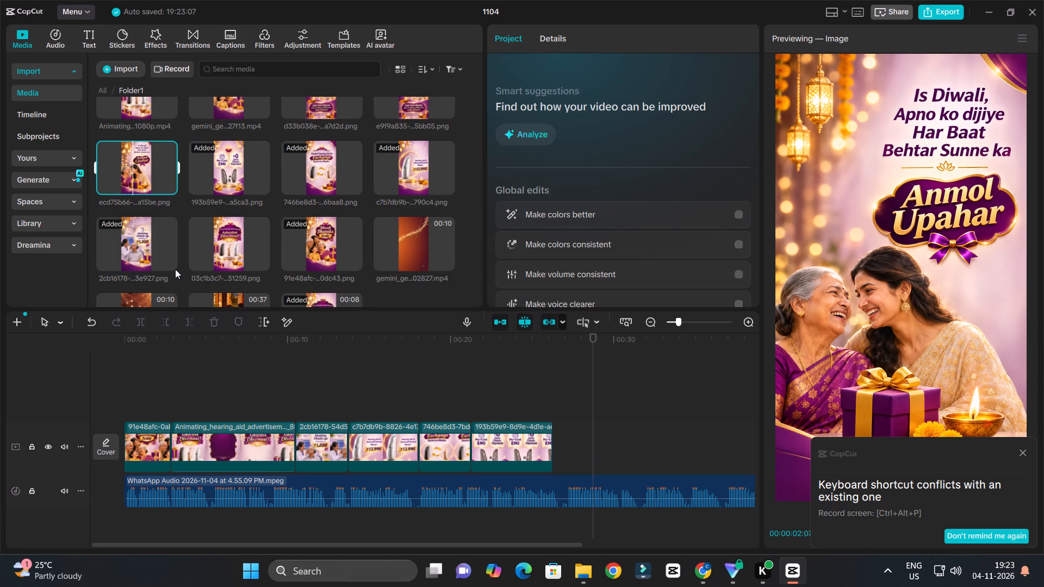
scroll(174, 268, down, 1)
double_click(155, 251)
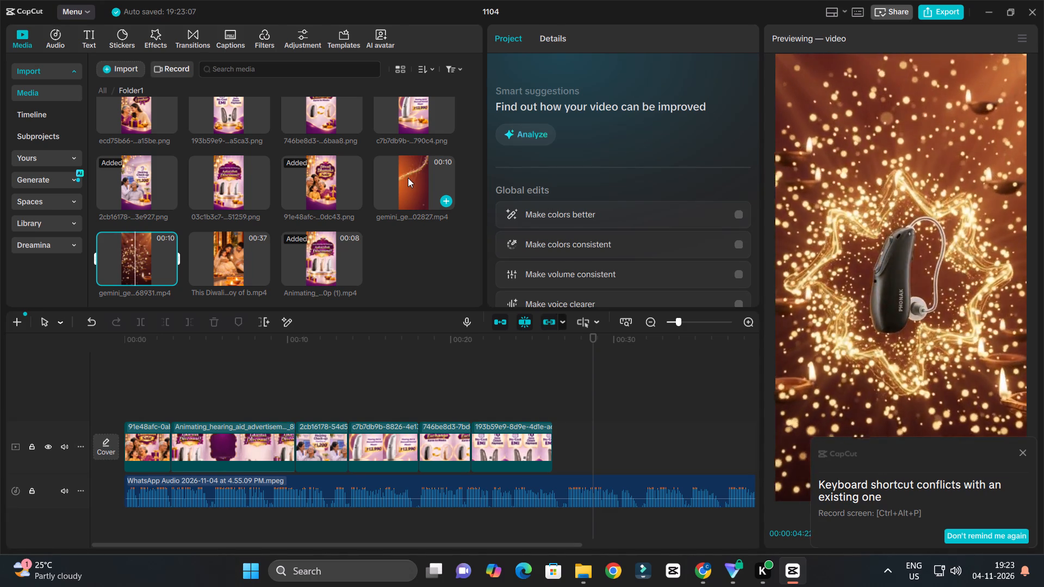
key(space)
double_click(408, 178)
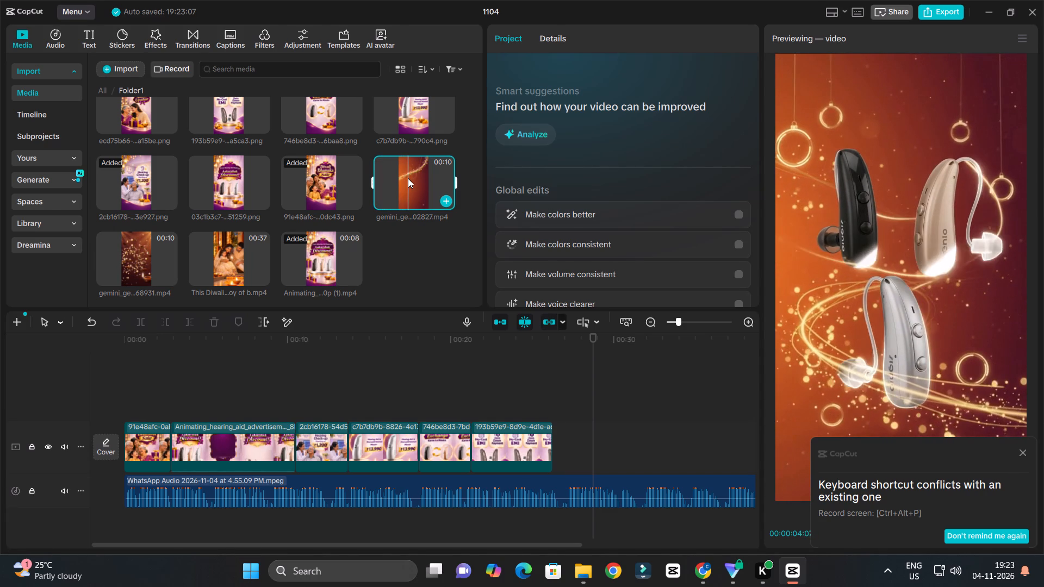
key(space)
key(space)
key(space)
key(space)
key(space)
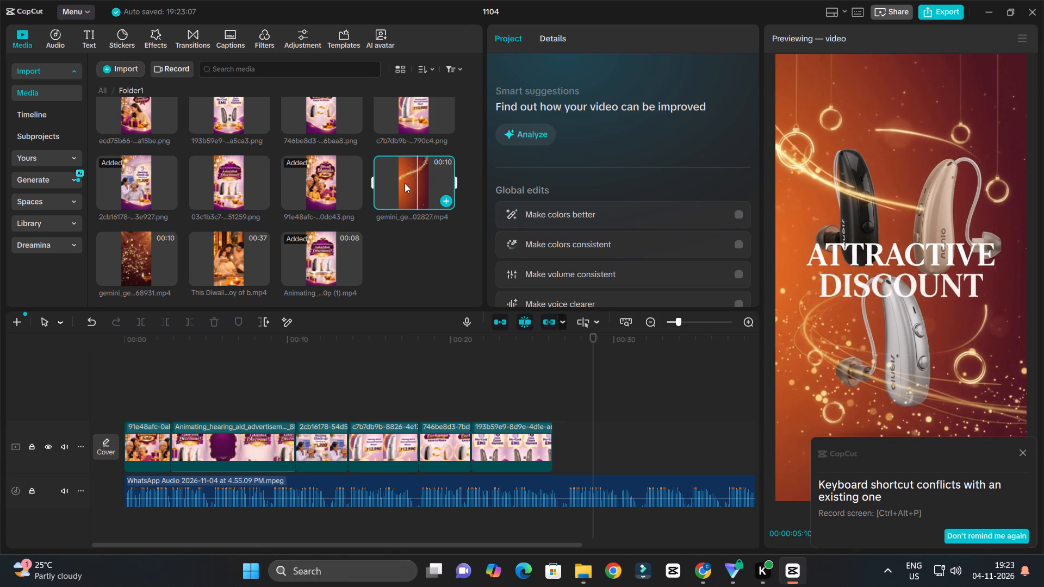
double_click(122, 253)
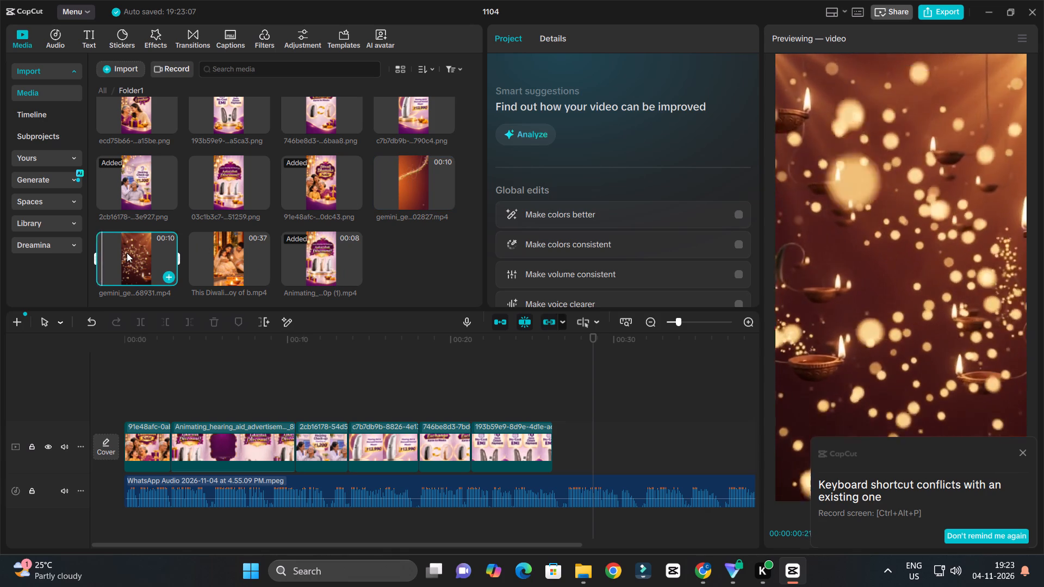
key(space)
drag(127, 253, 608, 445)
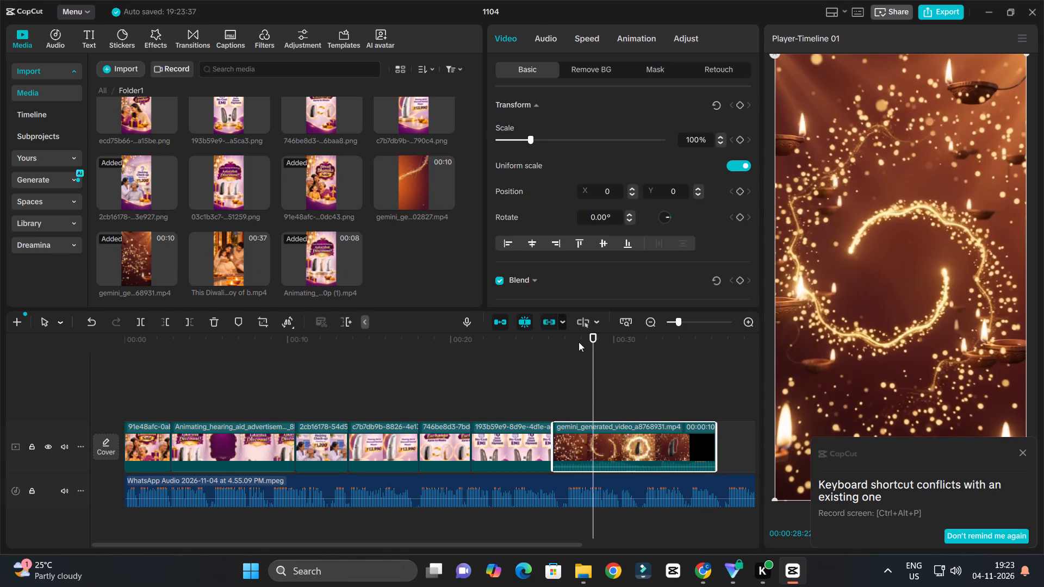
Trim the start of the a8768931 sparkle video at about 28:09 on the timeline, leaving a 7:29 duration.
drag(579, 341, 586, 358)
click(612, 442)
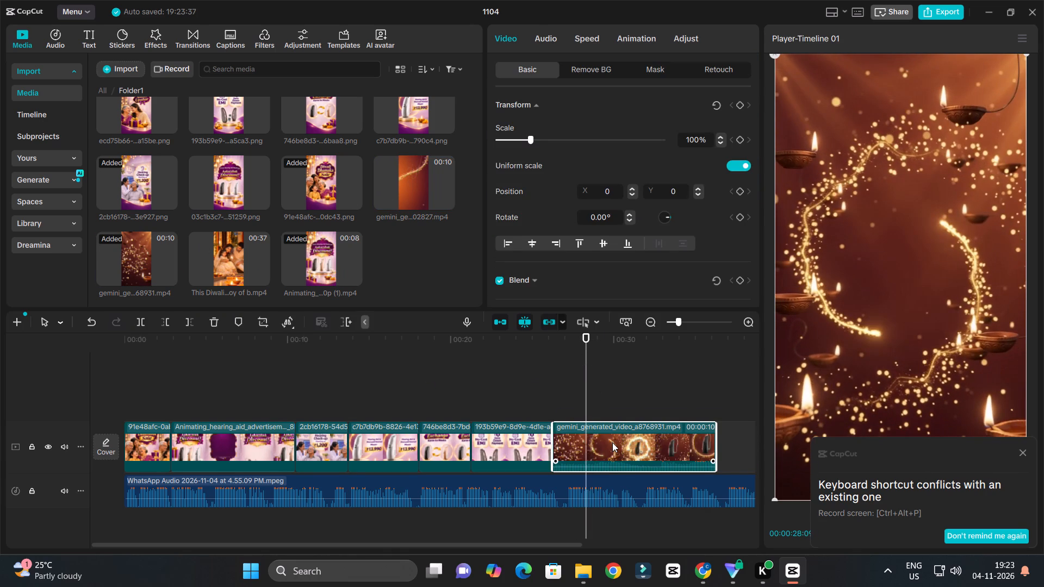
key(q)
drag(593, 467, 596, 490)
Trim the end of the a8768931 sparkle video to the narration at about 31:27, leaving a 5:19 duration.
key(space)
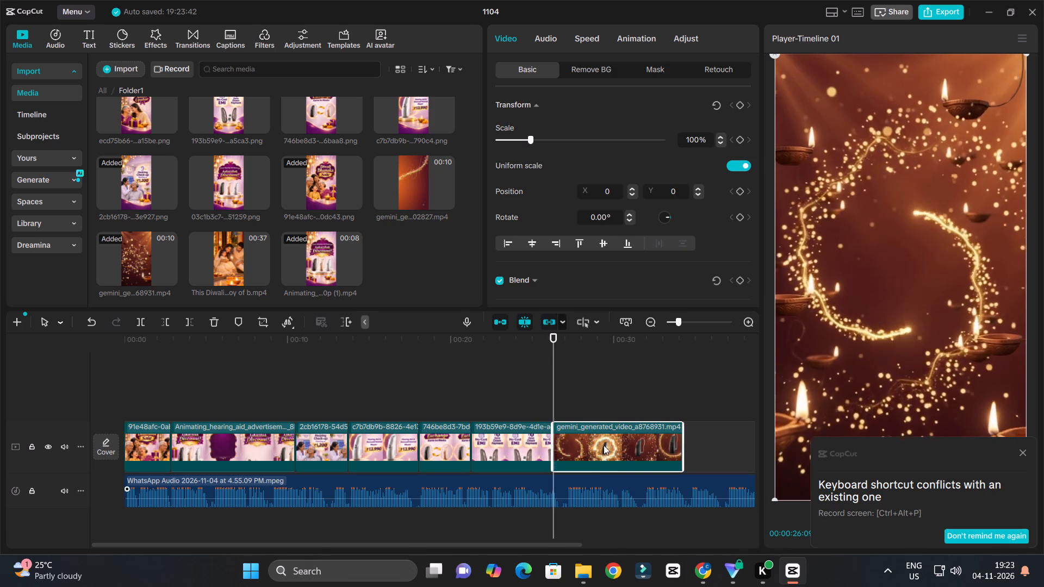
ctrl+scroll(603, 432, down, 5)
ctrl+scroll(603, 432, up, 4)
ctrl+scroll(534, 452, up, 11)
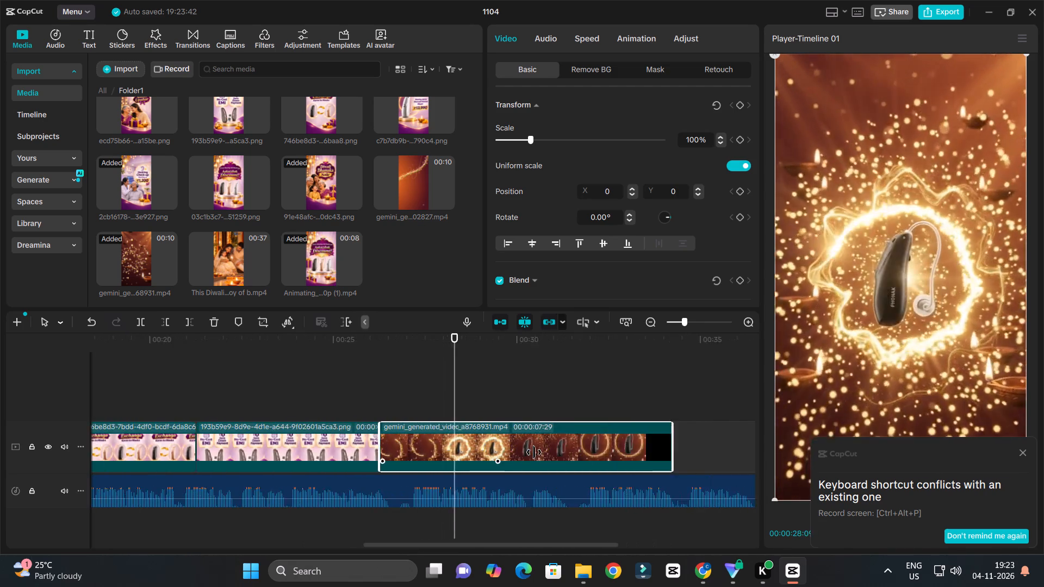
ctrl+scroll(534, 452, up, 9)
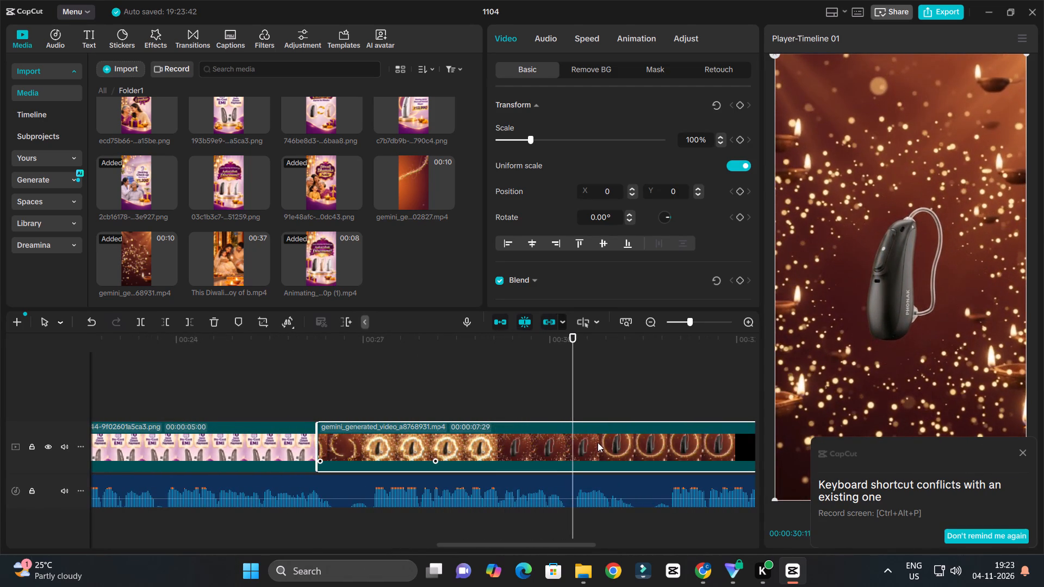
key(space)
click(596, 440)
key(space)
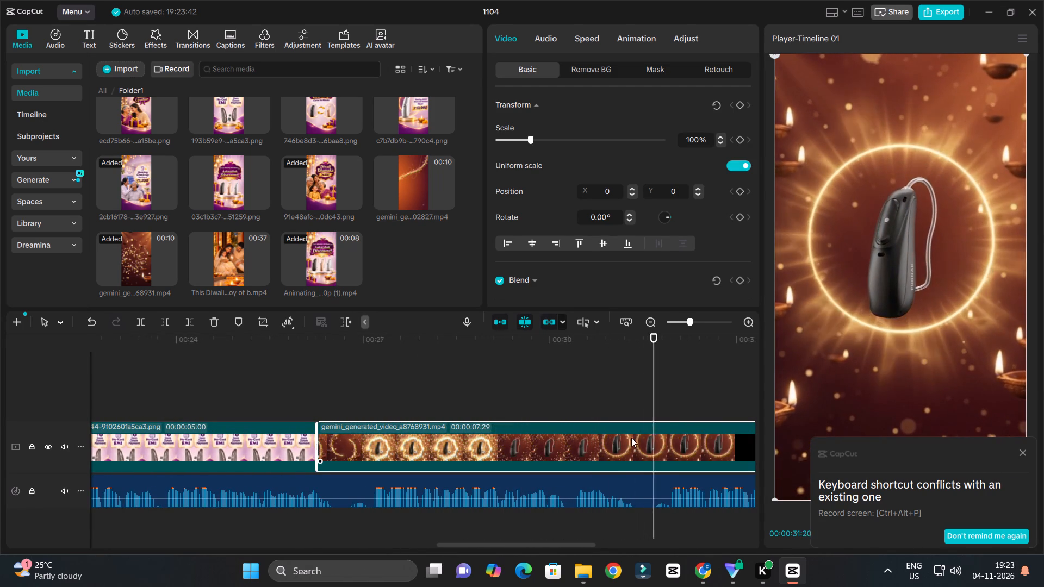
key(space)
key(space)
key(space)
drag(658, 344, 667, 379)
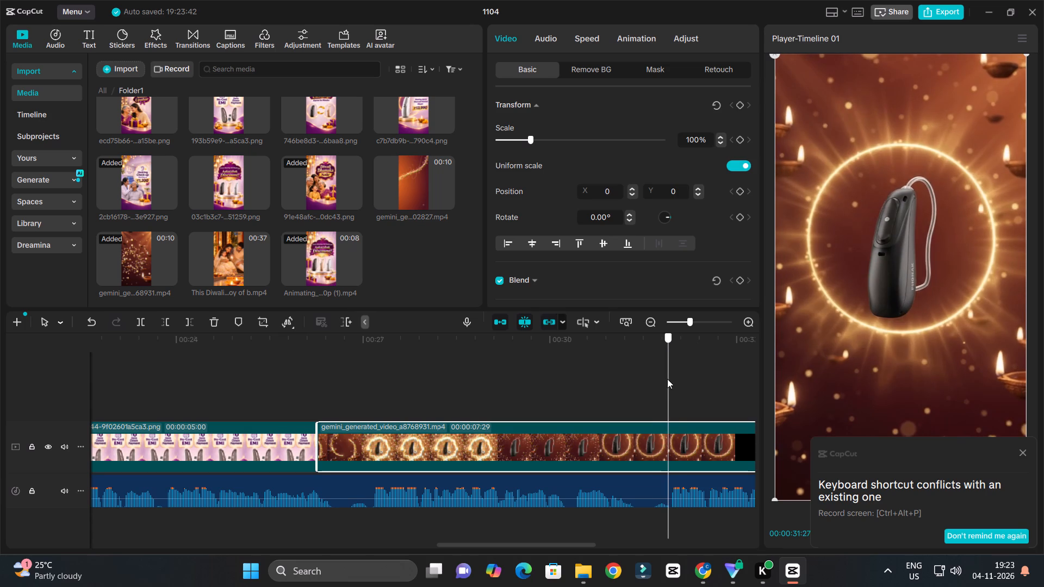
click(678, 435)
key(w)
Play the narration beyond the end of the sparkle video to work out which visual should follow it.
key(space)
ctrl+scroll(619, 422, down, 7)
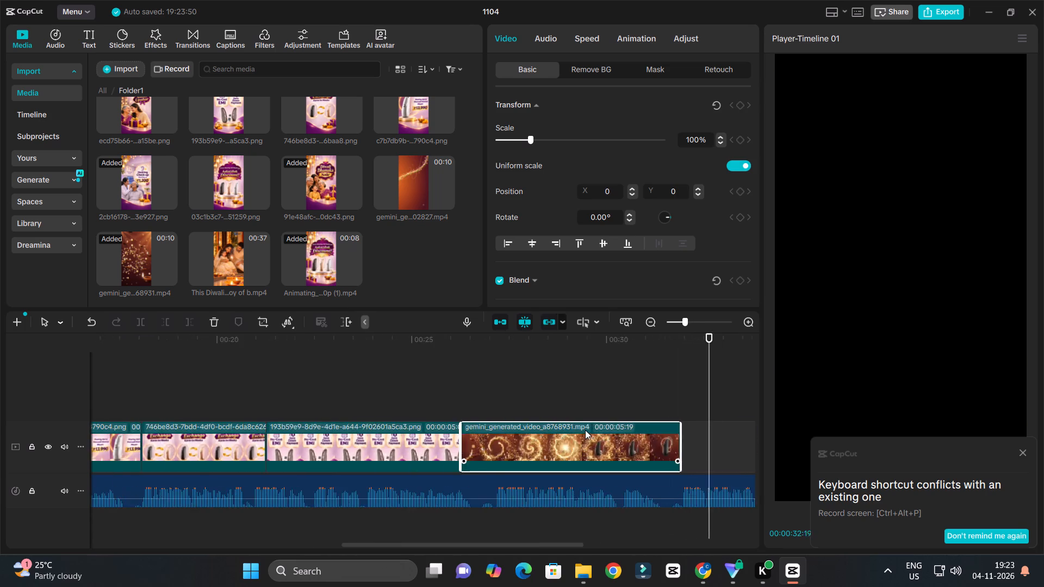
ctrl+scroll(585, 430, down, 16)
ctrl+scroll(597, 434, up, 5)
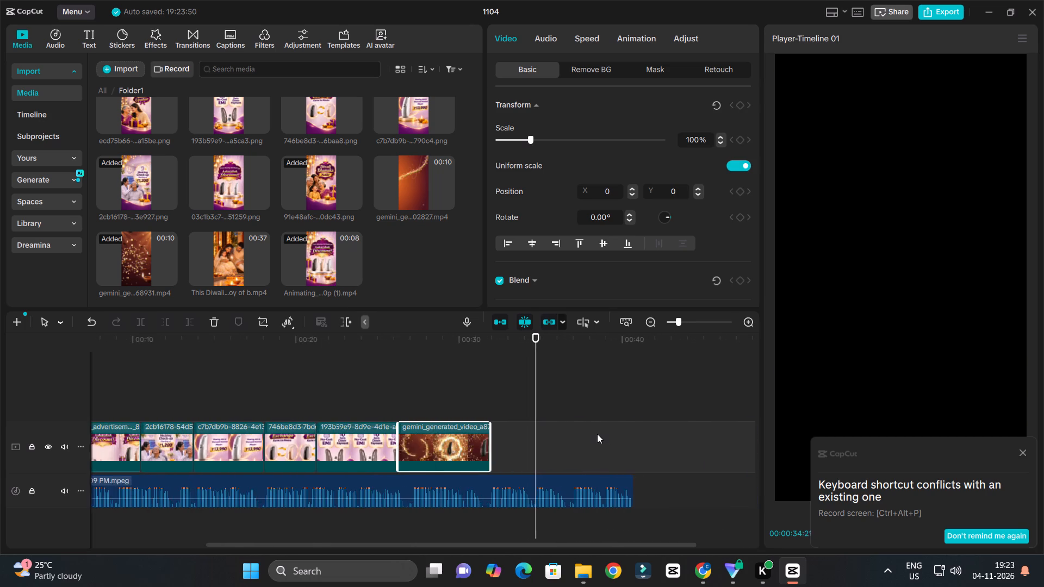
ctrl+scroll(597, 434, up, 2)
ctrl+scroll(597, 434, down, 4)
ctrl+scroll(597, 434, up, 7)
key(space)
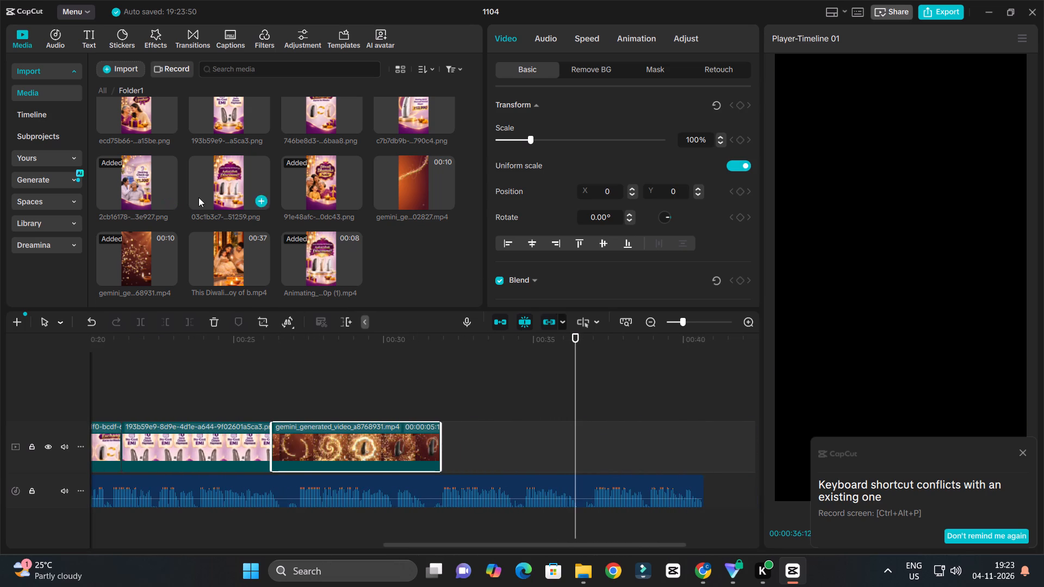
Preview the city images and other Folder1 videos, and place the d33b038e AudiZone Bilaspur image directly after the sparkle video.
scroll(198, 197, up, 6)
double_click(226, 123)
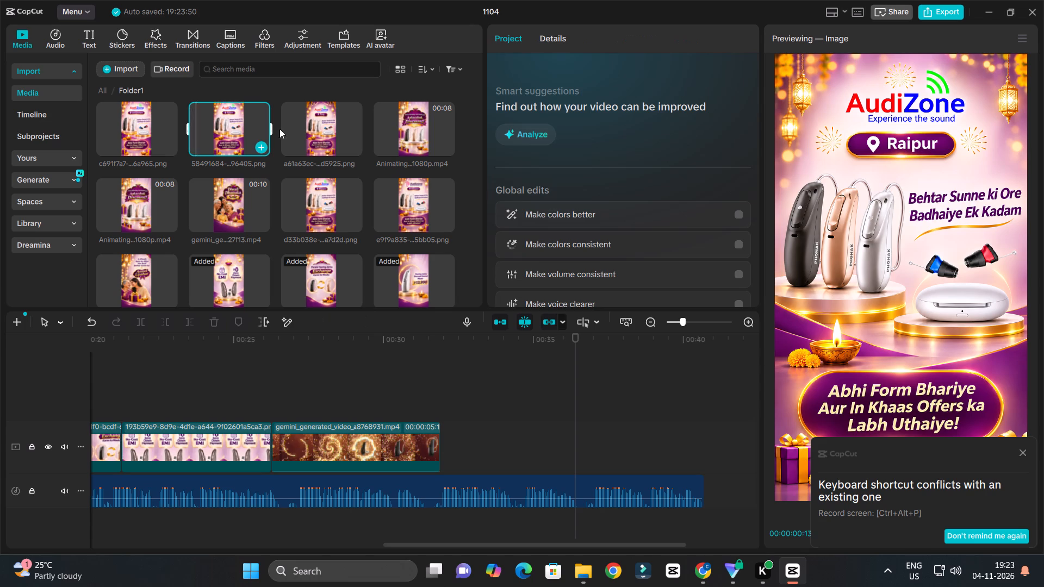
double_click(309, 124)
double_click(409, 138)
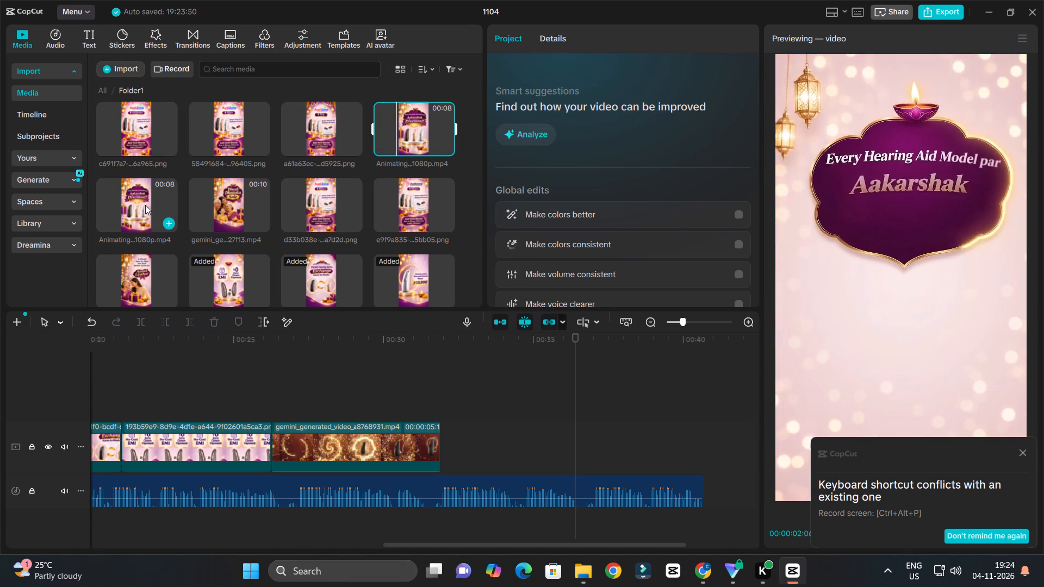
double_click(135, 202)
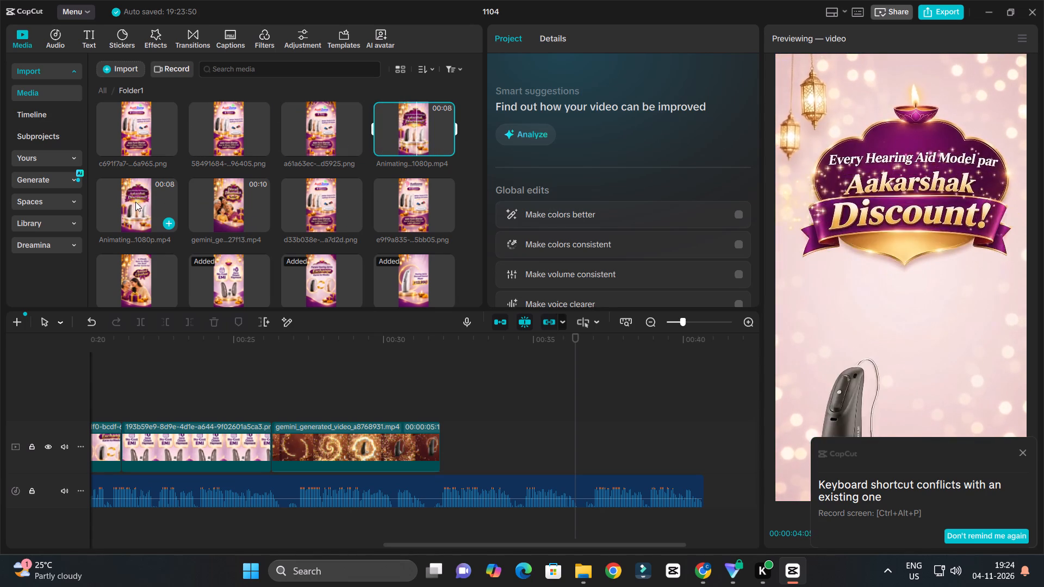
double_click(238, 206)
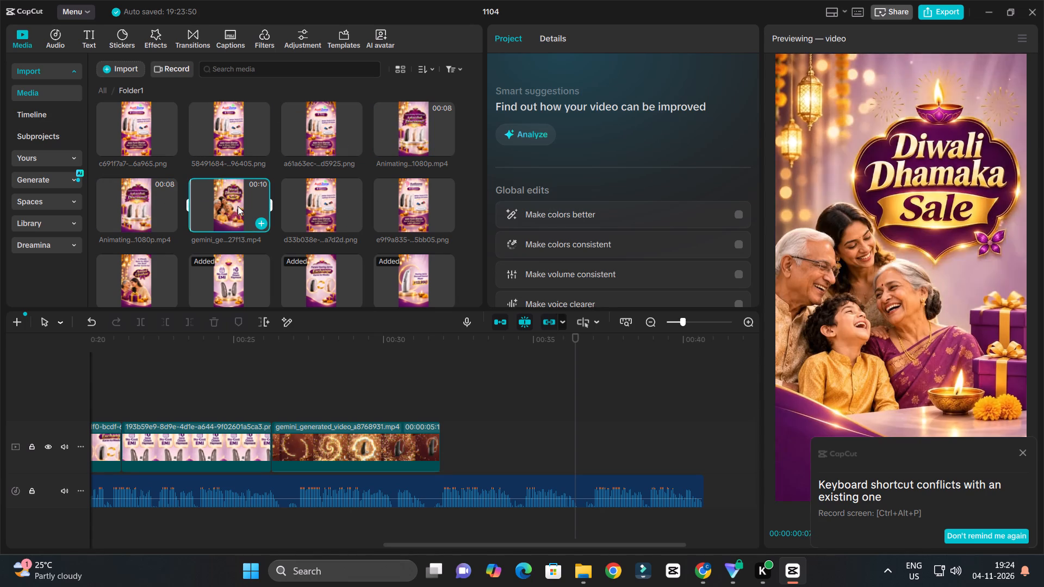
double_click(310, 206)
drag(316, 209, 448, 391)
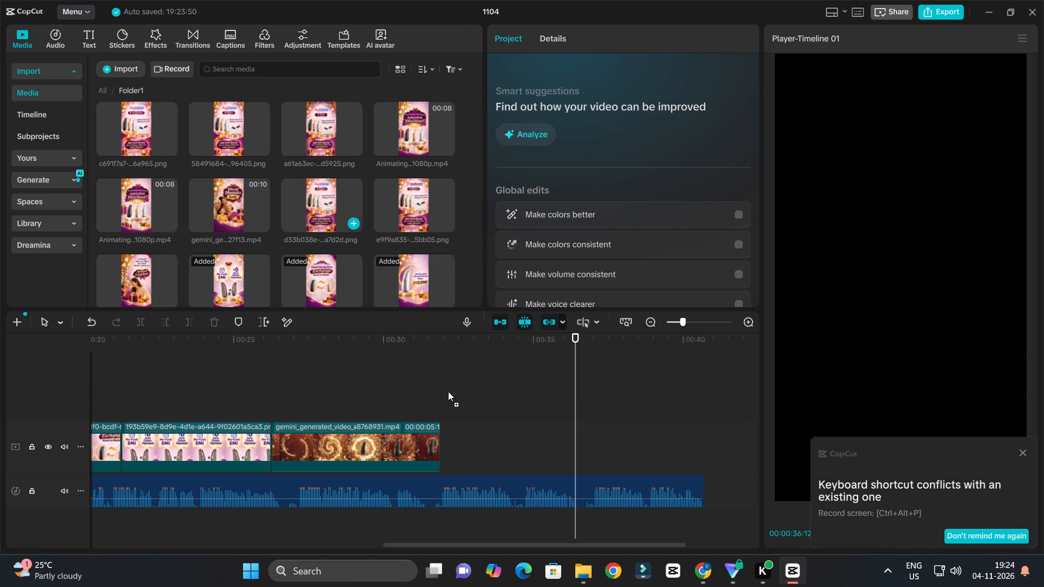
drag(448, 391, 459, 428)
Play the timeline from the start of the Bilaspur image through the clip to check it against the narration.
click(435, 352)
key(space)
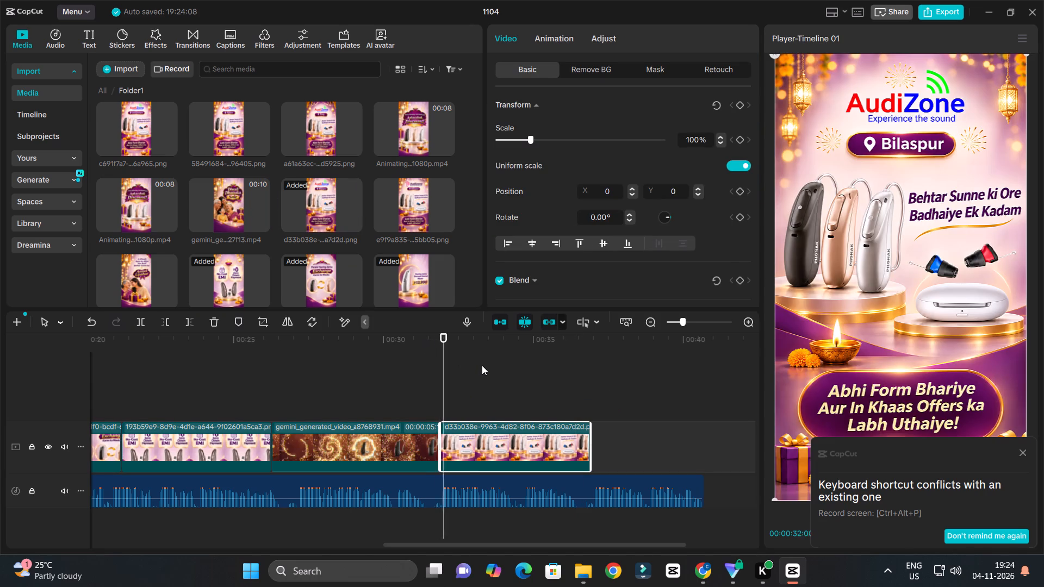
ctrl+scroll(482, 365, down, 4)
ctrl+scroll(488, 380, up, 3)
ctrl+scroll(489, 380, down, 3)
ctrl+scroll(508, 385, up, 6)
ctrl+scroll(511, 386, down, 2)
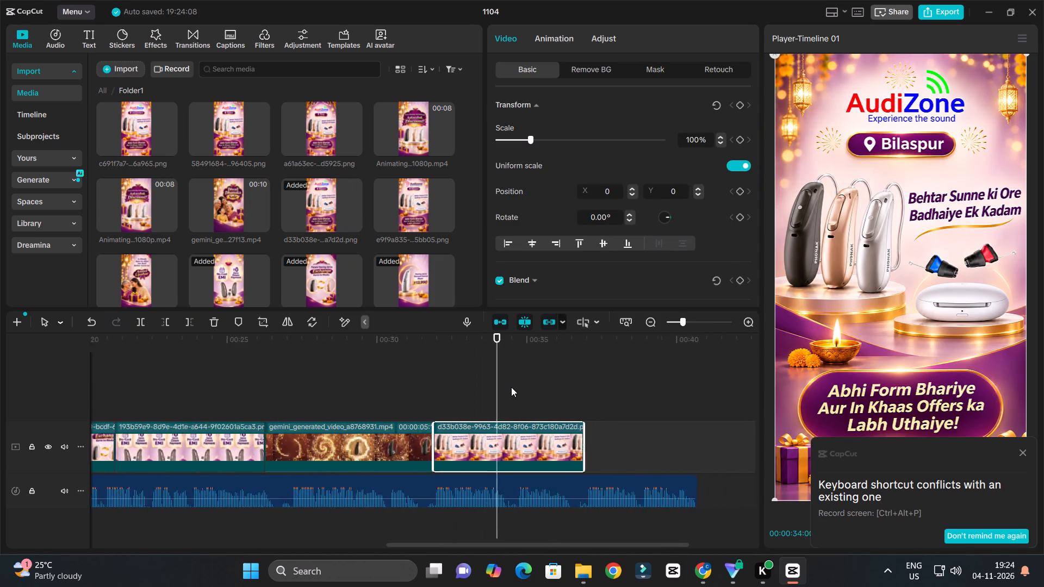
ctrl+scroll(511, 387, down, 1)
ctrl+scroll(543, 396, up, 3)
ctrl+scroll(588, 401, up, 5)
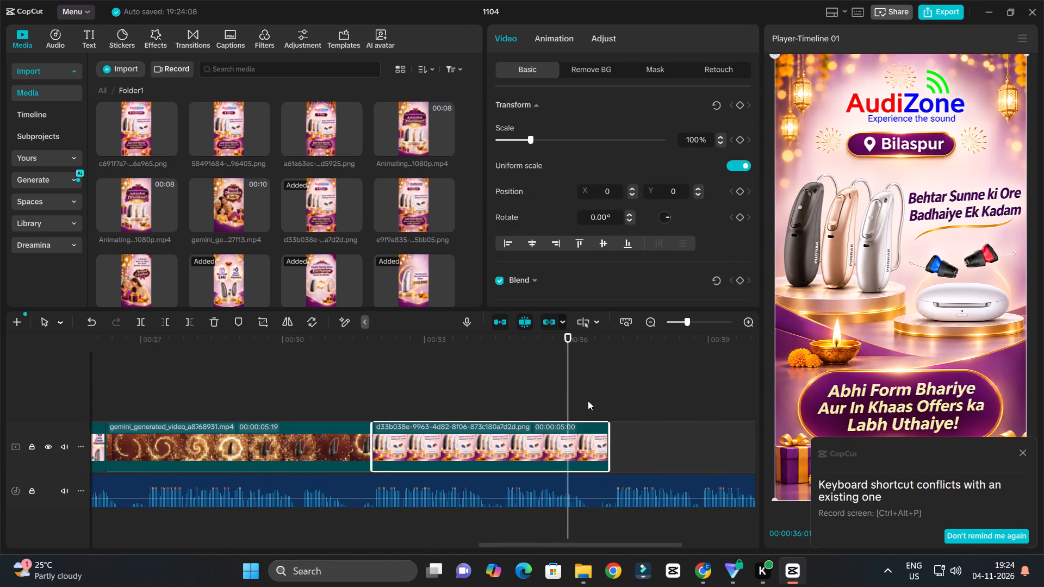
key(space)
Compare the e9f9a835 Audizone Clinic Bilaspur image with the d33b038e version, and preview the ecd75b66 Anmol Upahar image.
double_click(402, 211)
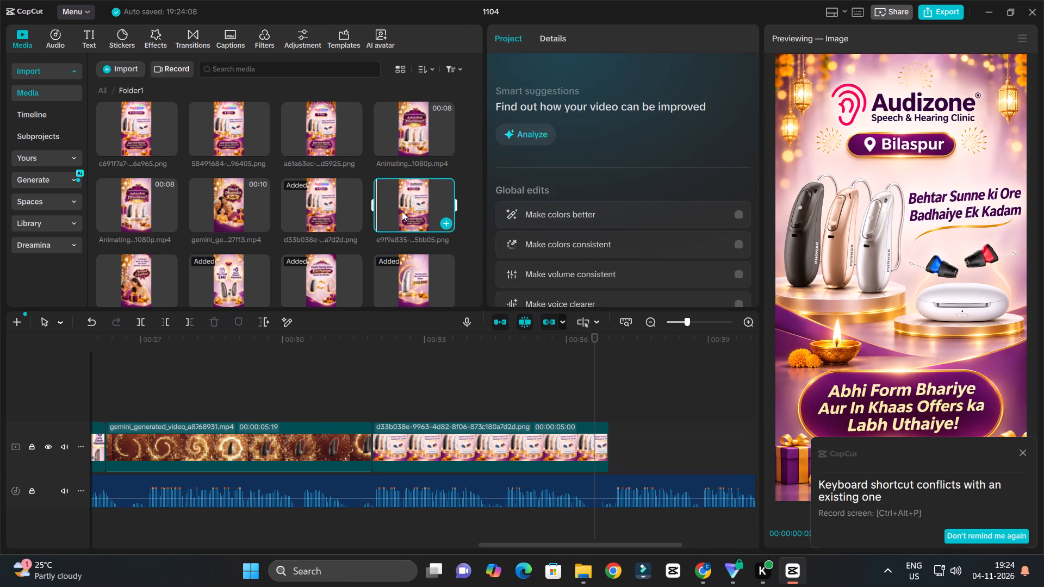
click(335, 211)
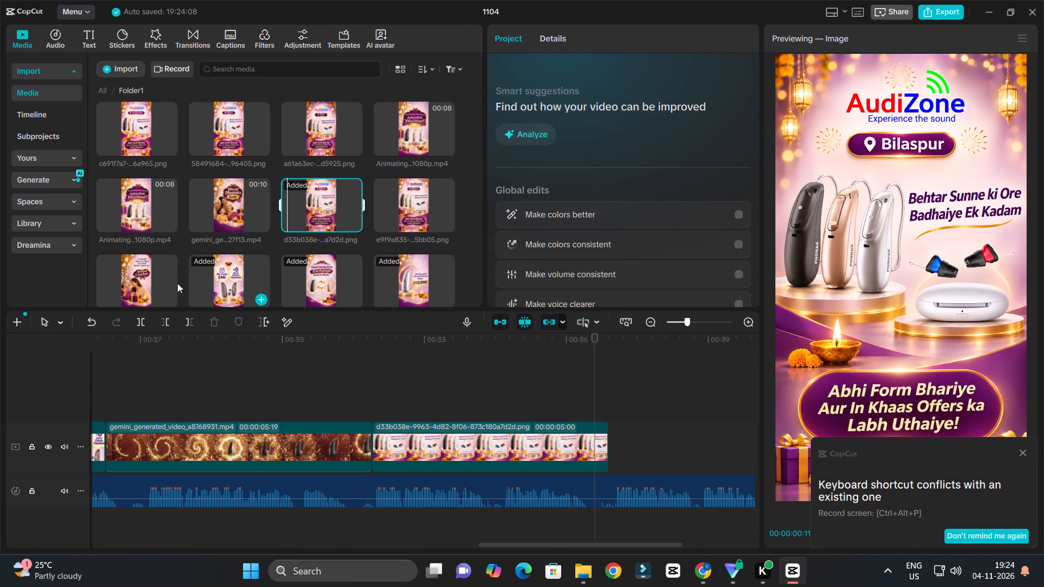
double_click(144, 282)
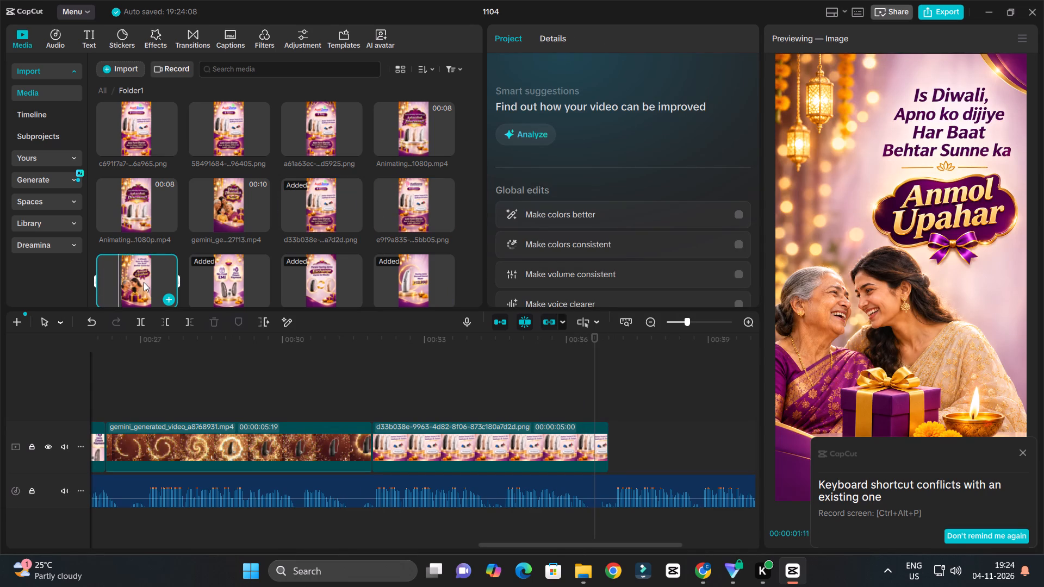
Replay the timeline from about 30 seconds through the end of the Bilaspur image to check the narration match.
click(331, 397)
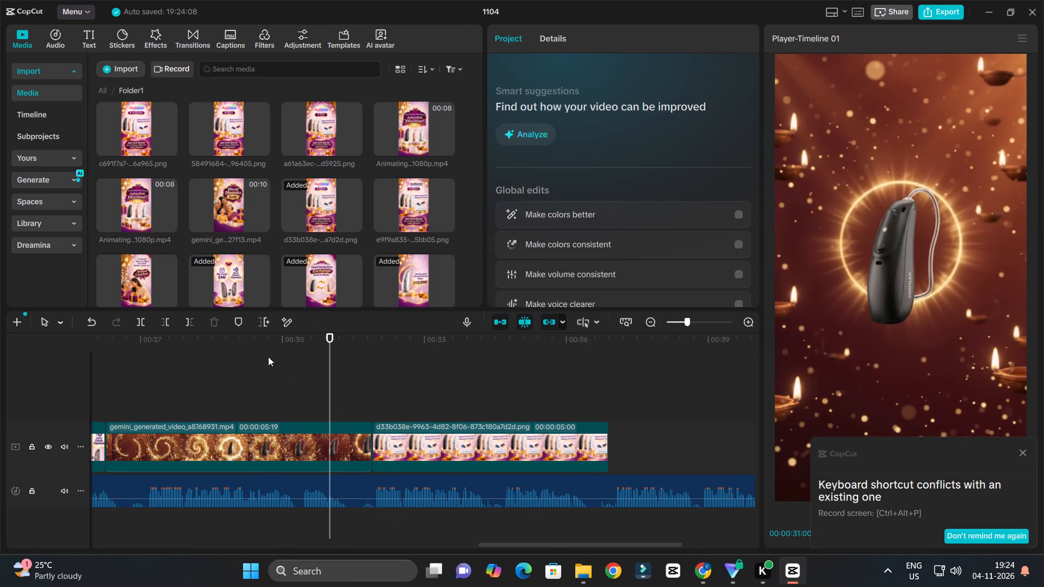
click(265, 347)
key(space)
ctrl+scroll(395, 385, up, 3)
ctrl+scroll(395, 385, down, 2)
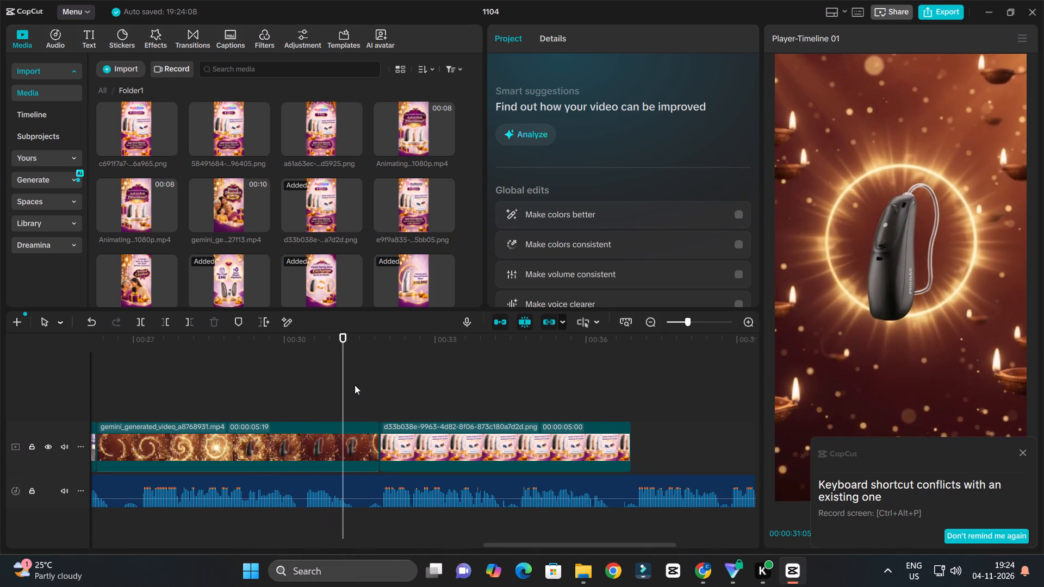
key(space)
drag(293, 348, 295, 382)
key(space)
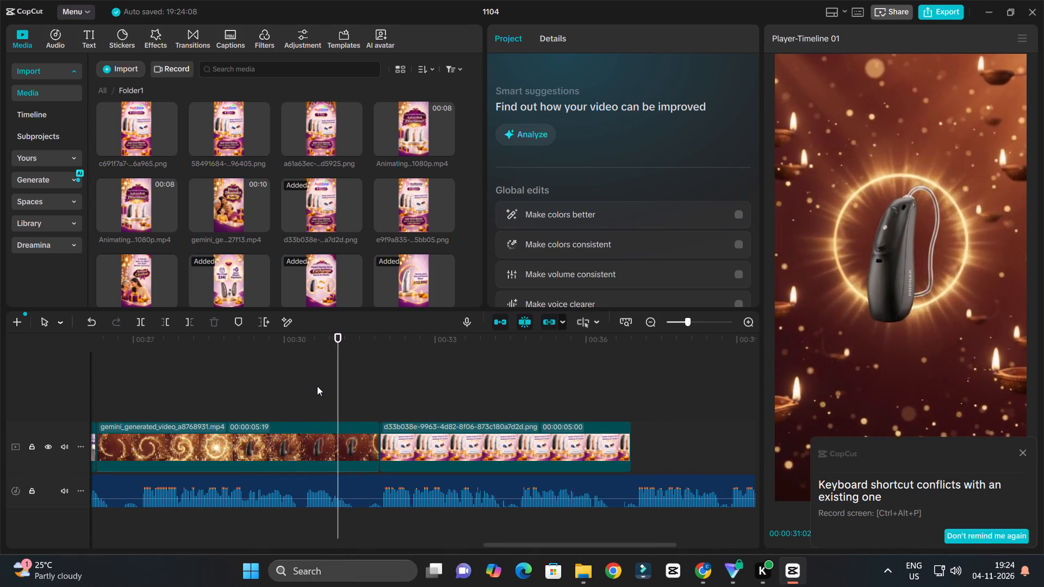
ctrl+scroll(388, 416, down, 7)
ctrl+scroll(471, 435, up, 3)
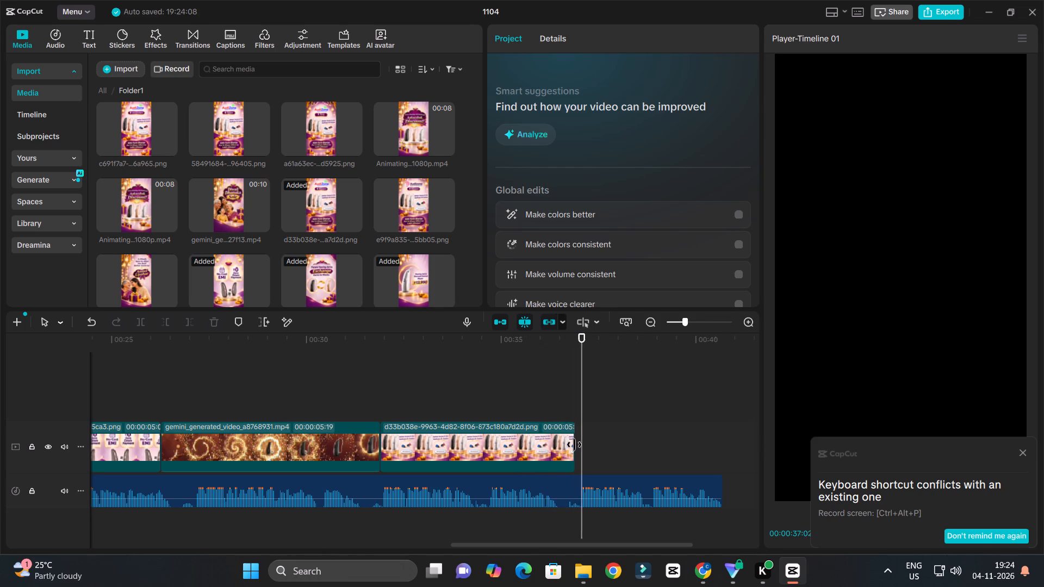
Save the project and play the timeline from the start through the opening Diwali Dhamaka Sale image.
ctrl+scroll(574, 445, down, 11)
ctrl+scroll(574, 444, up, 3)
ctrl+scroll(574, 444, down, 2)
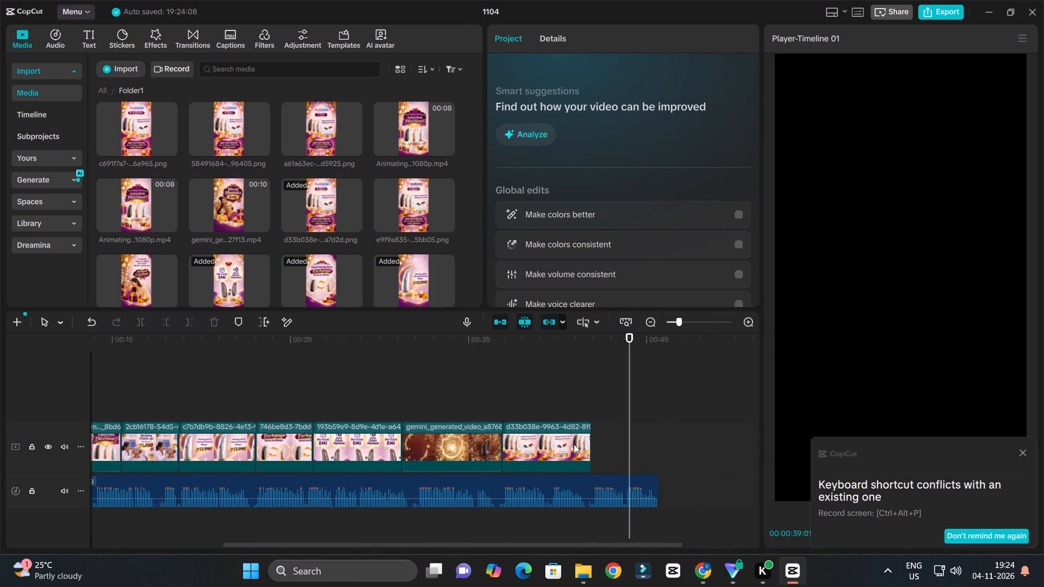
ctrl+scroll(574, 444, down, 5)
ctrl+scroll(632, 458, up, 7)
key(space)
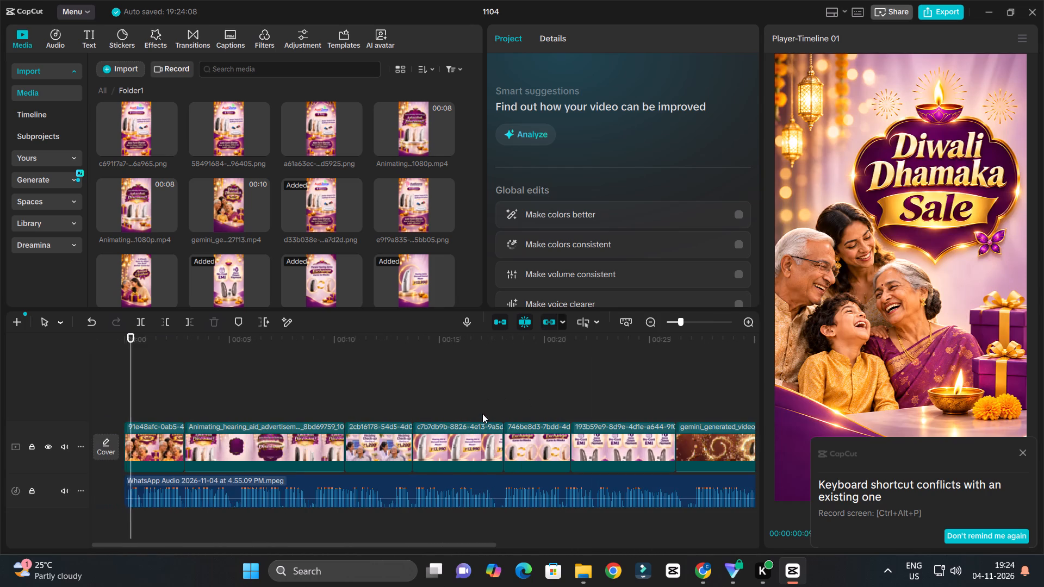
key(space)
ctrl+scroll(373, 400, down, 10)
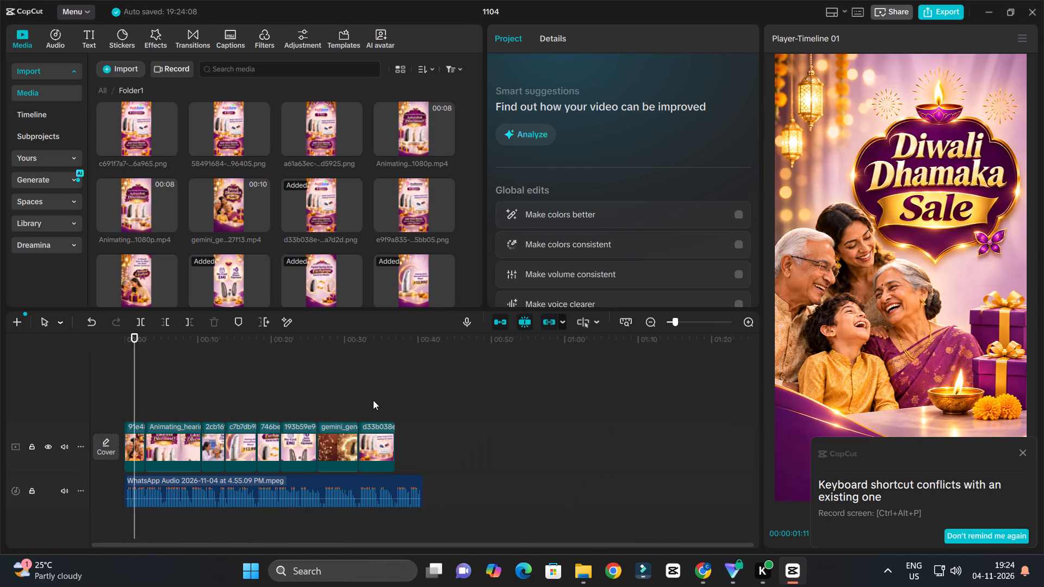
key(ctrl+s)
ctrl+scroll(347, 401, up, 4)
key(space)
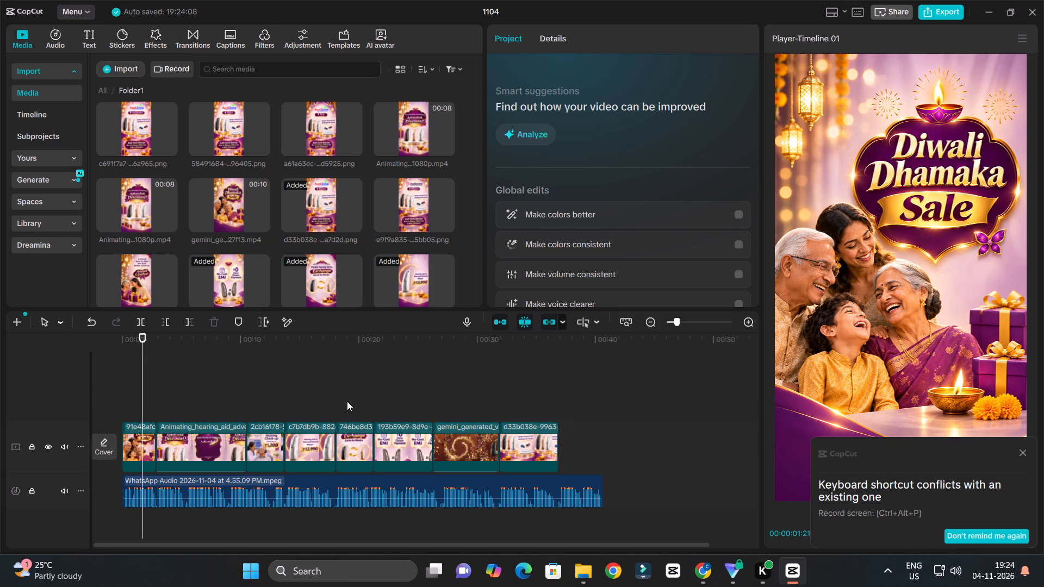
ctrl+scroll(351, 399, up, 3)
key(space)
Animate a zoom on the Diwali Dhamaka Sale image: add a scale keyframe at its start and set scale to 115% at its end.
click(135, 440)
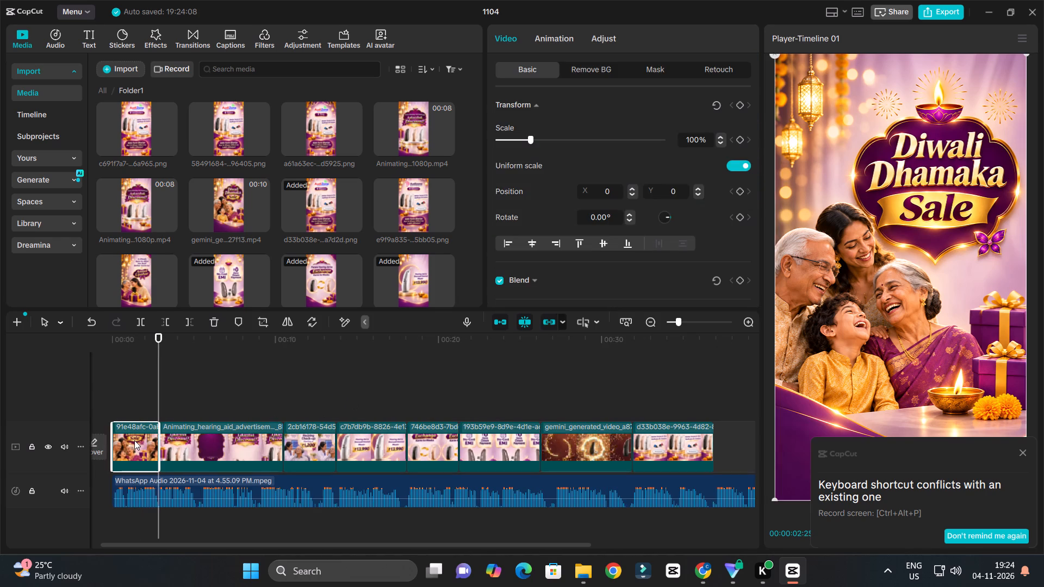
key(Down)
key(Up)
click(736, 140)
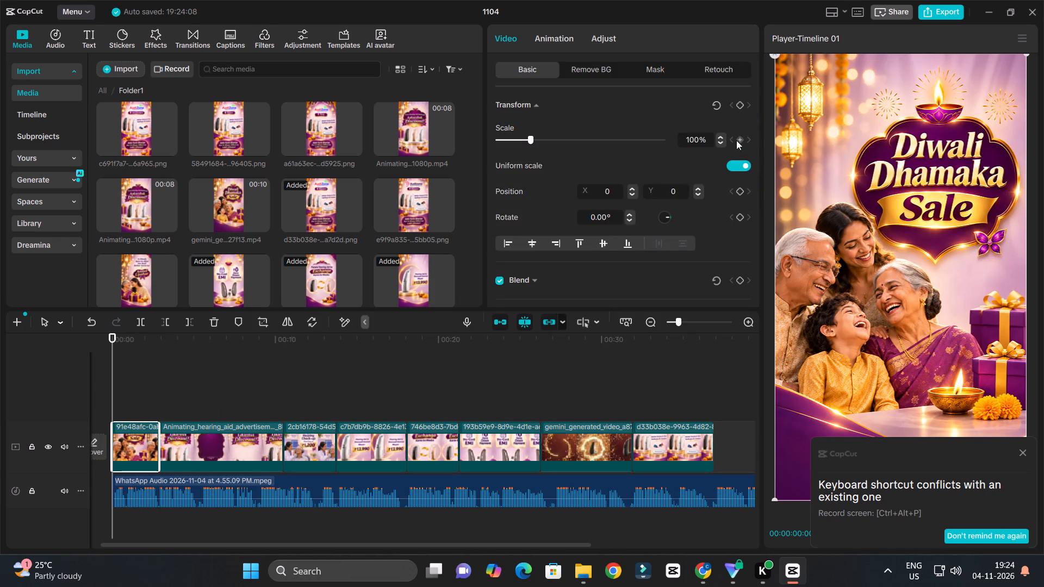
key(Down)
drag(700, 141, 659, 141)
text(115)
key(Return)
Preview the zoom on the Diwali Dhamaka Sale image and dismiss the keyboard shortcut conflict notification.
drag(152, 342, 77, 382)
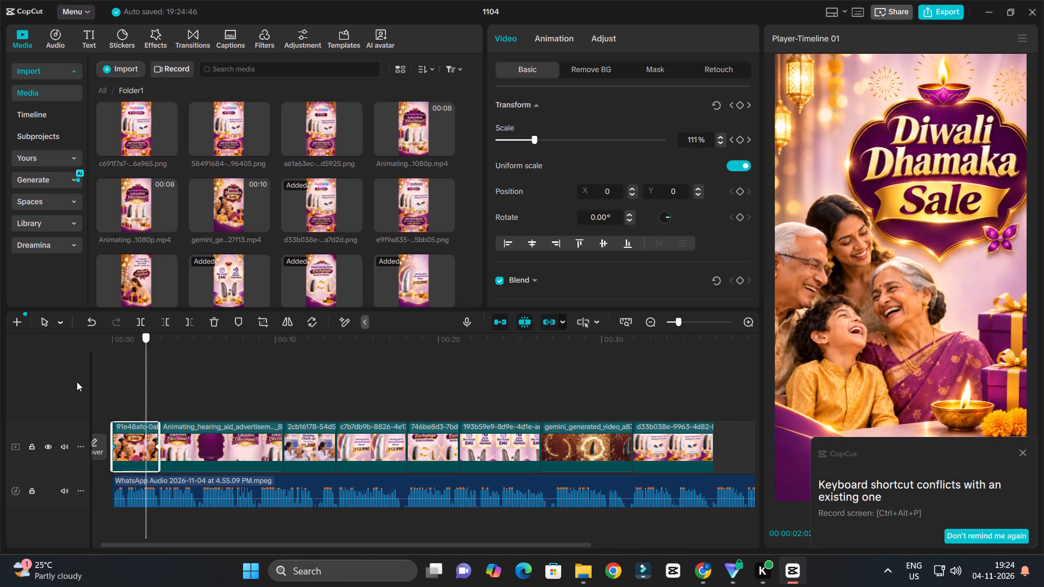
drag(77, 382, 69, 383)
key(space)
key(space)
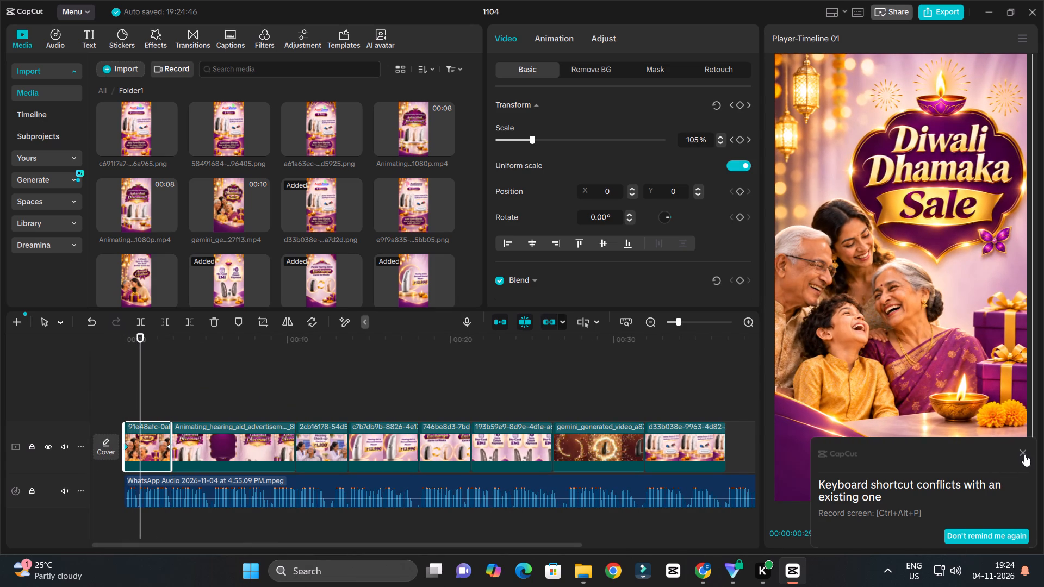
click(1024, 454)
key(space)
key(space)
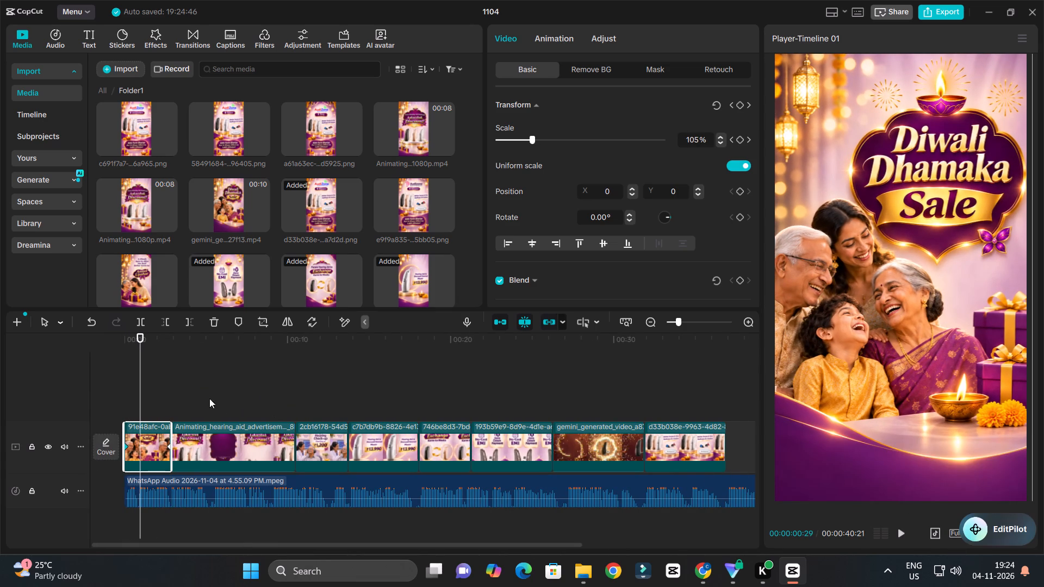
drag(208, 398, 200, 394)
Replay the timeline from the start through the opening image into the hearing aid advertisement video.
drag(146, 340, 61, 371)
key(space)
ctrl+scroll(226, 363, down, 3)
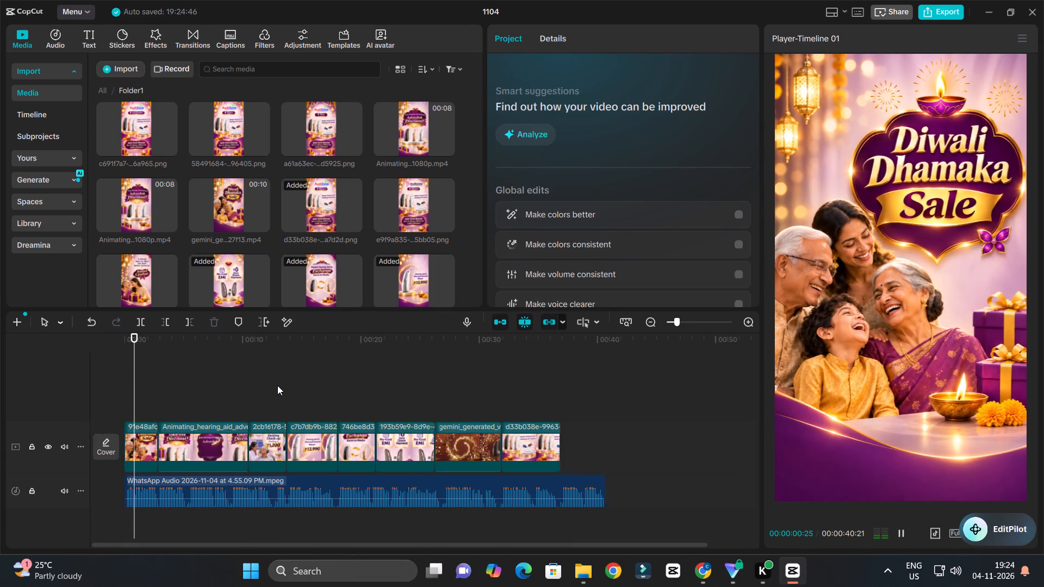
ctrl+scroll(277, 385, up, 2)
ctrl+scroll(277, 385, down, 3)
ctrl+scroll(277, 385, up, 6)
ctrl+scroll(260, 397, down, 4)
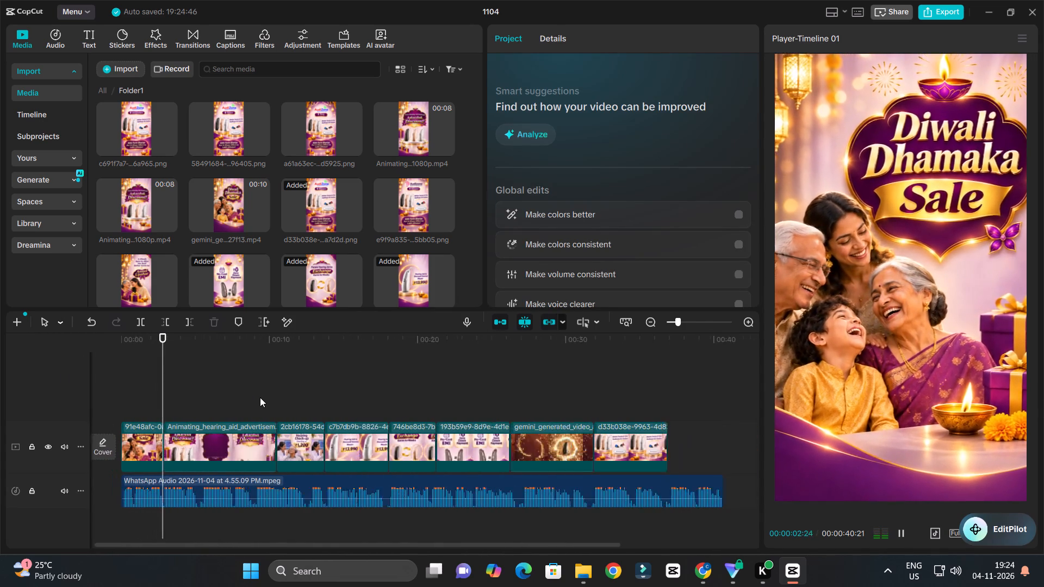
ctrl+scroll(260, 397, up, 2)
key(space)
key(space)
key(space)
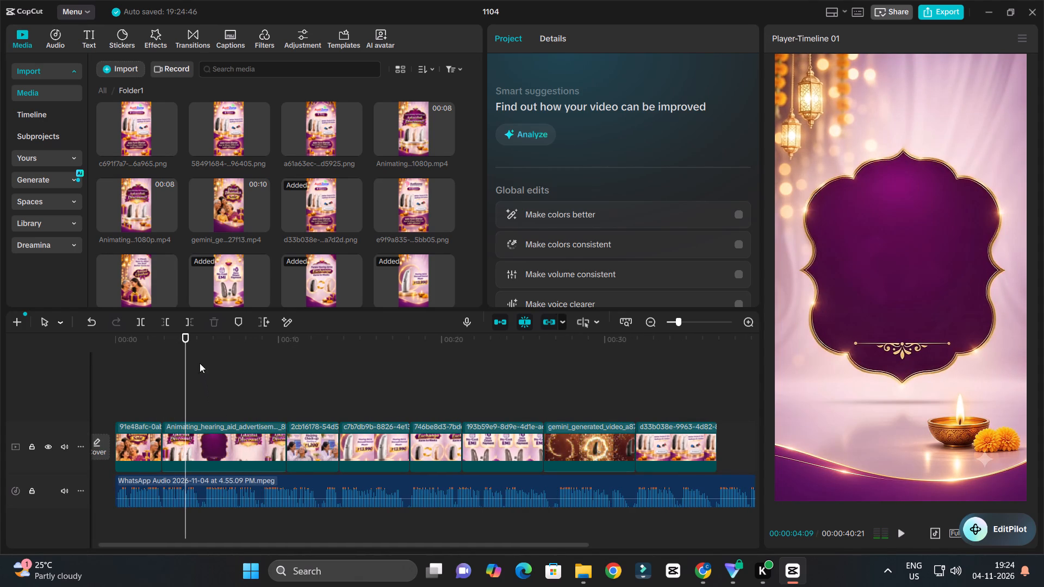
Trim about half a second off the start of the hearing aid advertisement video to remove its opening frames with the finished discount title.
drag(184, 337, 160, 397)
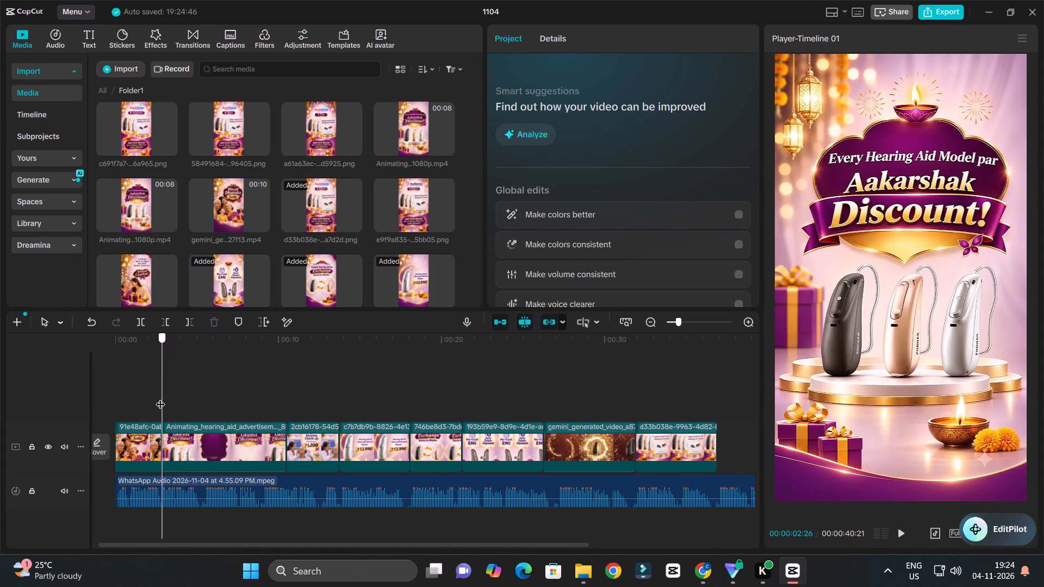
drag(160, 397, 171, 407)
click(178, 433)
key(q)
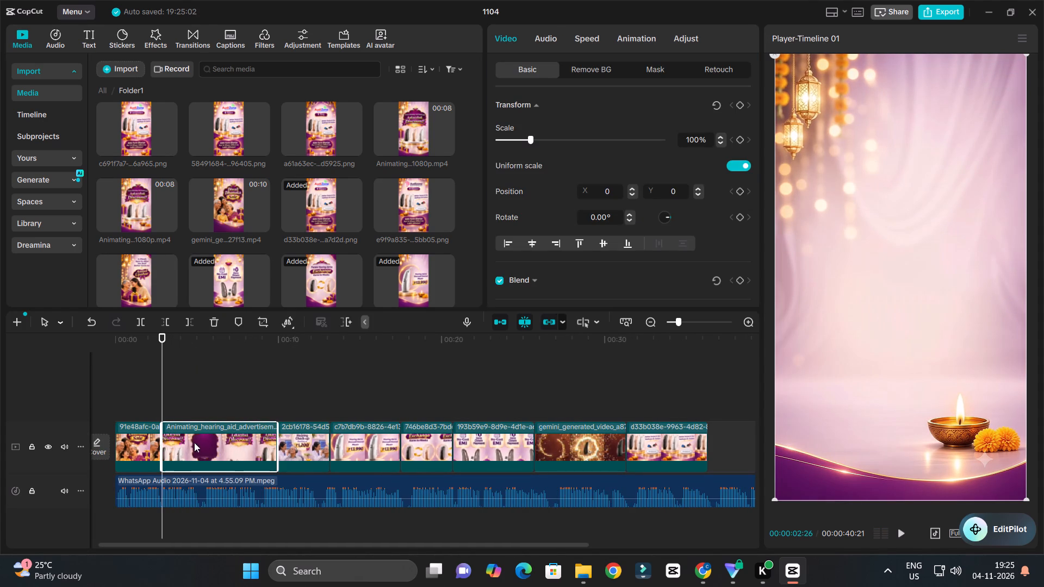
Play the trimmed hearing aid advertisement video into the Hearing Check-up image to check it against the narration.
key(space)
ctrl+scroll(239, 423, up, 4)
ctrl+scroll(243, 423, down, 2)
ctrl+scroll(243, 423, up, 3)
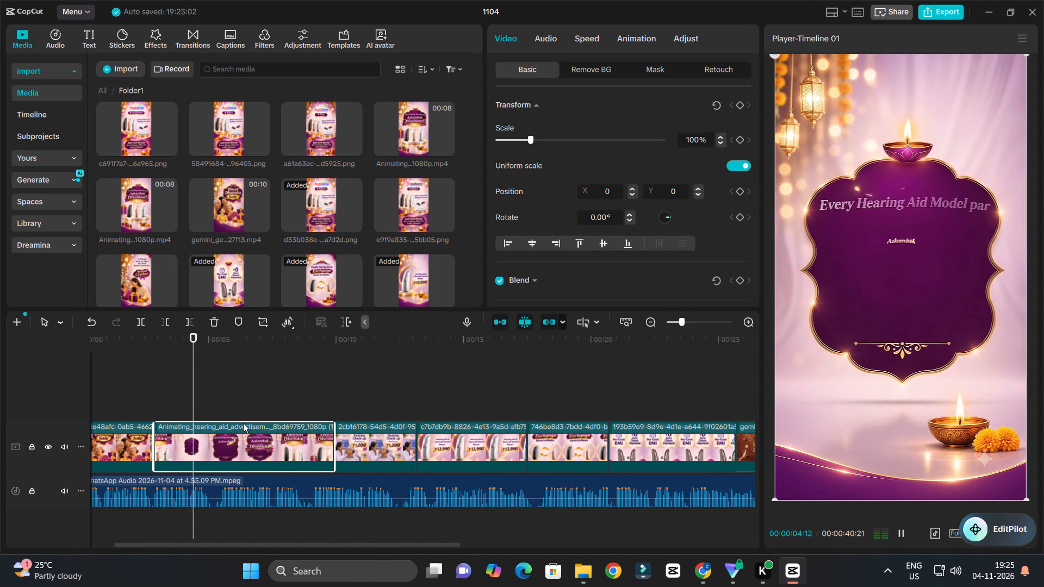
ctrl+scroll(243, 423, down, 3)
ctrl+scroll(254, 424, up, 3)
ctrl+scroll(254, 424, down, 3)
ctrl+scroll(263, 426, up, 3)
ctrl+scroll(263, 426, down, 2)
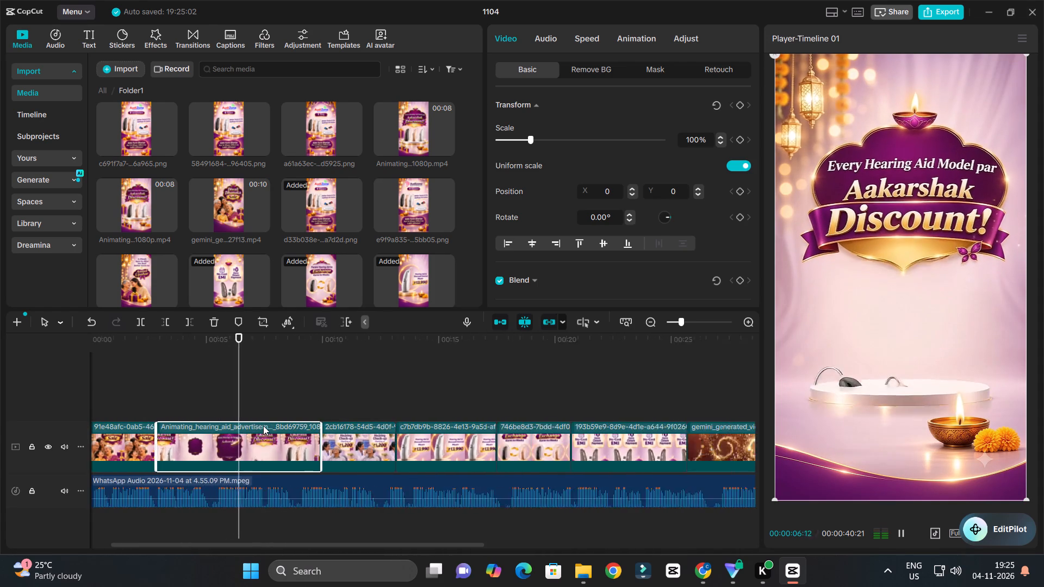
ctrl+scroll(272, 426, up, 2)
ctrl+scroll(272, 426, down, 2)
ctrl+scroll(275, 427, up, 3)
ctrl+scroll(275, 427, down, 3)
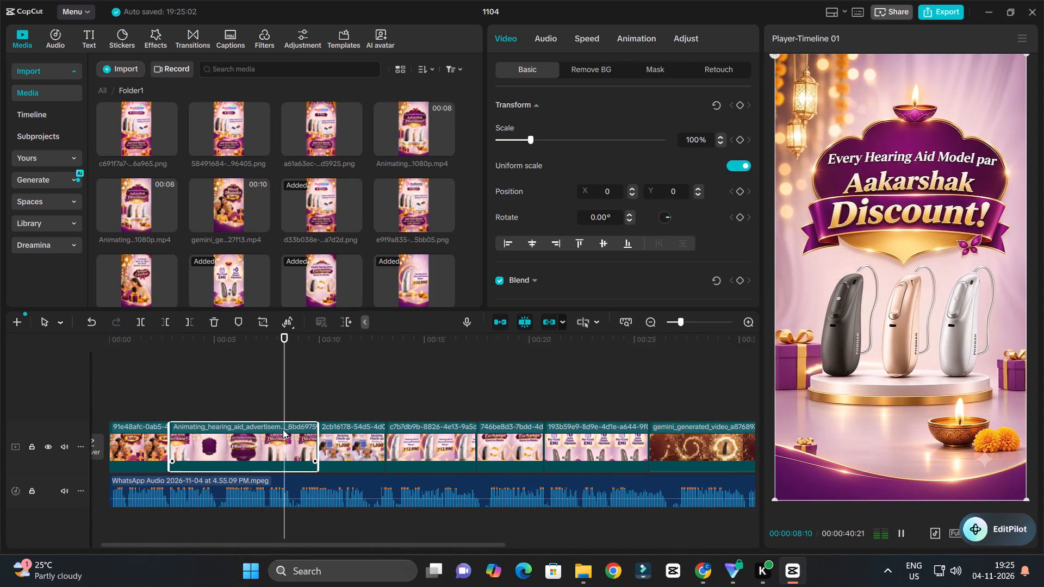
ctrl+scroll(294, 430, up, 7)
ctrl+scroll(338, 426, down, 4)
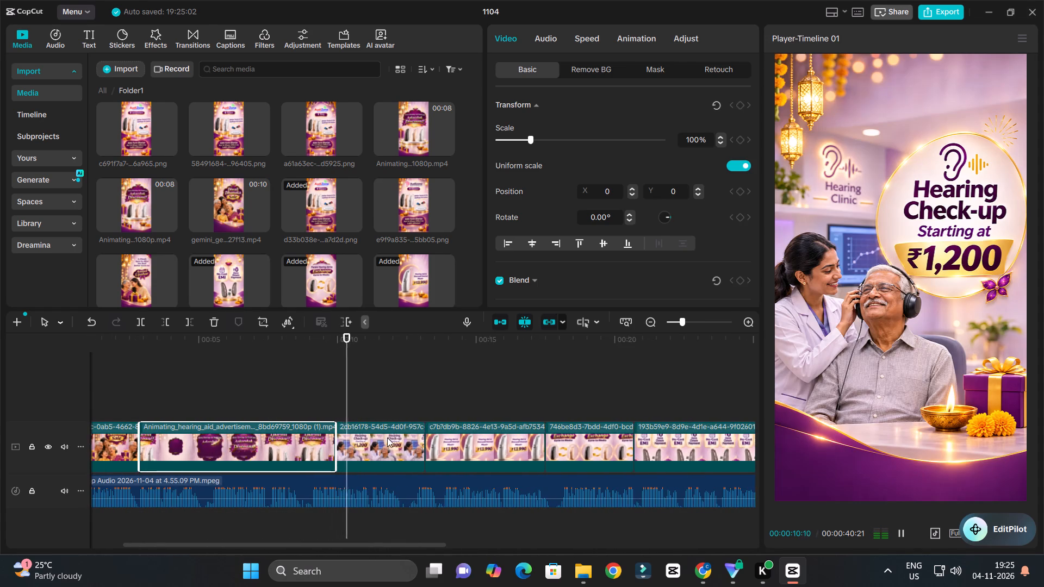
key(space)
Animate a zoom on the Hearing Check-up ₹1,200 image: add a scale keyframe at its start and set scale to 115% at its end.
click(391, 440)
key(Down)
key(Up)
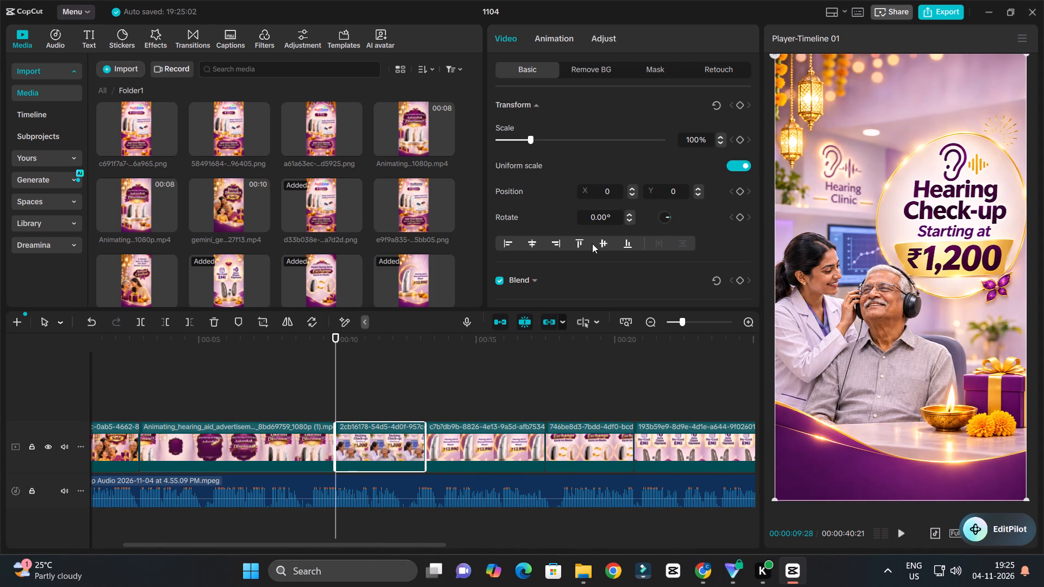
click(743, 140)
key(Down)
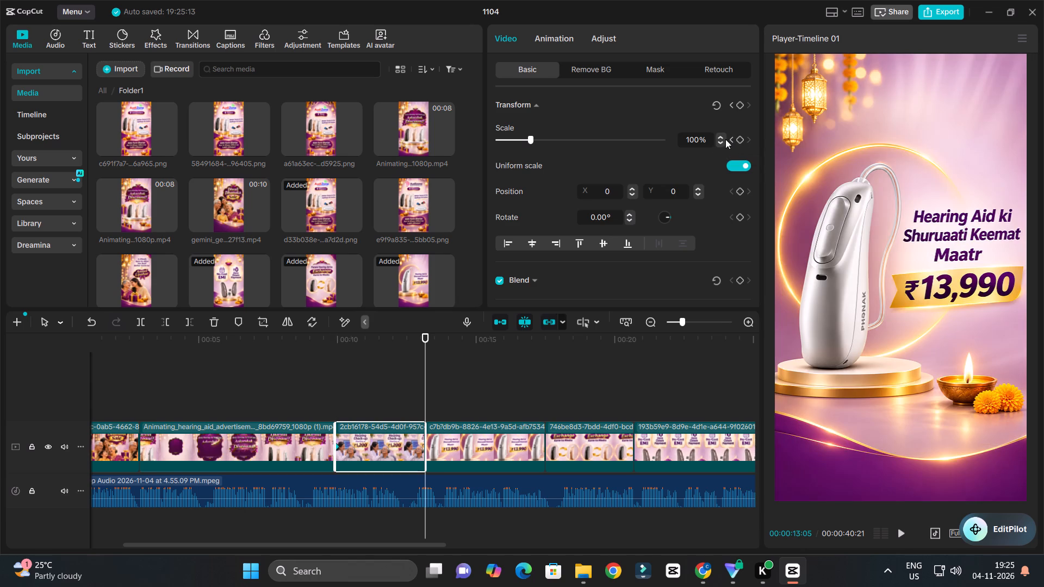
drag(702, 137, 650, 151)
text(115)
key(Return)
Play the Hearing Check-up image from its start into the ₹13,990 hearing aid image to check the zoom.
click(338, 340)
key(space)
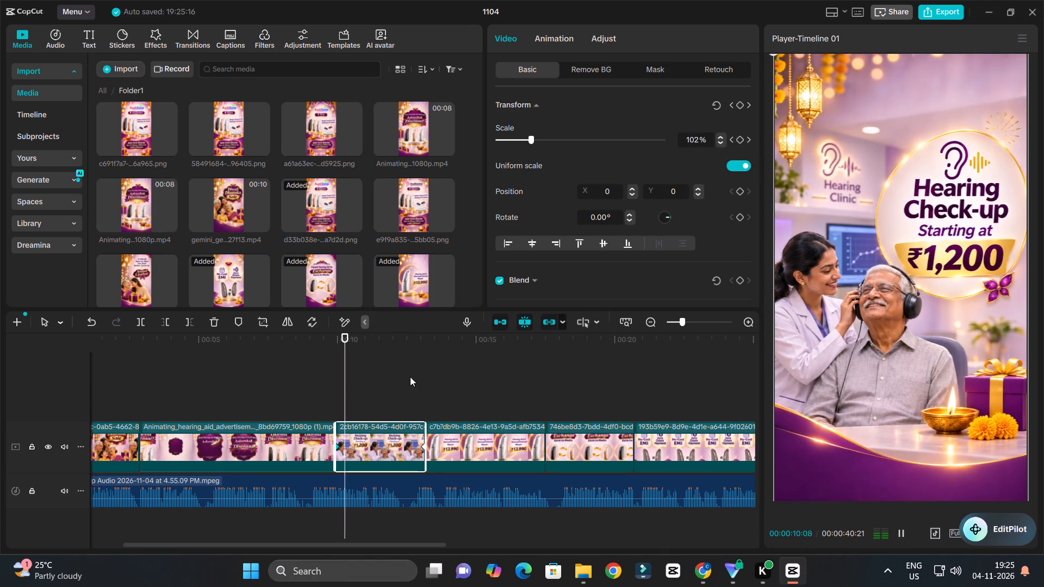
ctrl+scroll(410, 377, down, 4)
ctrl+scroll(443, 388, up, 2)
ctrl+scroll(443, 388, down, 5)
ctrl+scroll(444, 394, up, 3)
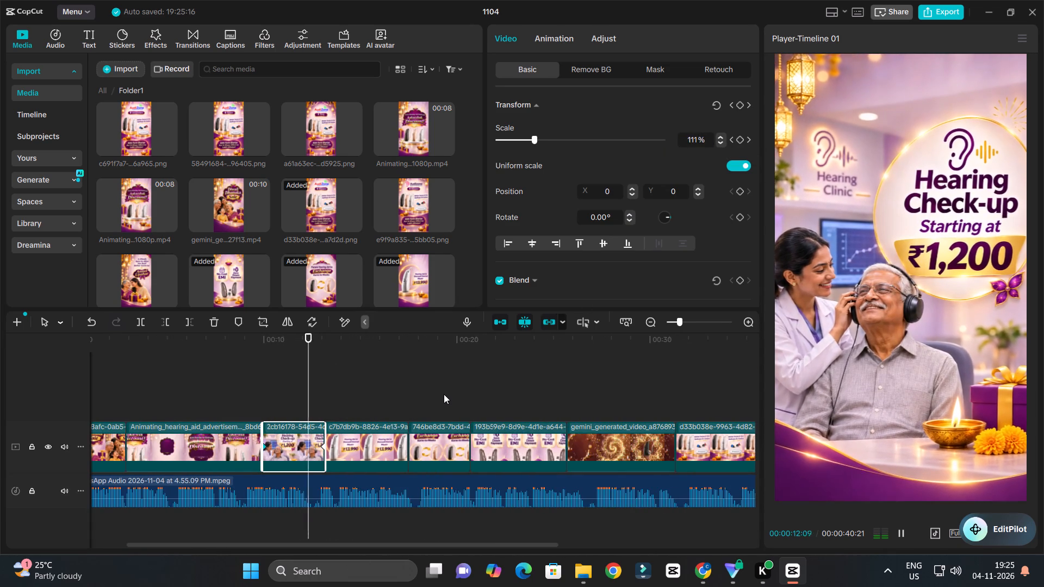
ctrl+scroll(447, 395, up, 3)
ctrl+scroll(447, 395, down, 4)
key(space)
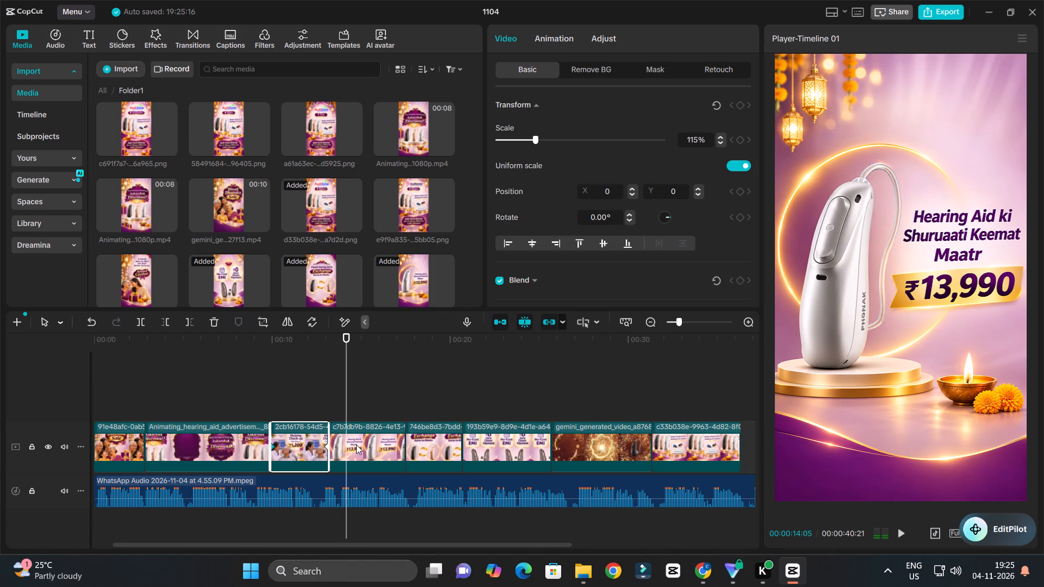
Animate a zoom on the ₹13,990 hearing aid image: add a scale keyframe at its start and set scale to 115% at its end.
click(356, 445)
key(Down)
key(Up)
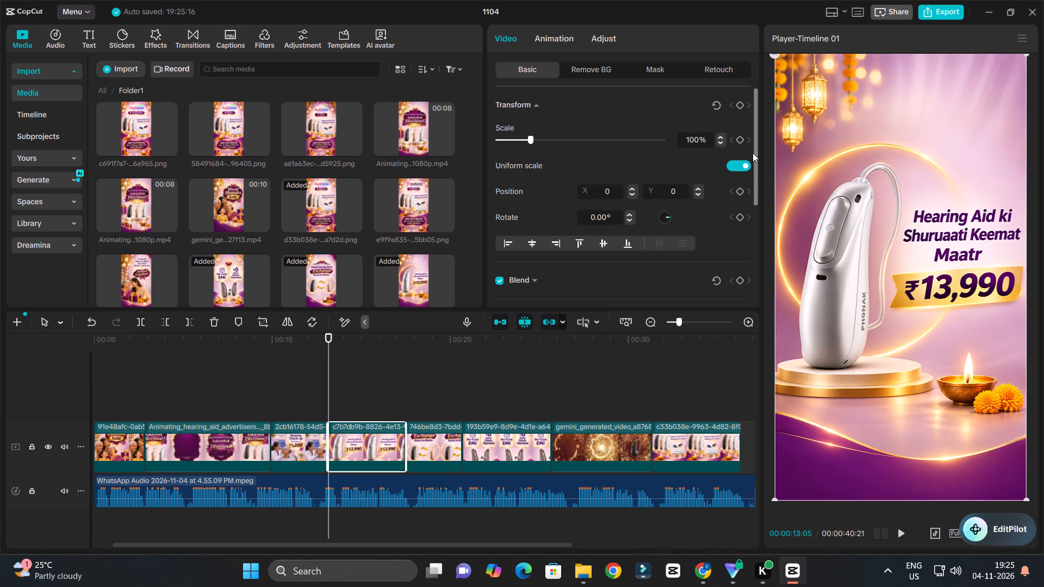
click(741, 138)
key(Down)
drag(700, 138, 647, 138)
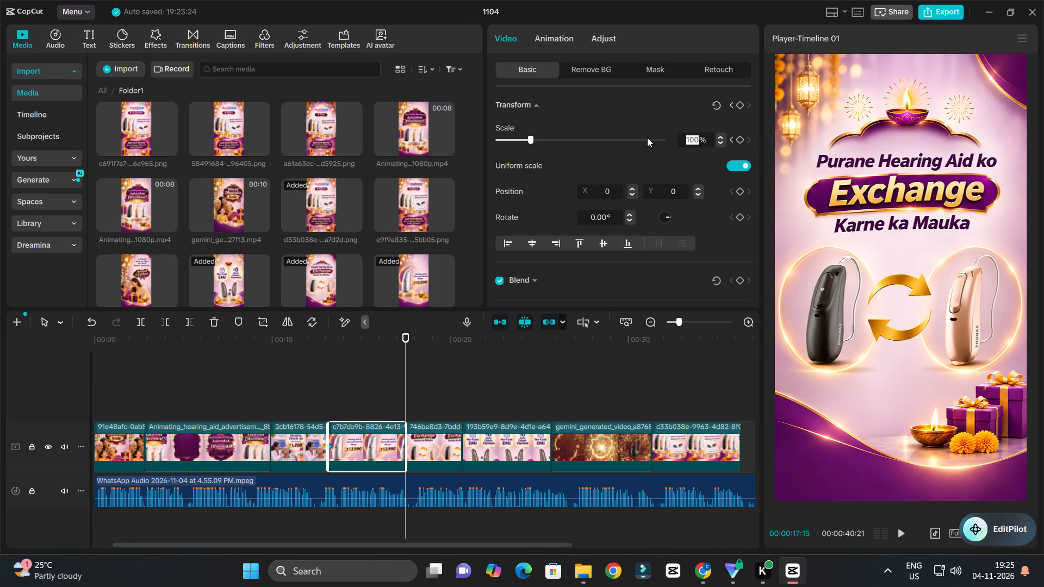
text(115)
key(Return)
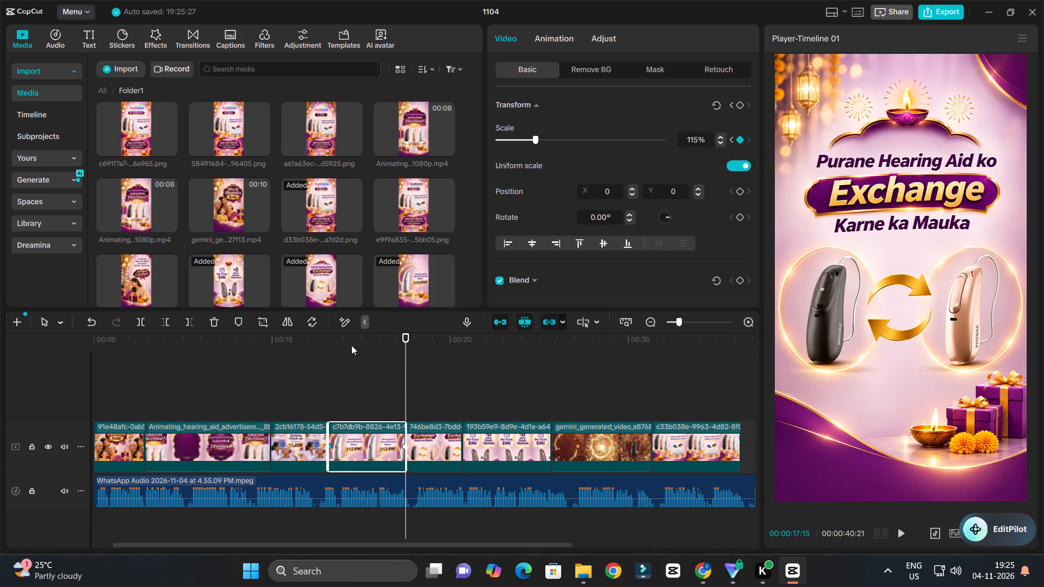
Play the ₹13,990 hearing aid image to check how its text stays framed during the zoom.
click(338, 342)
key(space)
ctrl+scroll(401, 373, down, 3)
ctrl+scroll(429, 383, up, 3)
ctrl+scroll(429, 383, down, 3)
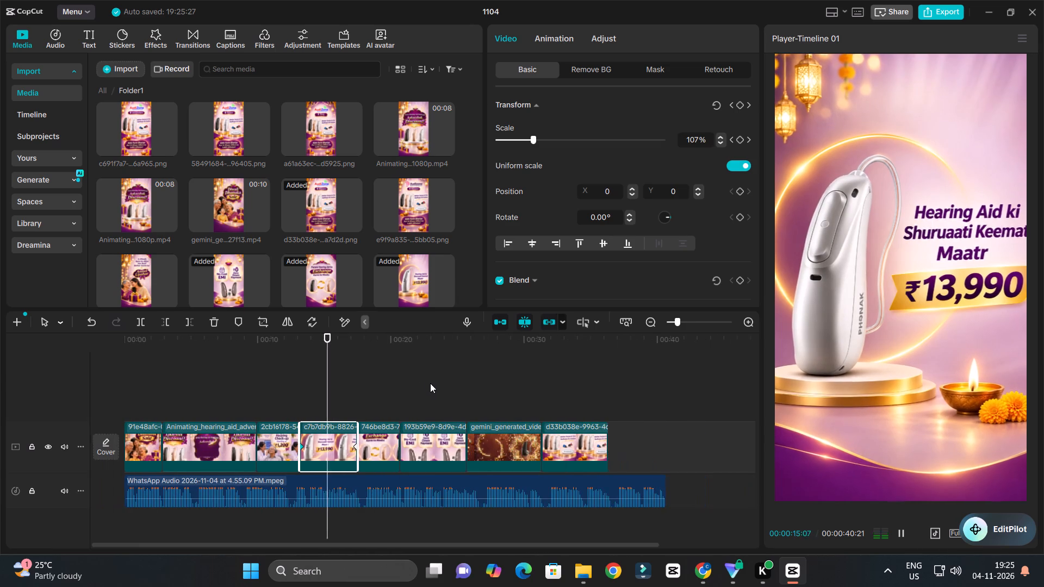
key(space)
Add a position keyframe at the start of the ₹13,990 image and shift it to X -160 at its end, keeping the price in frame.
drag(307, 342, 300, 361)
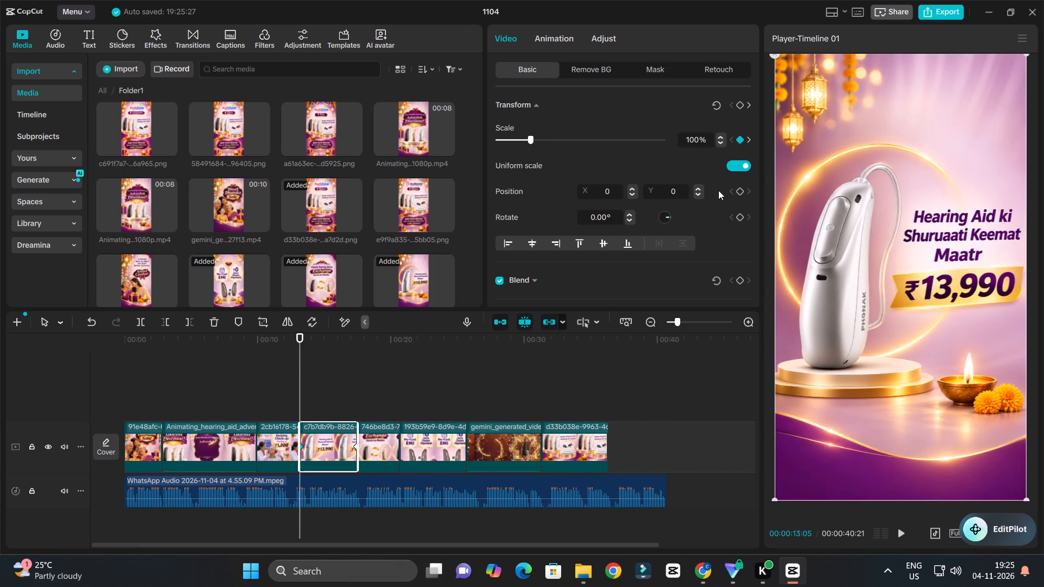
click(738, 190)
drag(330, 344, 363, 365)
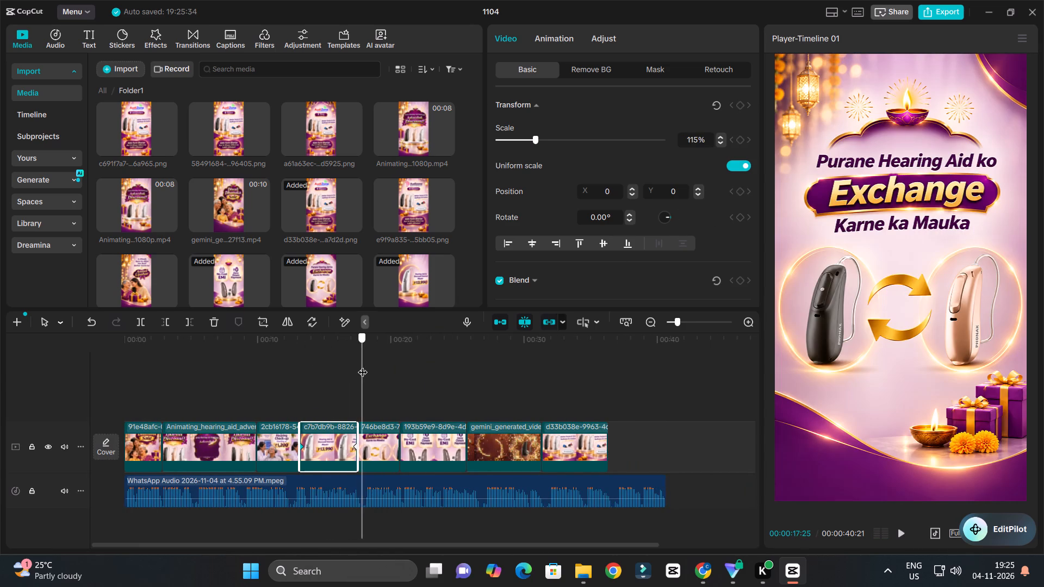
drag(363, 365, 355, 367)
key(Left)
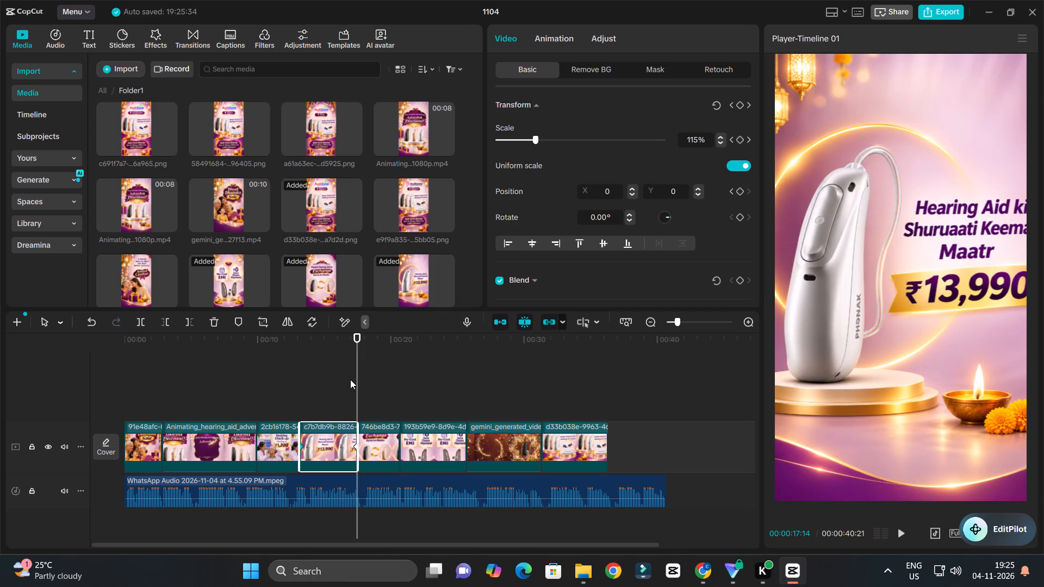
drag(929, 293, 914, 290)
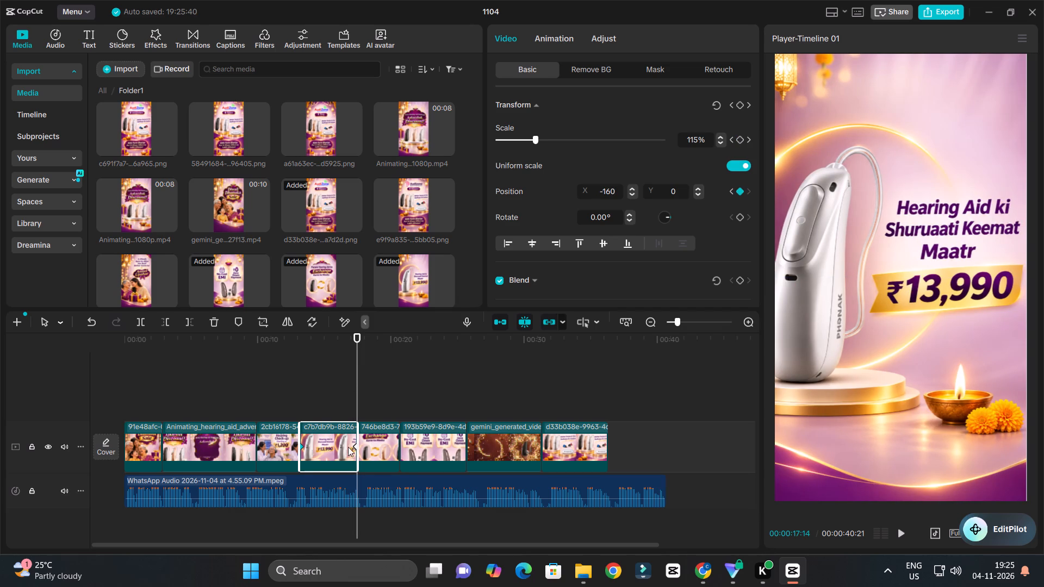
Play the ₹13,990 image from its start into the Exchange image to check the combined zoom and shift.
click(296, 341)
key(space)
ctrl+scroll(371, 374, down, 3)
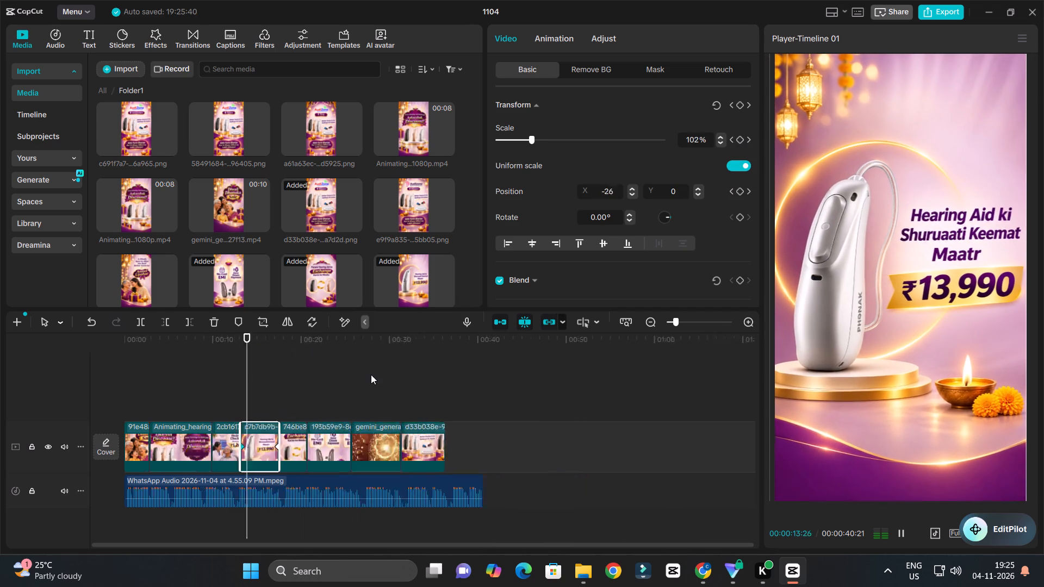
ctrl+scroll(371, 374, down, 1)
ctrl+scroll(413, 386, up, 3)
ctrl+scroll(413, 386, down, 3)
ctrl+scroll(430, 391, up, 3)
ctrl+scroll(430, 391, down, 3)
ctrl+scroll(434, 395, up, 3)
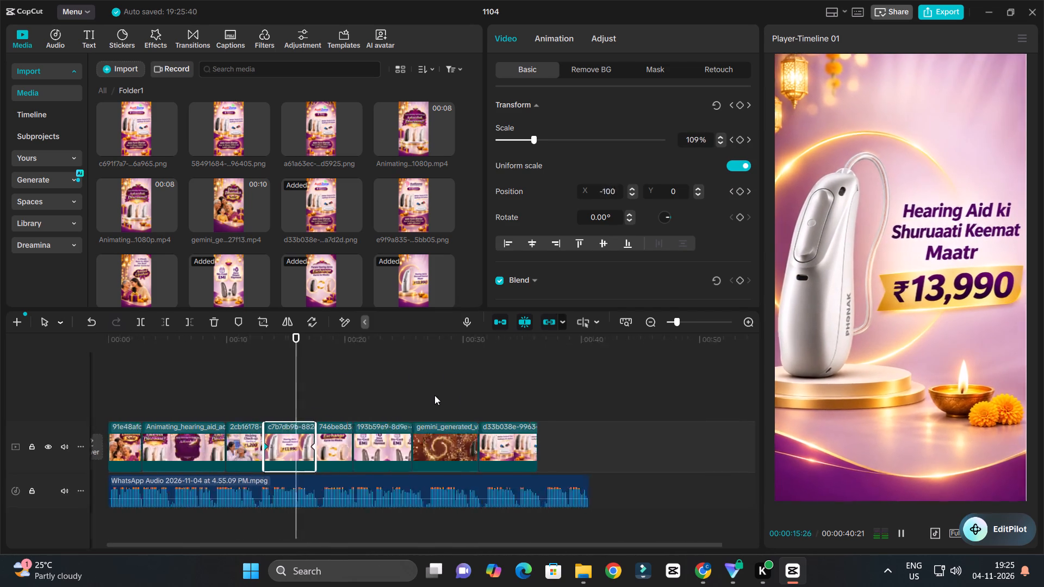
ctrl+scroll(370, 408, up, 7)
ctrl+scroll(371, 407, down, 3)
ctrl+scroll(371, 407, up, 3)
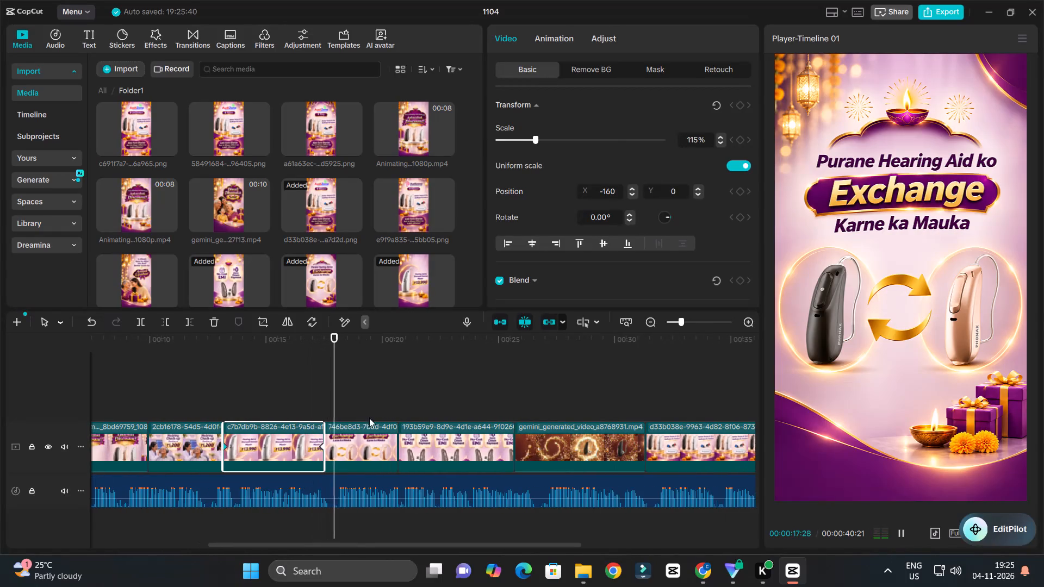
key(space)
Animate a zoom on the Exchange image: add a scale keyframe at its start and set scale to 115% at its end.
click(359, 432)
key(Down)
key(Up)
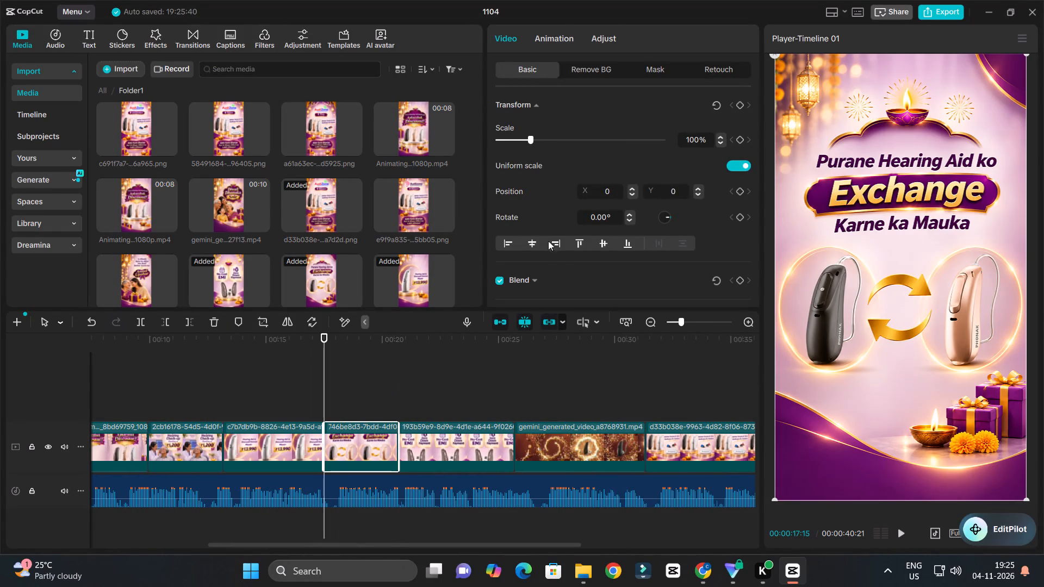
click(745, 139)
click(742, 139)
key(Down)
drag(703, 136, 664, 143)
key(1)
text(15)
key(Return)
Play the Exchange image from its start into the No-Cost EMI image to check the zoom.
click(329, 347)
key(space)
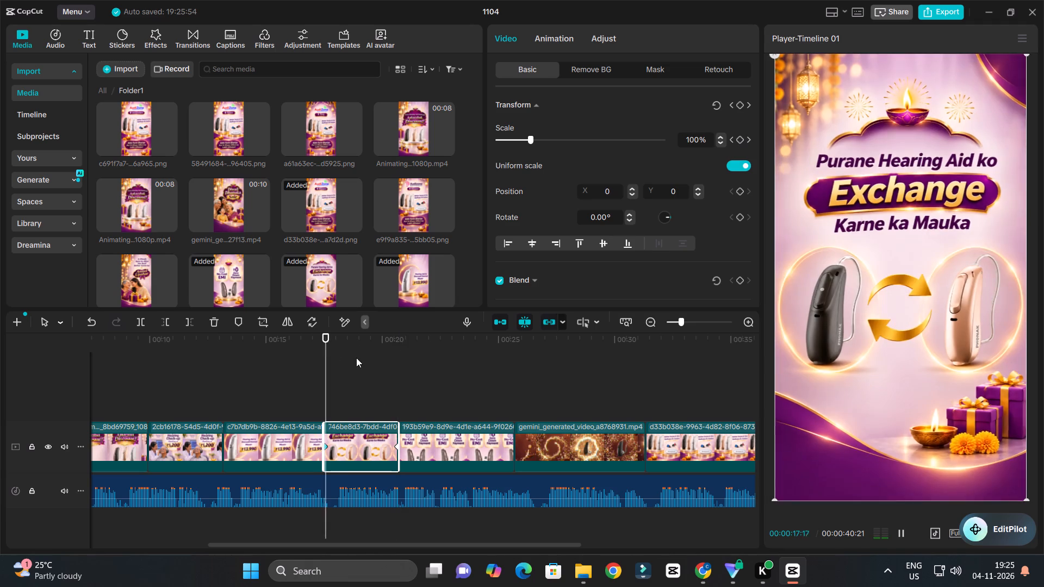
ctrl+scroll(387, 366, down, 3)
ctrl+scroll(391, 370, up, 3)
ctrl+scroll(391, 370, down, 3)
ctrl+scroll(397, 372, up, 3)
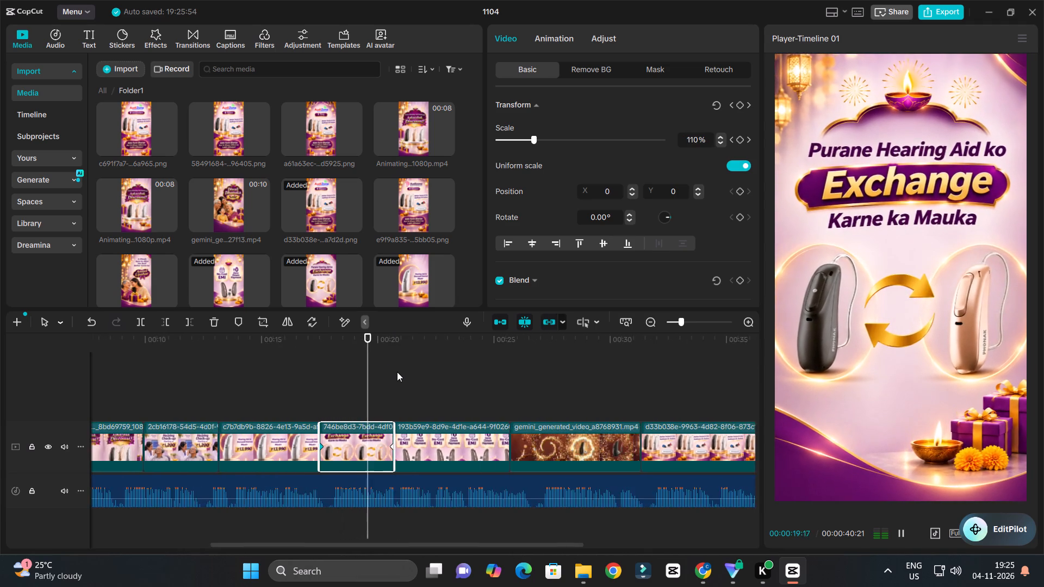
ctrl+scroll(397, 372, down, 3)
ctrl+scroll(403, 377, up, 3)
ctrl+scroll(408, 374, down, 3)
ctrl+scroll(410, 374, up, 3)
key(space)
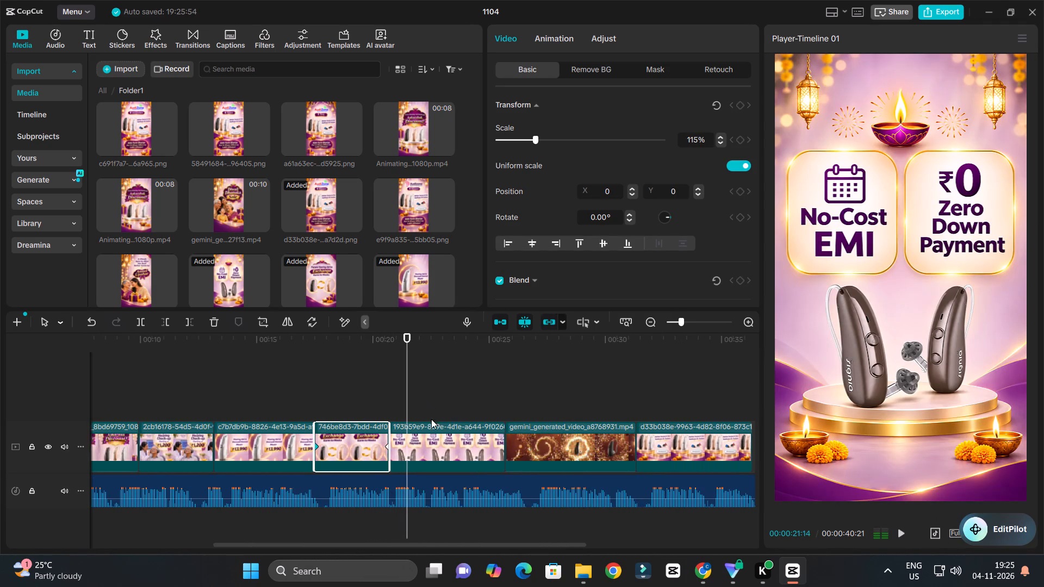
Animate a zoom on the No-Cost EMI image: add a scale keyframe at its start and set scale to 110% at its end.
click(434, 431)
key(Down)
key(Up)
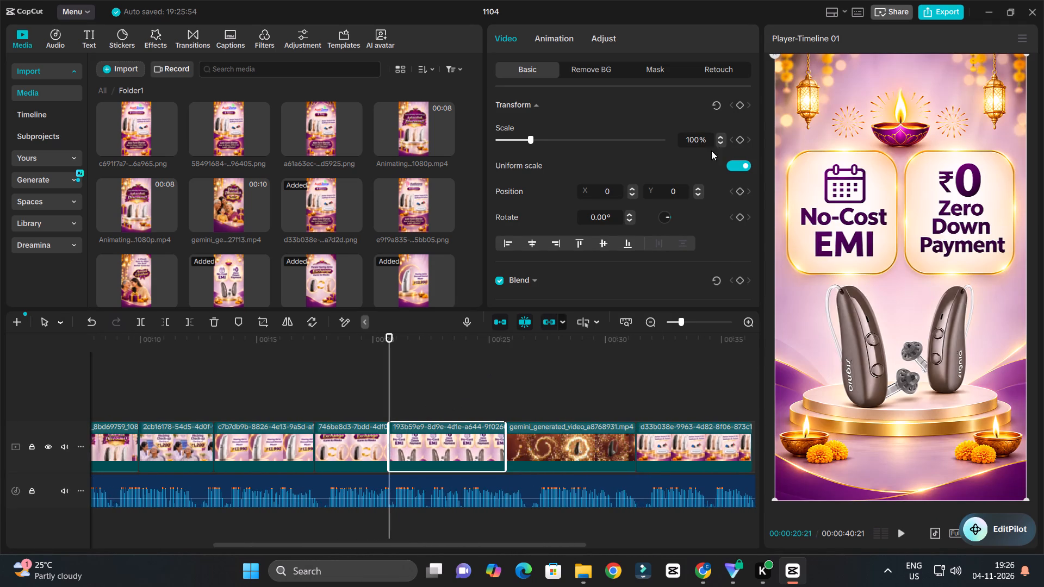
click(736, 139)
key(Down)
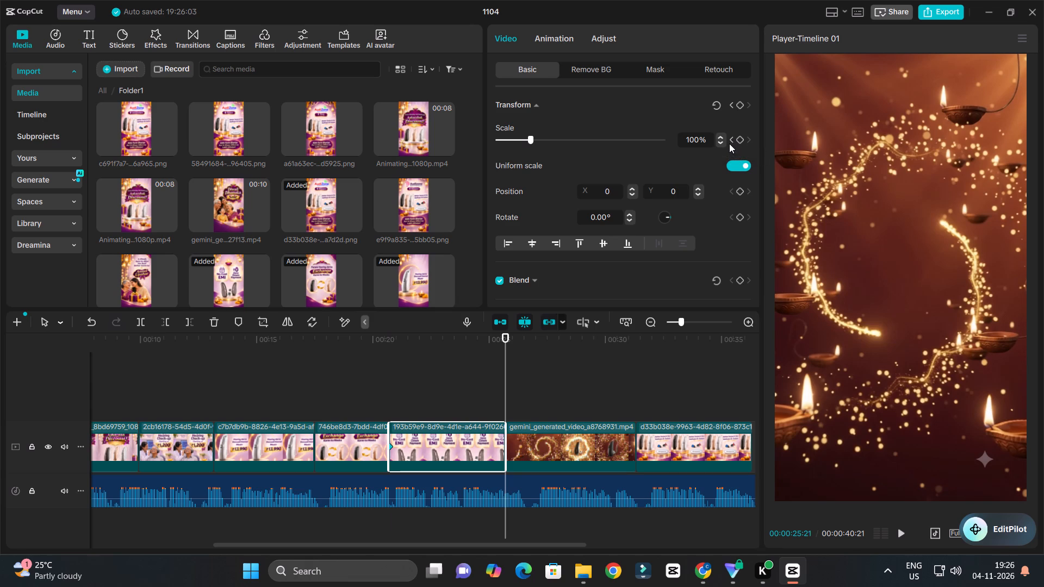
text(110)
key(Return)
click(476, 439)
drag(700, 138, 655, 136)
text(11)
key(0)
key(Return)
Play the No-Cost EMI image into the gemini_generated_video clip to check the zoom and the cut against the narration.
click(392, 344)
key(space)
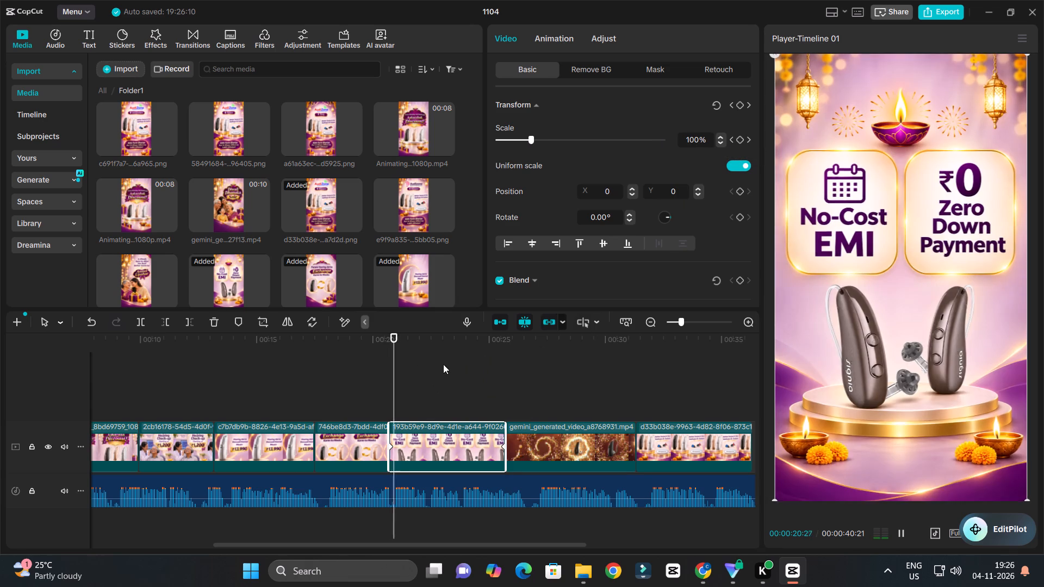
ctrl+scroll(453, 366, down, 4)
ctrl+scroll(475, 370, up, 2)
ctrl+scroll(477, 370, down, 3)
ctrl+scroll(477, 370, up, 3)
ctrl+scroll(477, 370, down, 2)
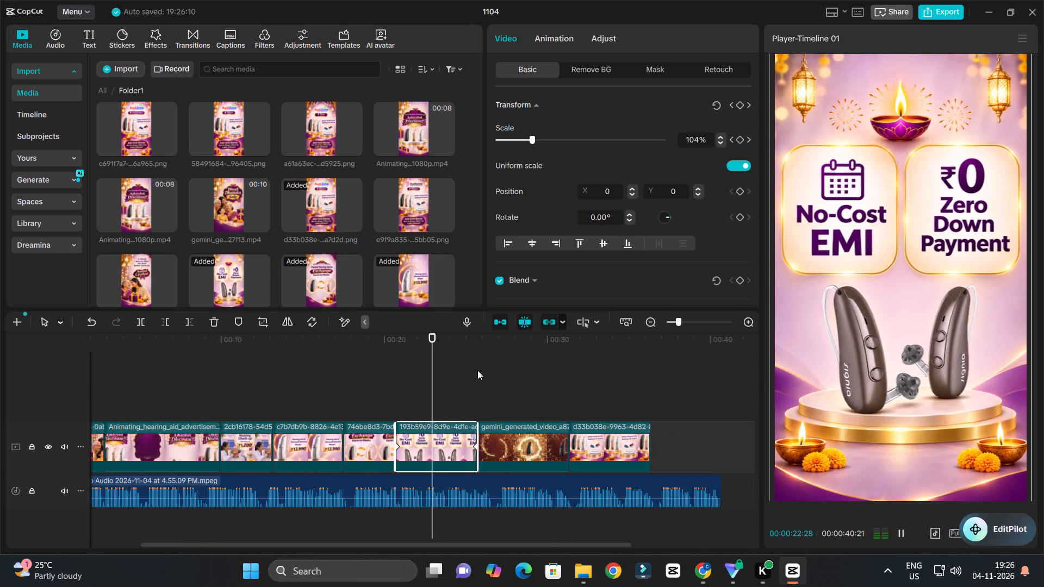
ctrl+scroll(477, 370, down, 1)
ctrl+scroll(483, 370, up, 3)
ctrl+scroll(483, 370, down, 3)
ctrl+scroll(483, 370, up, 11)
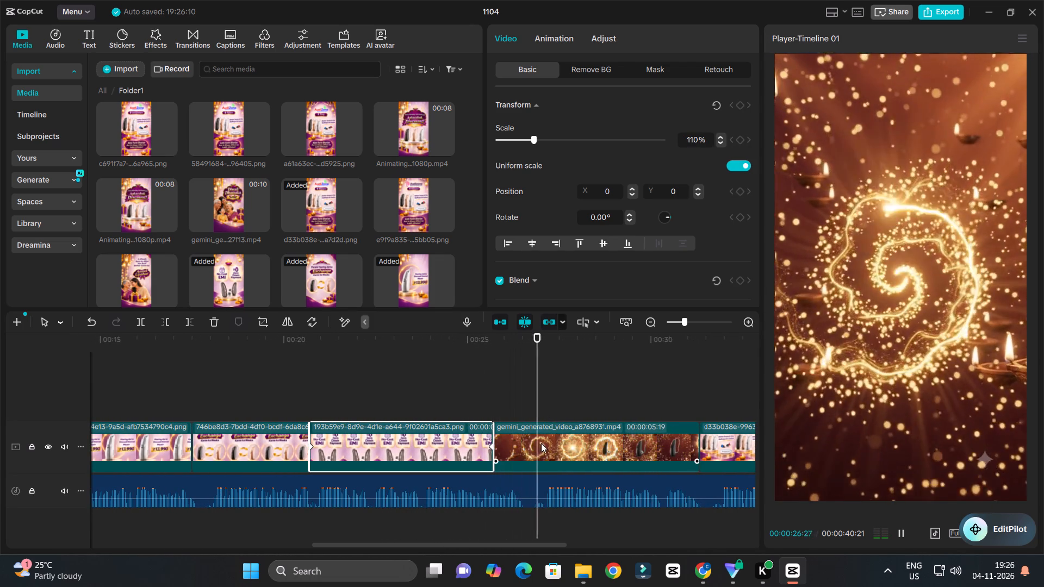
key(space)
Trim the beginning of the gemini_generated_video clip, shortening it to about 4:16 (seconds:frames).
click(520, 445)
drag(495, 437, 527, 441)
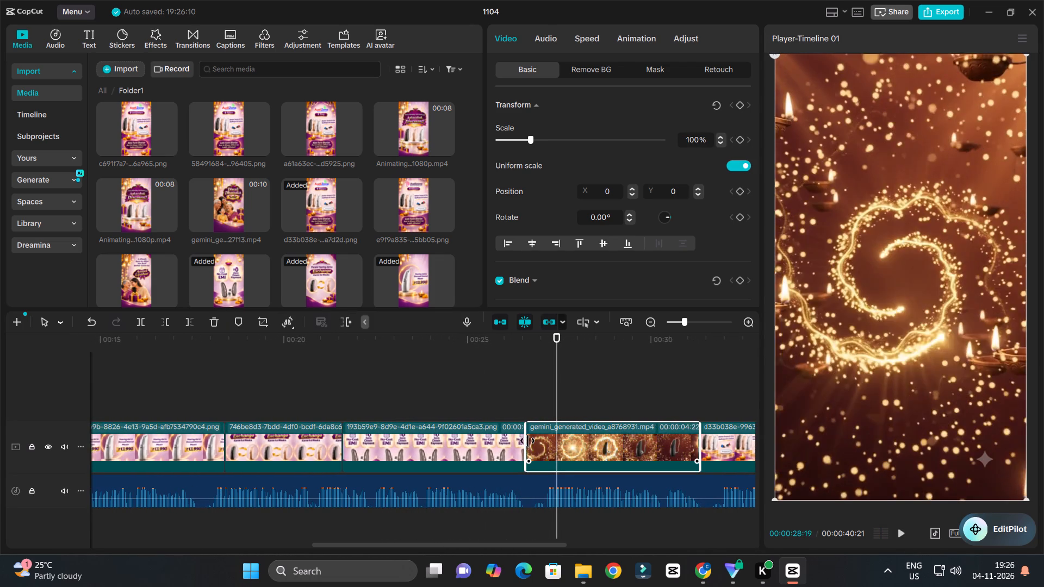
drag(527, 441, 536, 441)
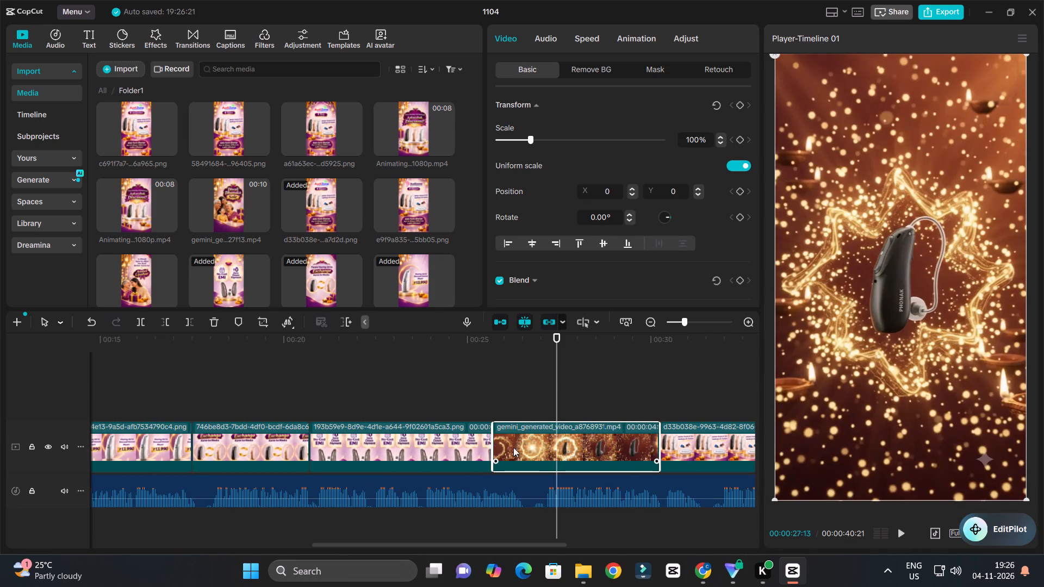
Extend the end of the No-Cost EMI image to a duration of 6:07 (seconds:frames), pushing the following clips along.
click(464, 440)
click(496, 434)
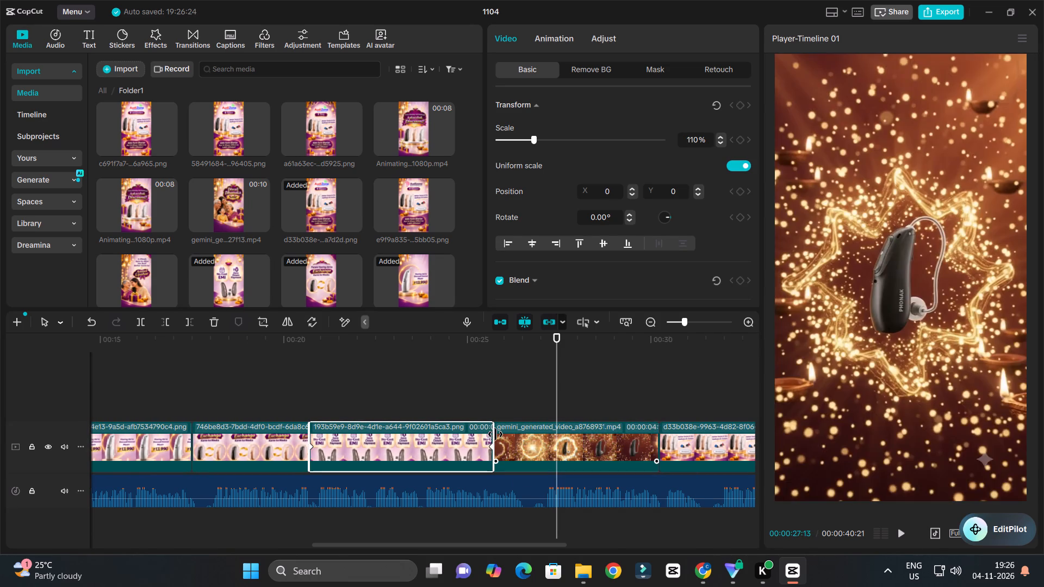
drag(493, 434, 535, 447)
drag(491, 443, 557, 448)
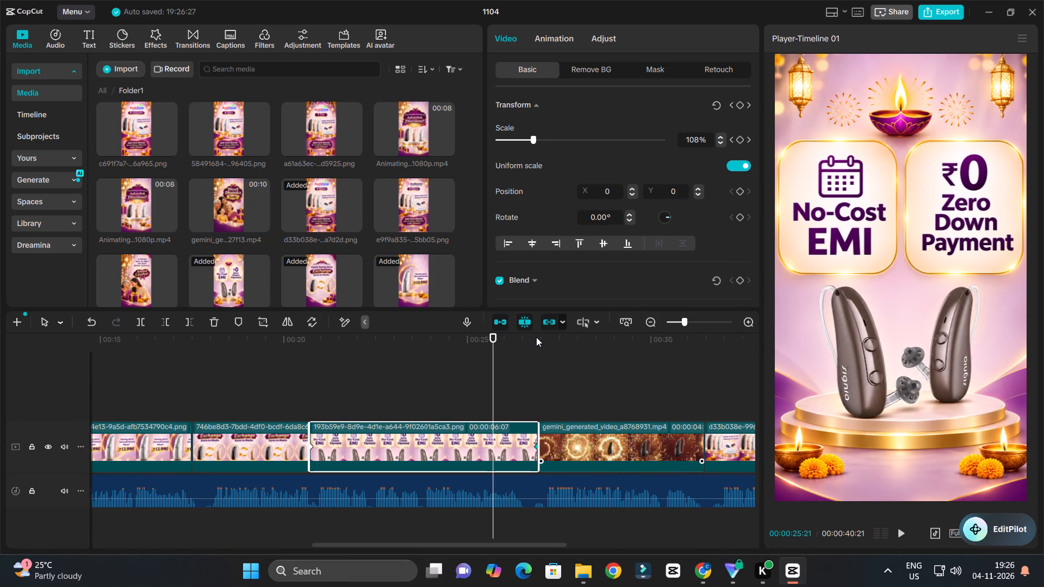
Set the scale keyframe at the end of the extended No-Cost EMI image to 115%.
drag(536, 344, 536, 351)
drag(701, 138, 667, 140)
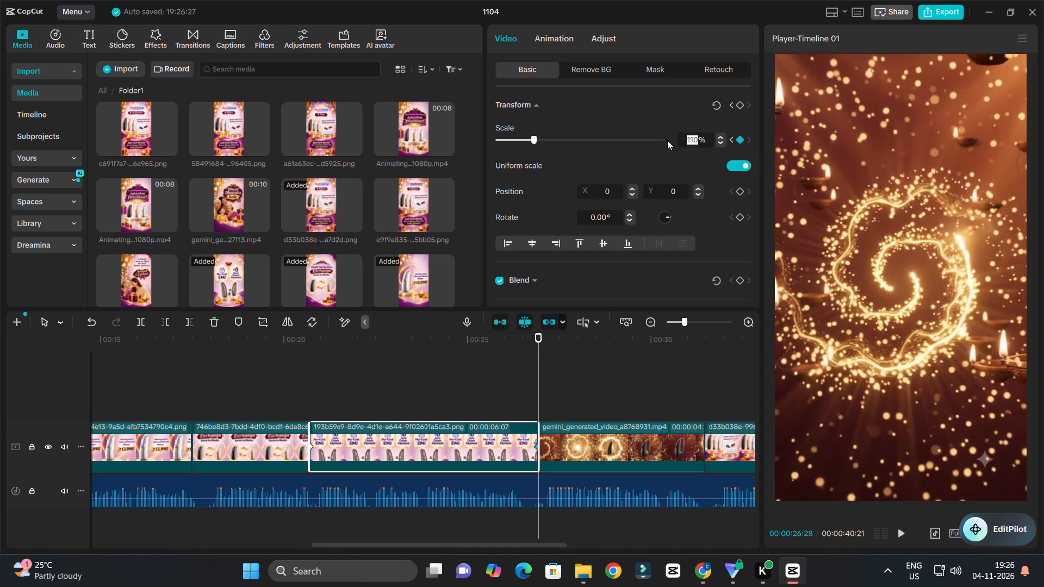
drag(667, 140, 666, 140)
text(115)
key(Return)
Play from the end of the No-Cost EMI image through the gemini_generated_video clip into the AudiZone Bilaspur image to check timing.
click(501, 343)
key(space)
ctrl+scroll(558, 374, down, 4)
ctrl+scroll(569, 376, up, 3)
ctrl+scroll(569, 376, down, 4)
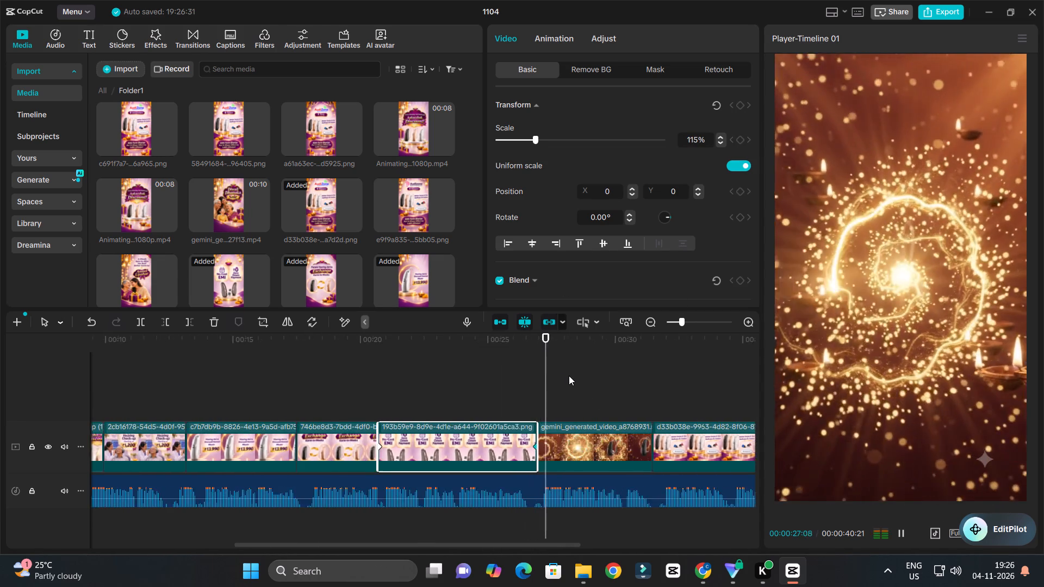
ctrl+scroll(602, 380, up, 4)
scroll(602, 380, down, 4)
ctrl+scroll(615, 383, up, 3)
ctrl+scroll(615, 383, down, 3)
ctrl+scroll(616, 383, up, 3)
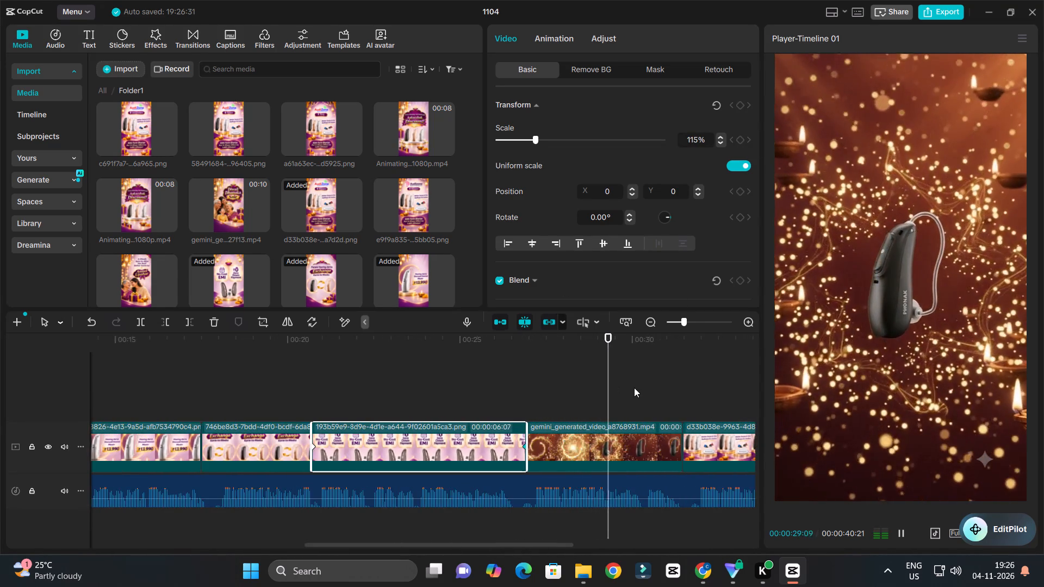
ctrl+scroll(635, 388, up, 8)
ctrl+scroll(639, 388, down, 3)
ctrl+scroll(639, 388, up, 3)
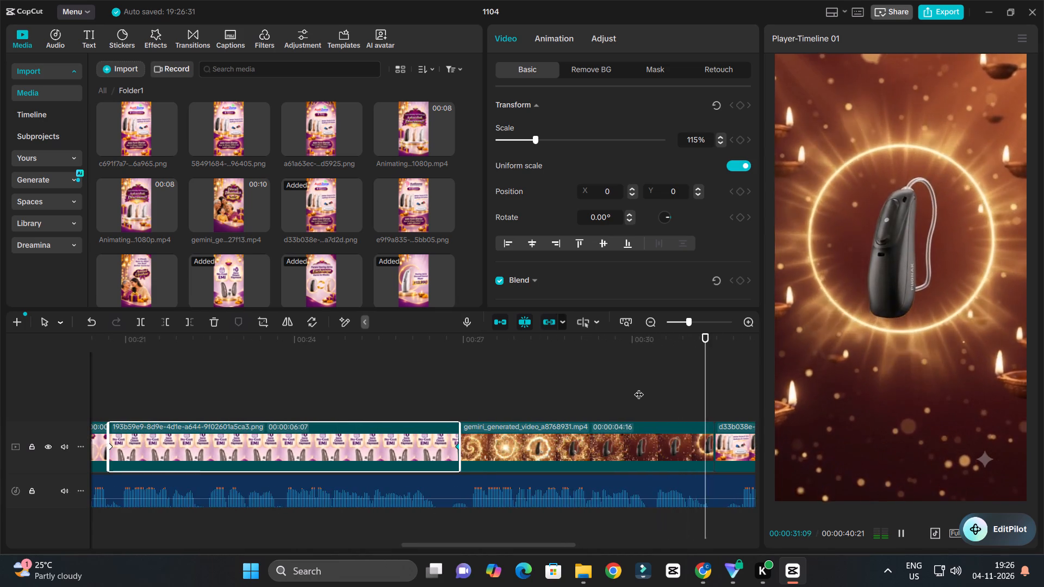
ctrl+scroll(639, 388, down, 11)
key(space)
Animate a zoom on the AudiZone Bilaspur image: add a scale keyframe at its start and set scale to 115% at its end.
click(433, 435)
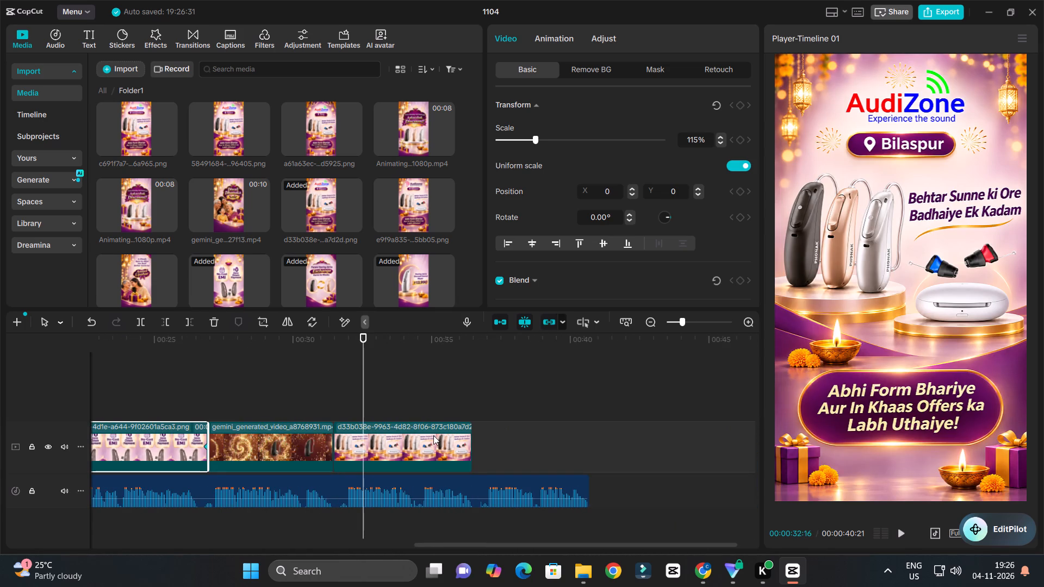
key(Down)
key(Up)
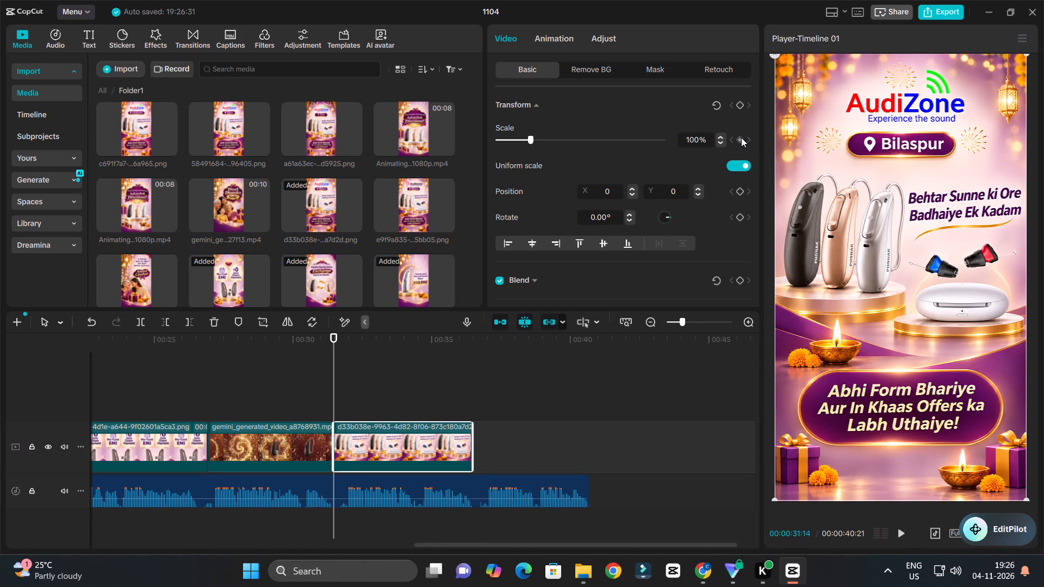
click(741, 138)
key(Down)
drag(699, 138, 608, 139)
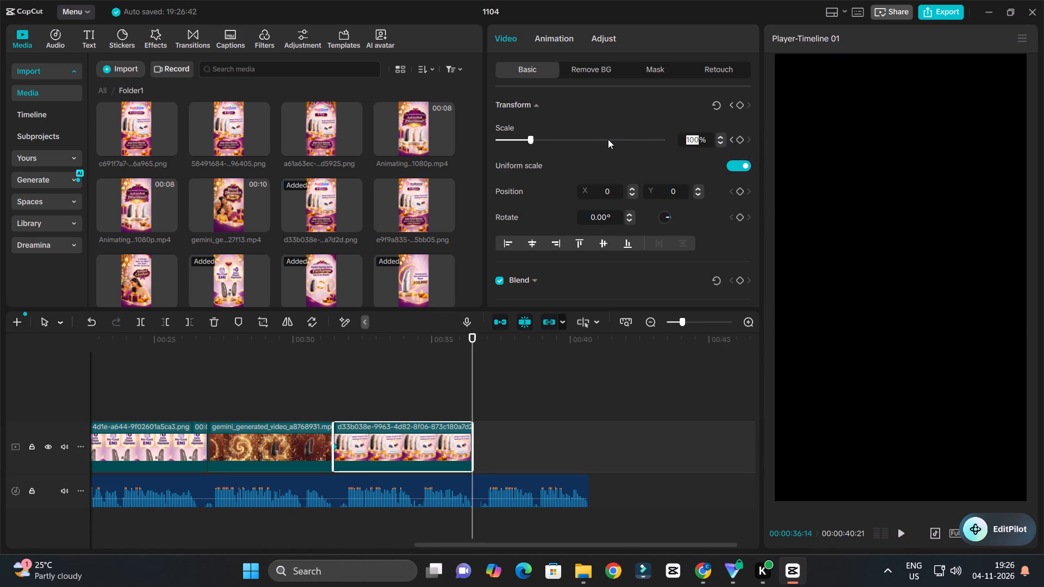
text(115)
key(Return)
Play the AudiZone Bilaspur image from its start to check how its text stays framed during the zoom.
click(334, 337)
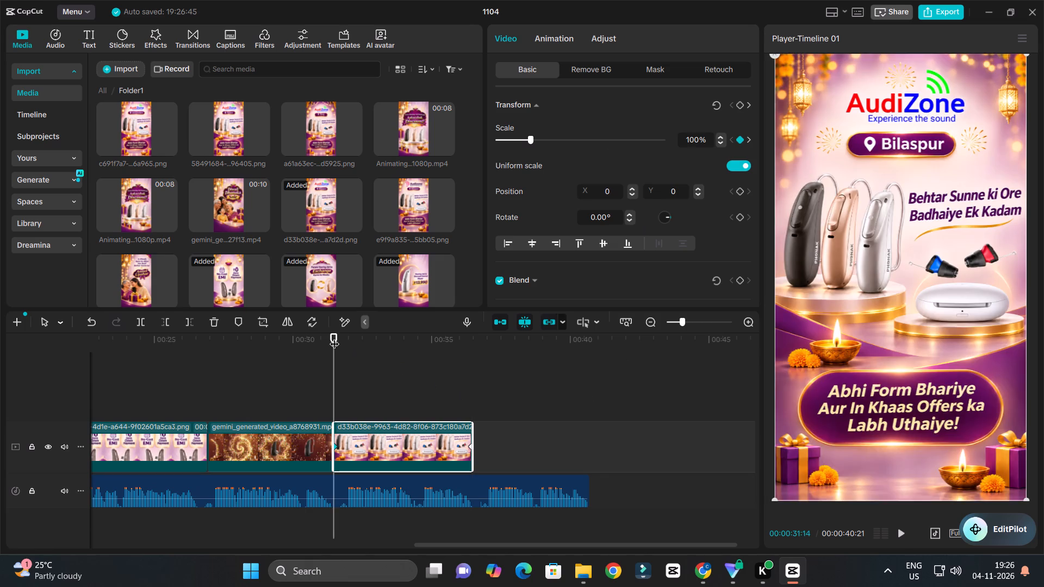
key(space)
ctrl+scroll(457, 388, up, 3)
ctrl+scroll(463, 386, down, 2)
ctrl+scroll(463, 386, up, 2)
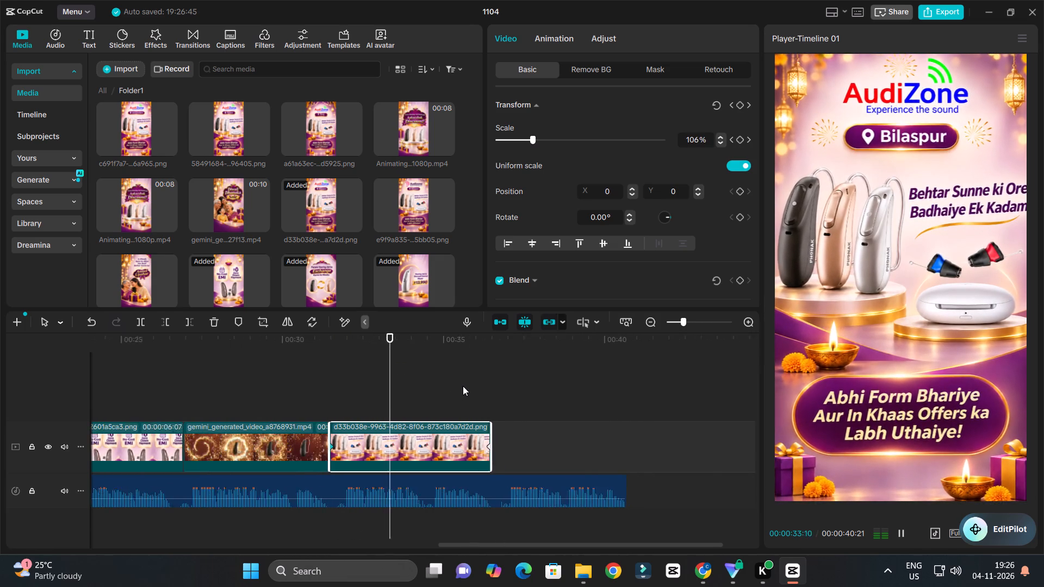
ctrl+scroll(463, 385, down, 1)
ctrl+scroll(463, 385, up, 2)
ctrl+scroll(463, 385, down, 2)
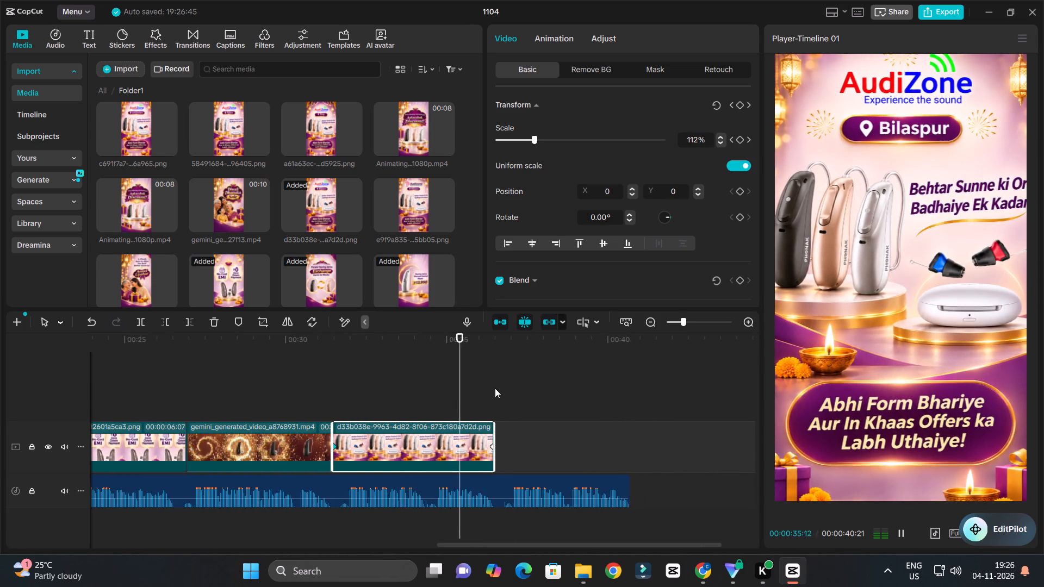
key(space)
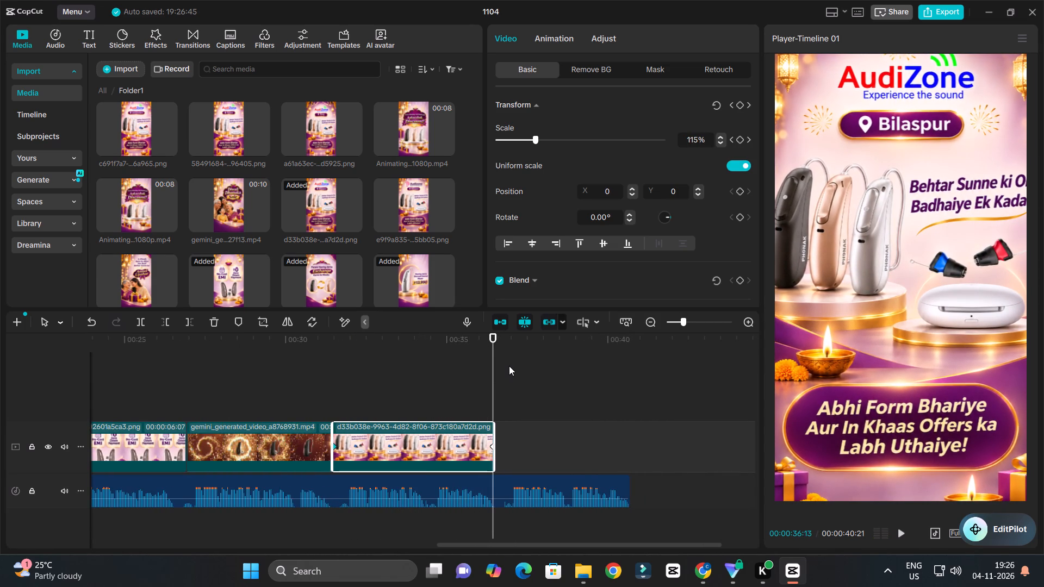
Set the scale keyframe at the end of the AudiZone Bilaspur image to 110%.
key(Down)
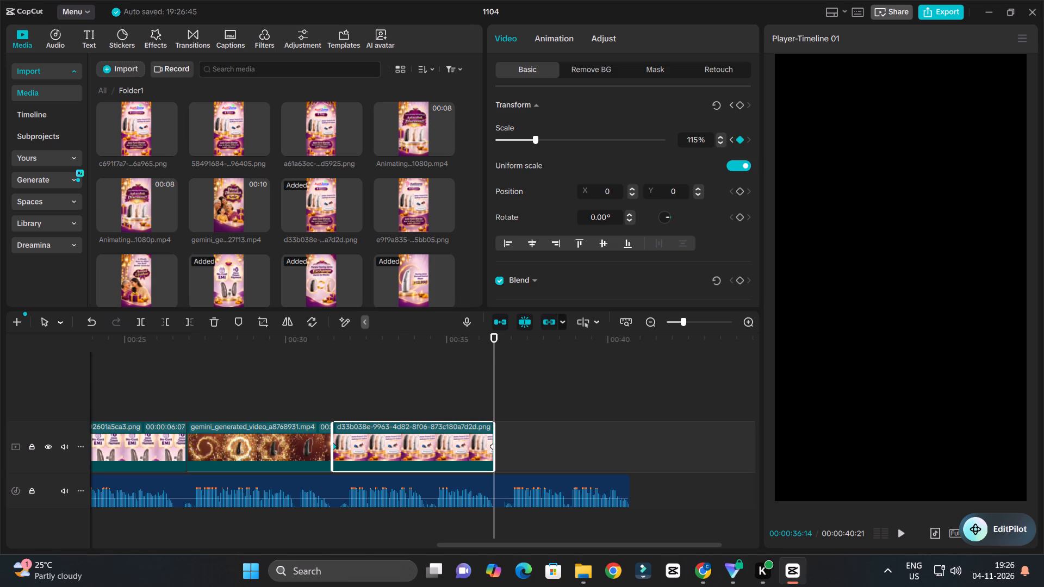
drag(700, 139, 641, 138)
text(110)
key(Return)
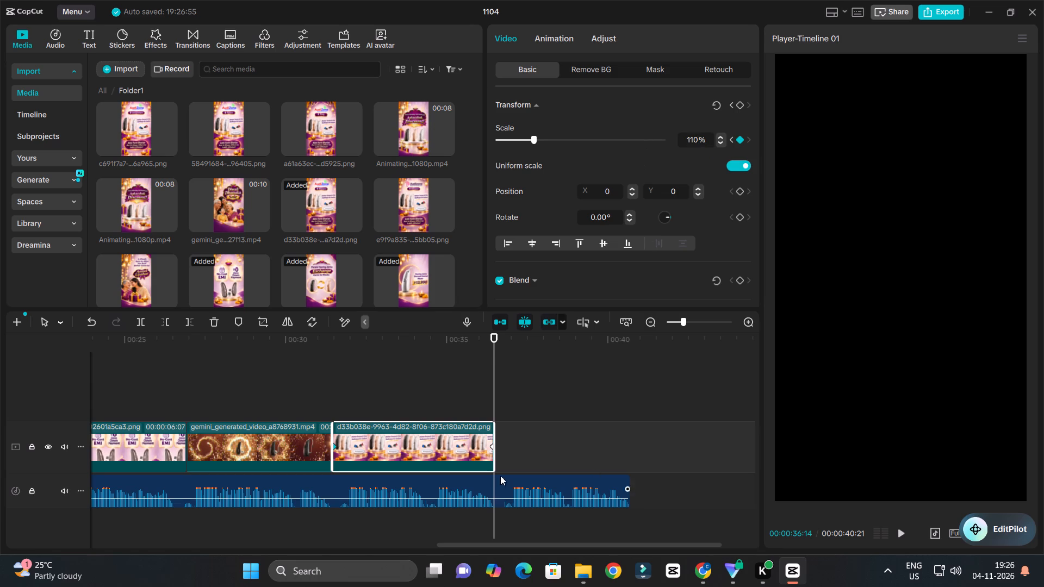
Play the AudiZone Bilaspur image from its start past its end to check the zoom and the remaining narration.
click(329, 340)
key(space)
ctrl+scroll(399, 367, down, 4)
ctrl+scroll(399, 367, up, 1)
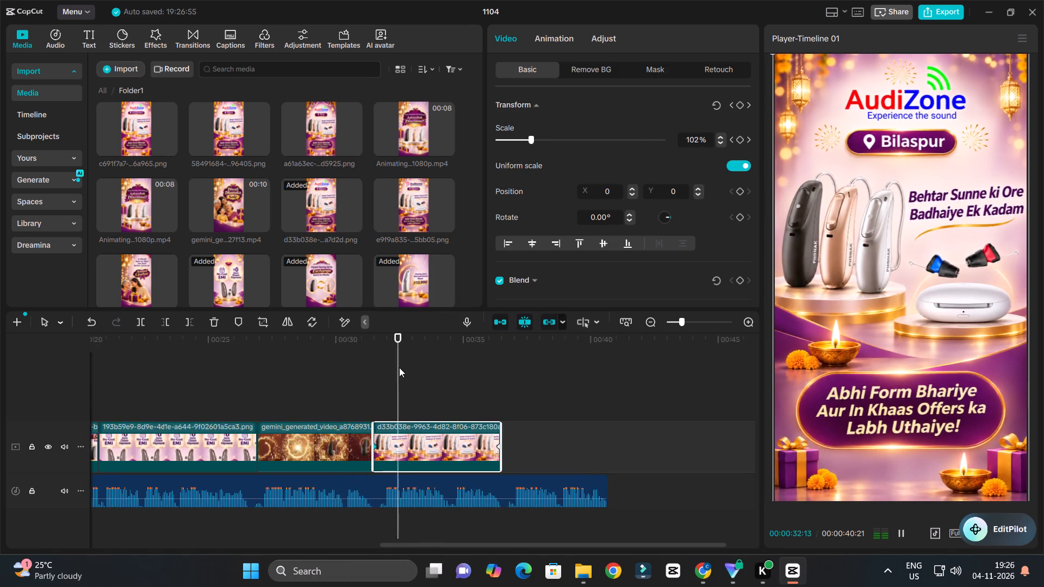
ctrl+scroll(399, 367, down, 2)
ctrl+scroll(399, 367, up, 2)
ctrl+scroll(399, 367, down, 2)
ctrl+scroll(417, 376, up, 1)
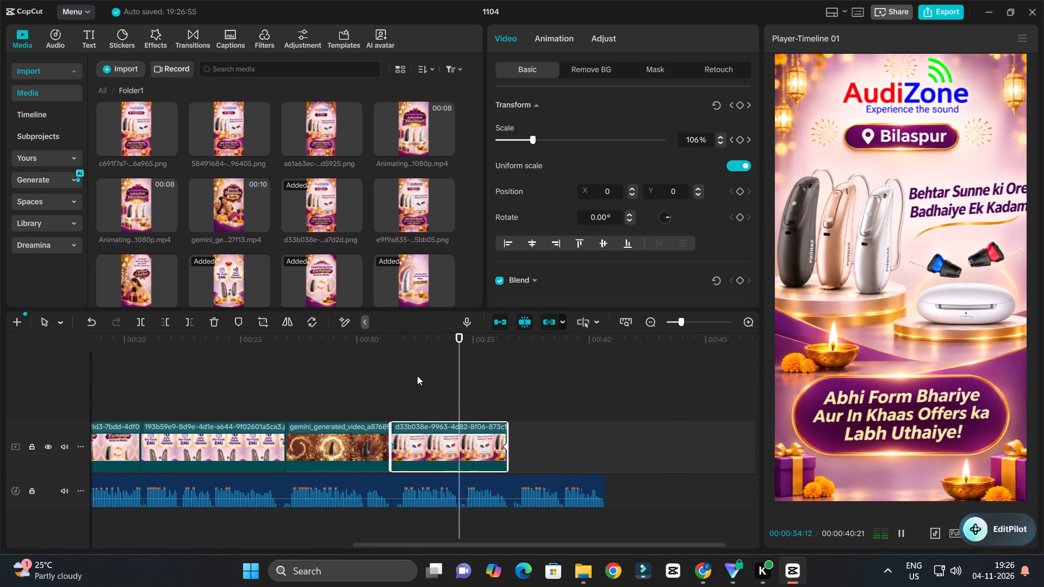
ctrl+scroll(417, 376, down, 2)
ctrl+scroll(432, 378, up, 2)
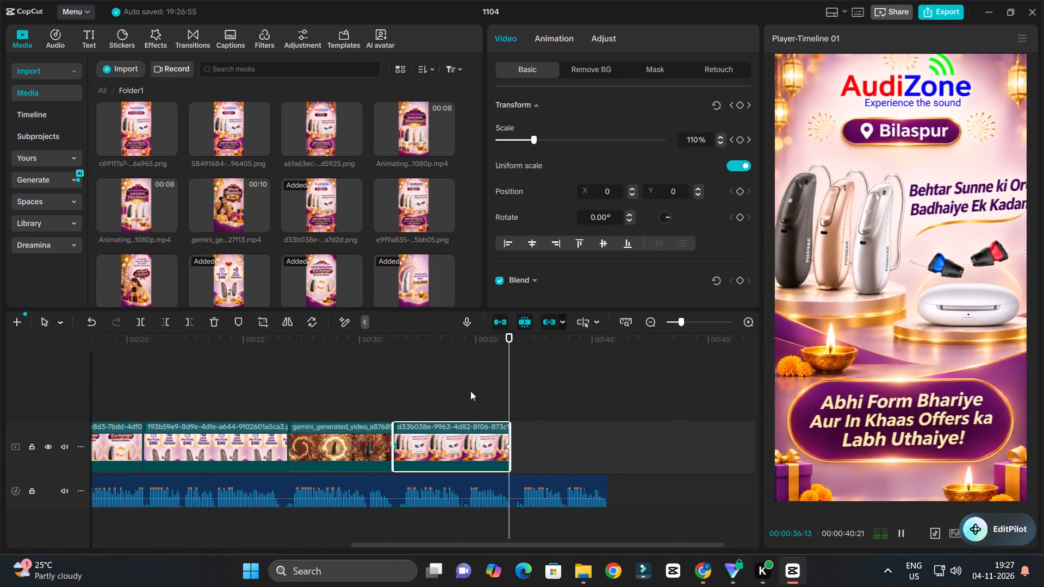
ctrl+scroll(503, 394, down, 13)
ctrl+scroll(408, 416, up, 2)
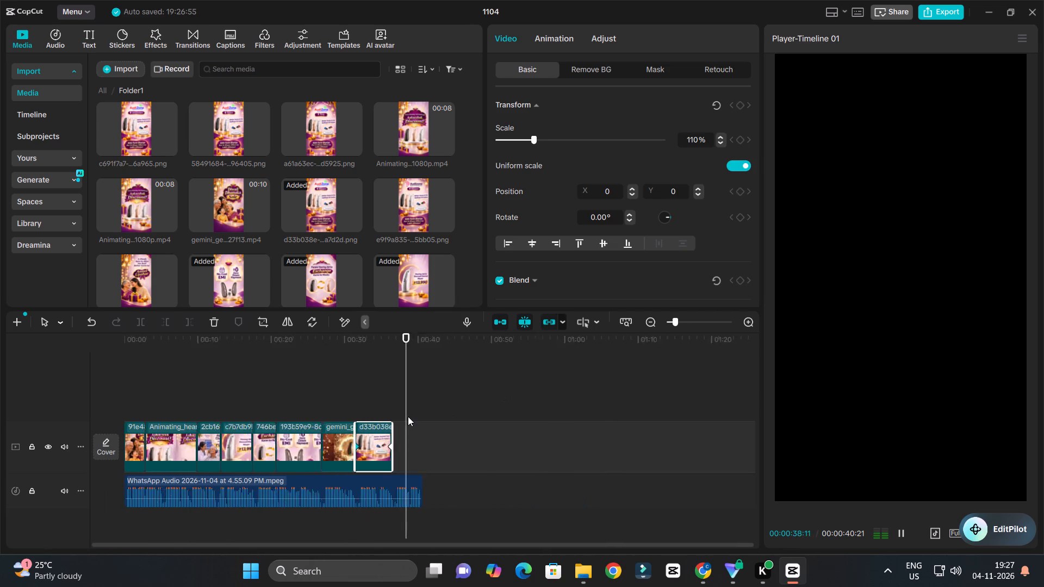
Finish checking the narration past the last image, then return to the timeline's start and briefly play the opening.
ctrl+scroll(408, 416, up, 6)
key(space)
key(space)
key(space)
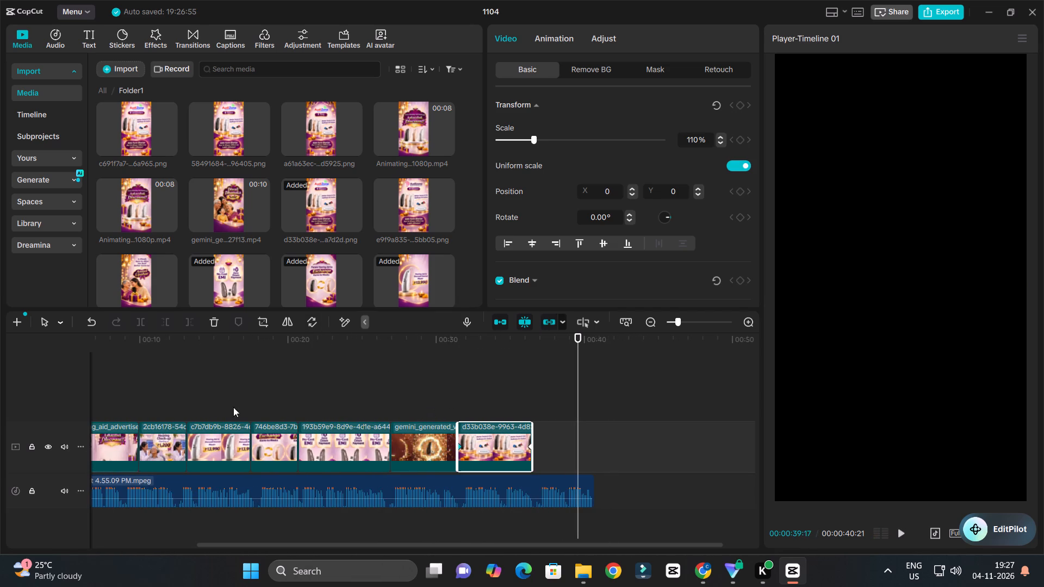
drag(338, 341, 0, 420)
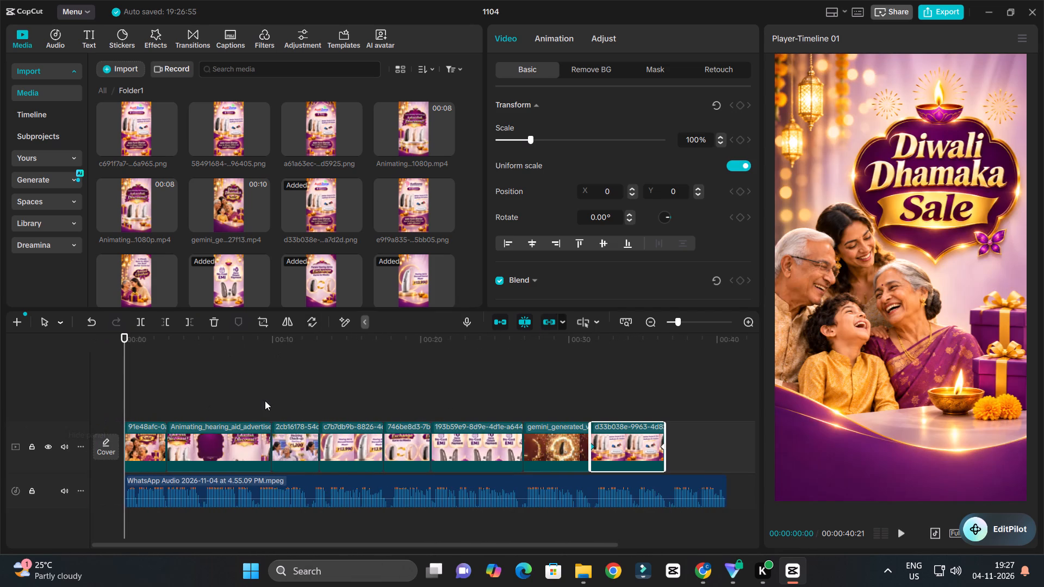
key(space)
key(space)
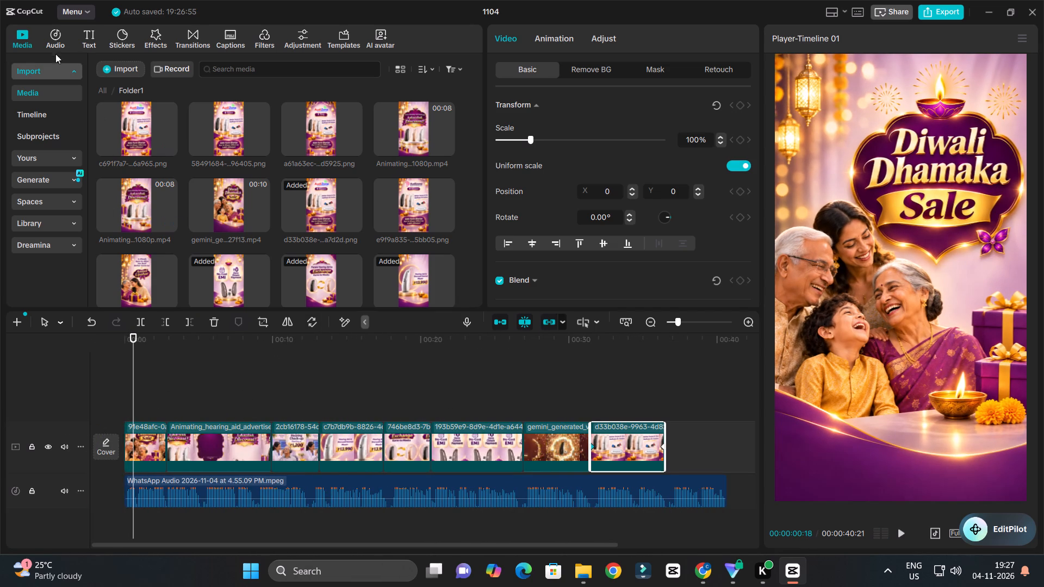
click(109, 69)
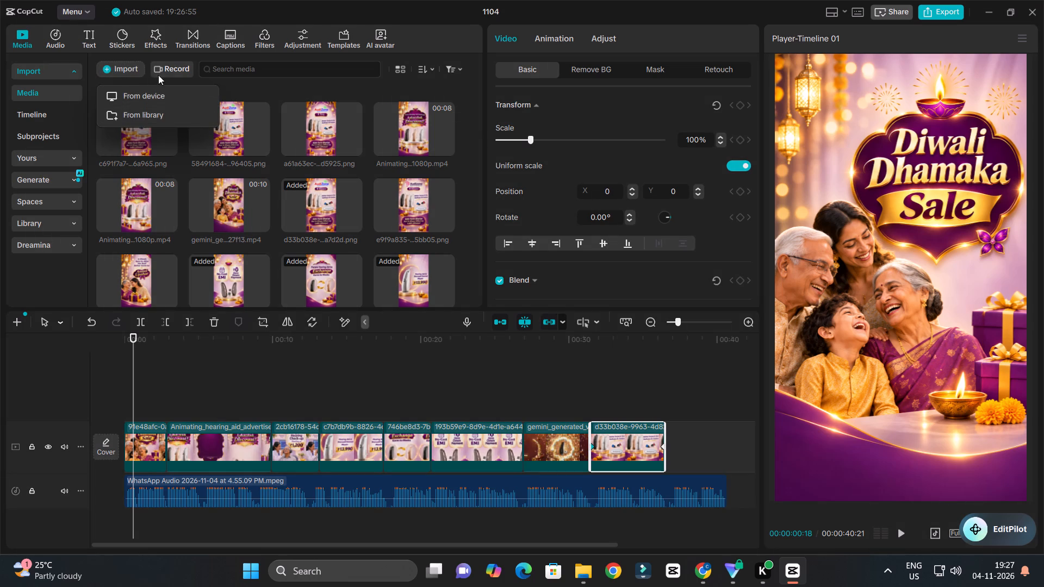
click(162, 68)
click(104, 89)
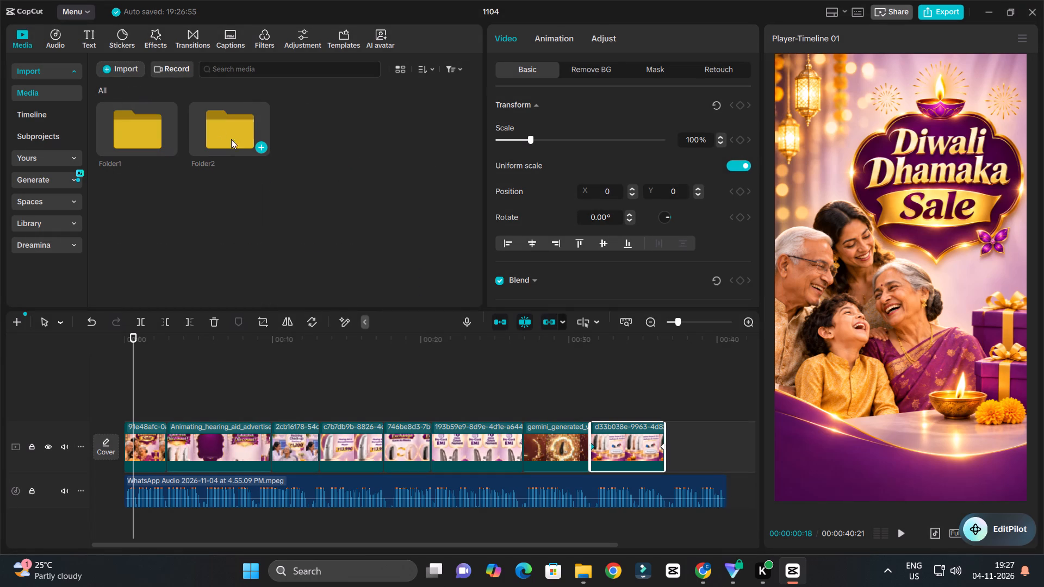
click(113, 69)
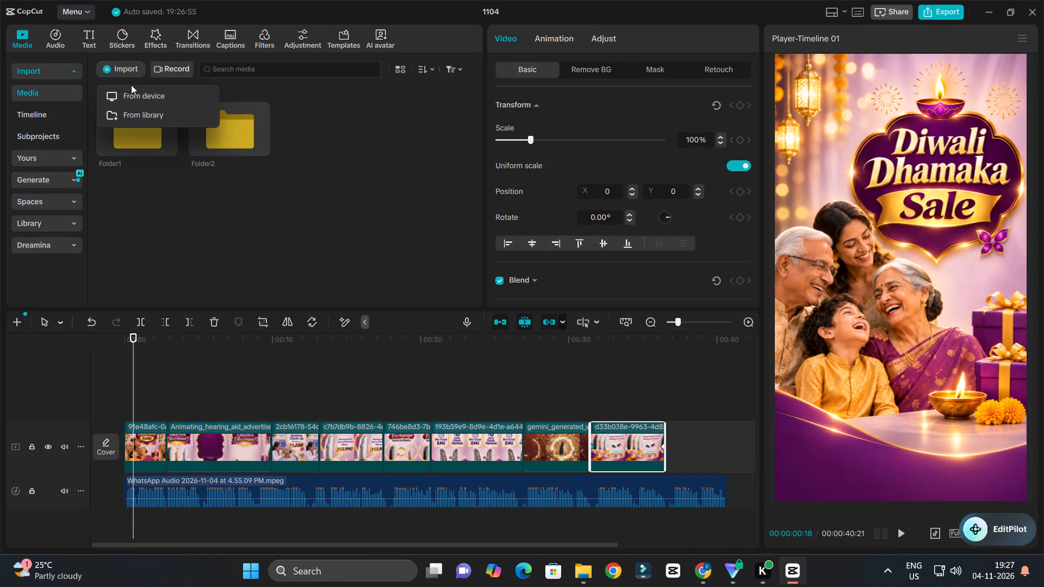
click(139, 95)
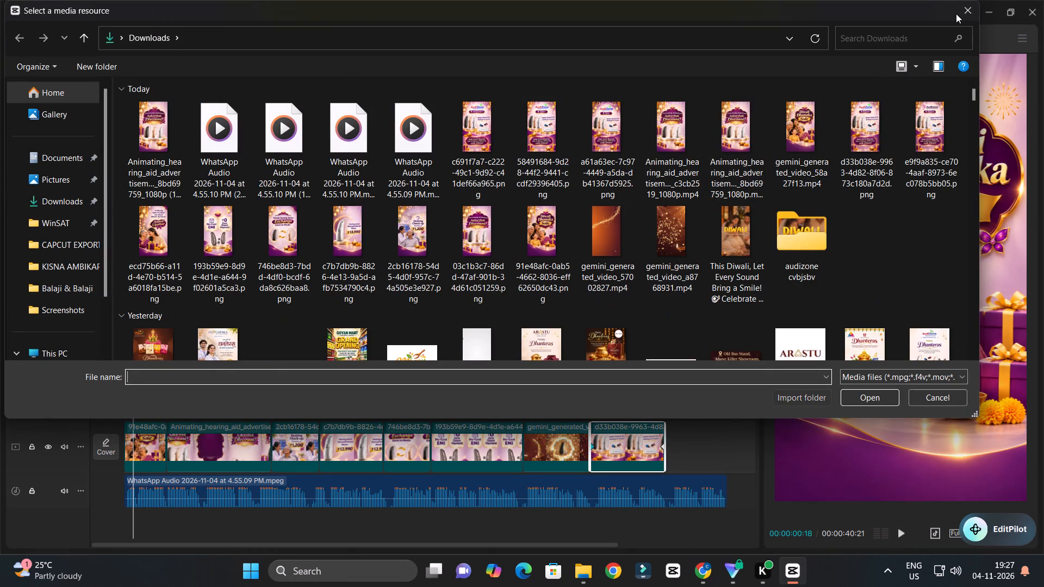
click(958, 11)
Switch to File Explorer, look through Downloads for background music and preview Hoobastank - The Reason (Karaoke Version).mp3.
click(581, 573)
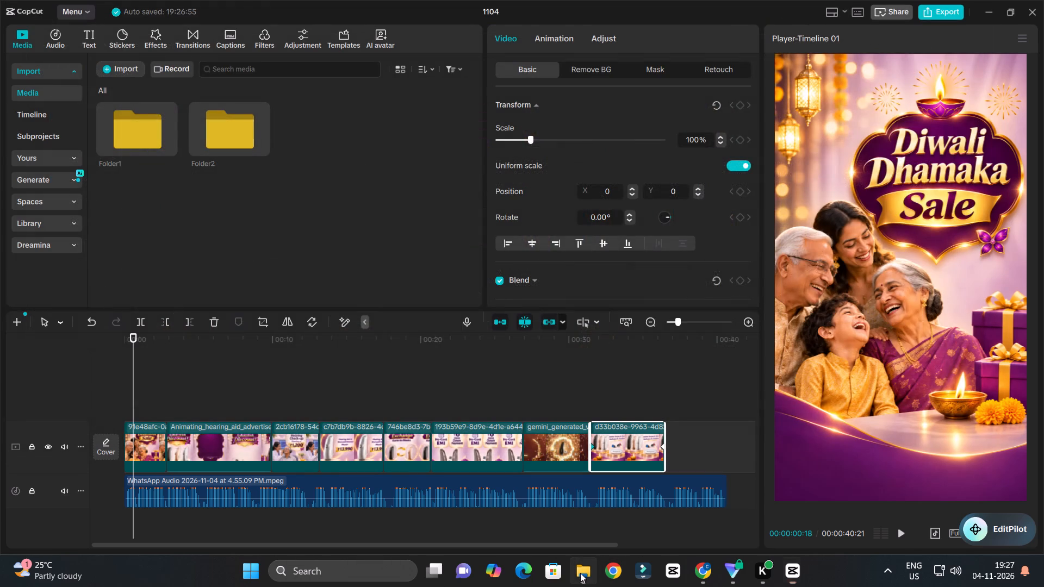
scroll(559, 335, down, 4)
scroll(559, 335, up, 4)
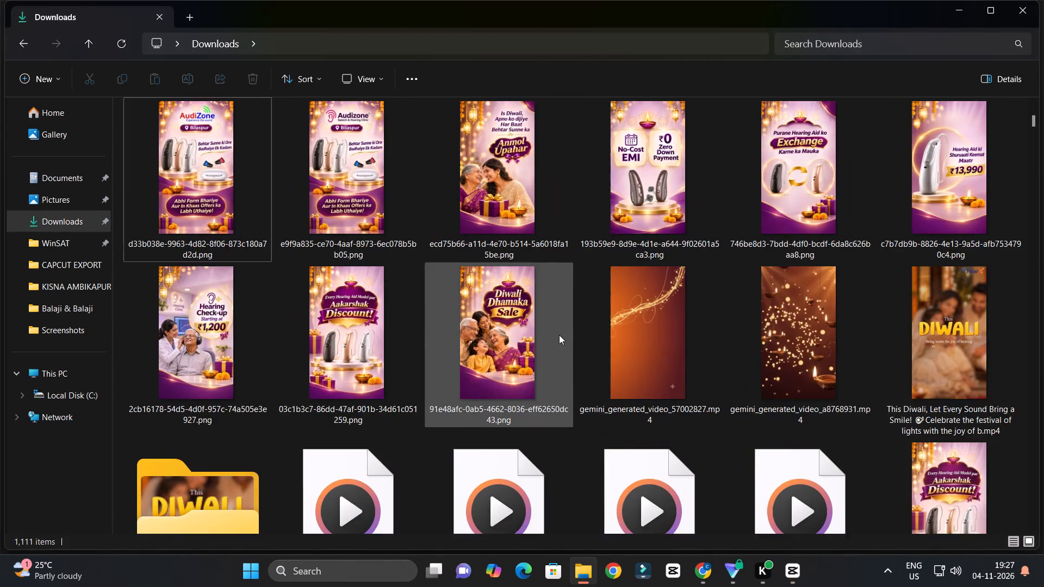
scroll(559, 335, down, 2)
scroll(559, 335, up, 1)
scroll(678, 354, down, 2)
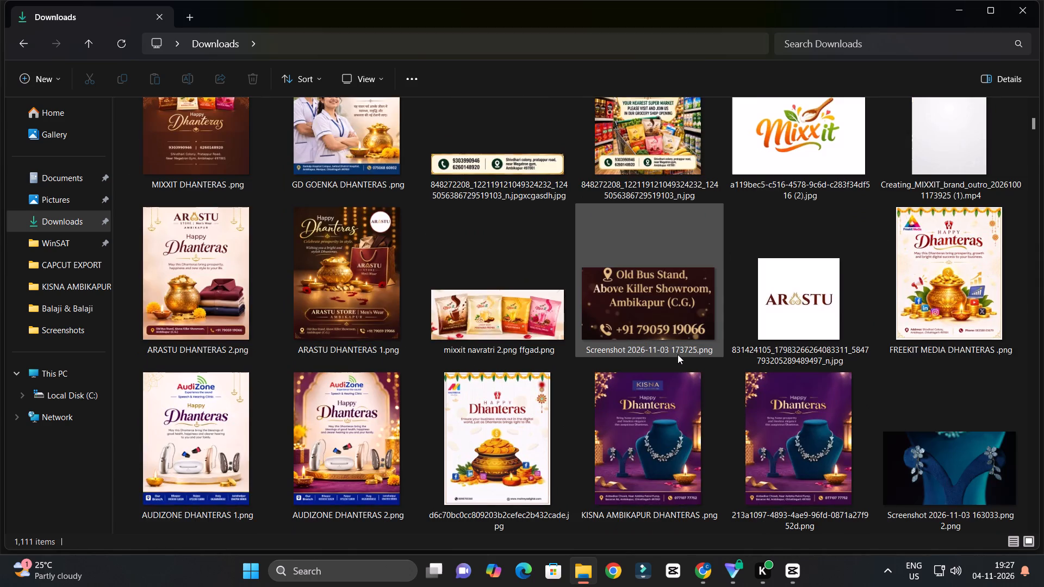
scroll(678, 354, down, 4)
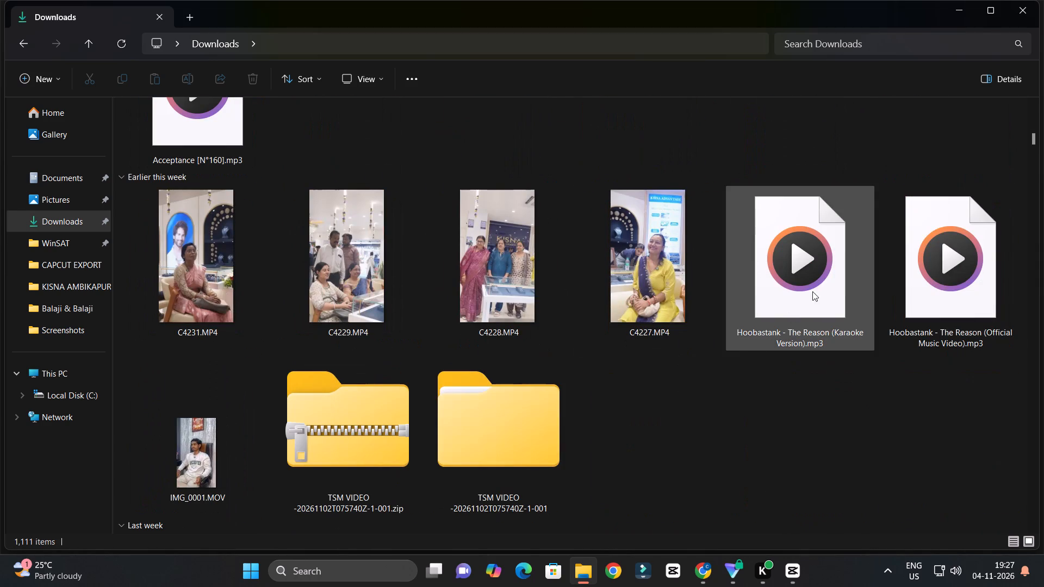
double_click(852, 276)
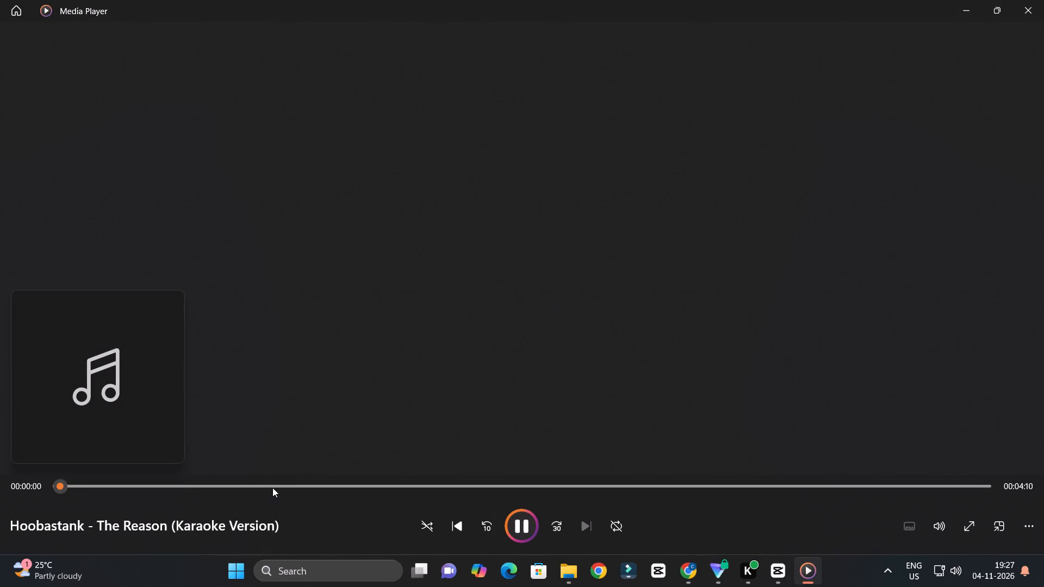
click(131, 485)
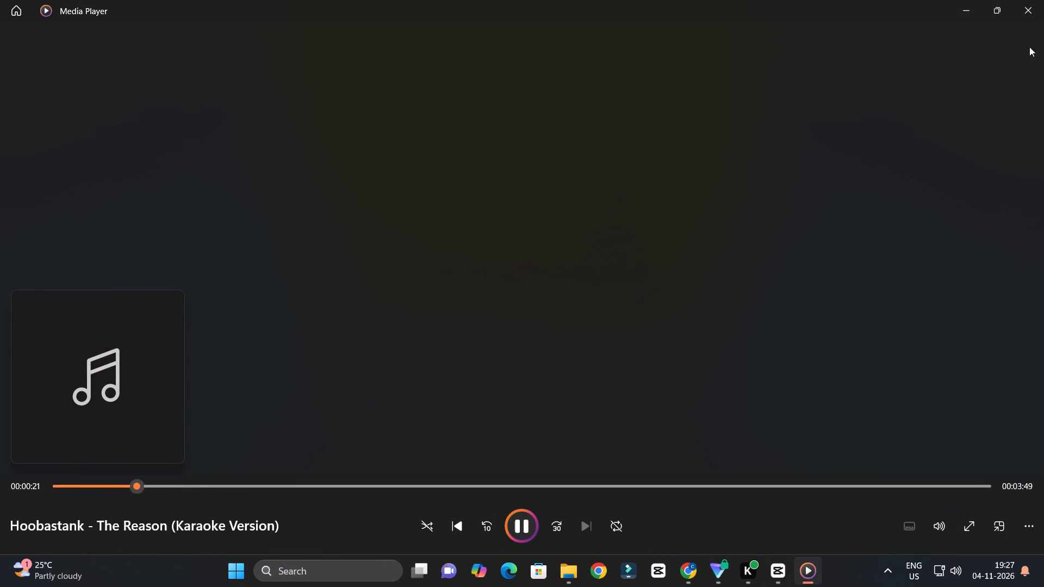
click(1036, 12)
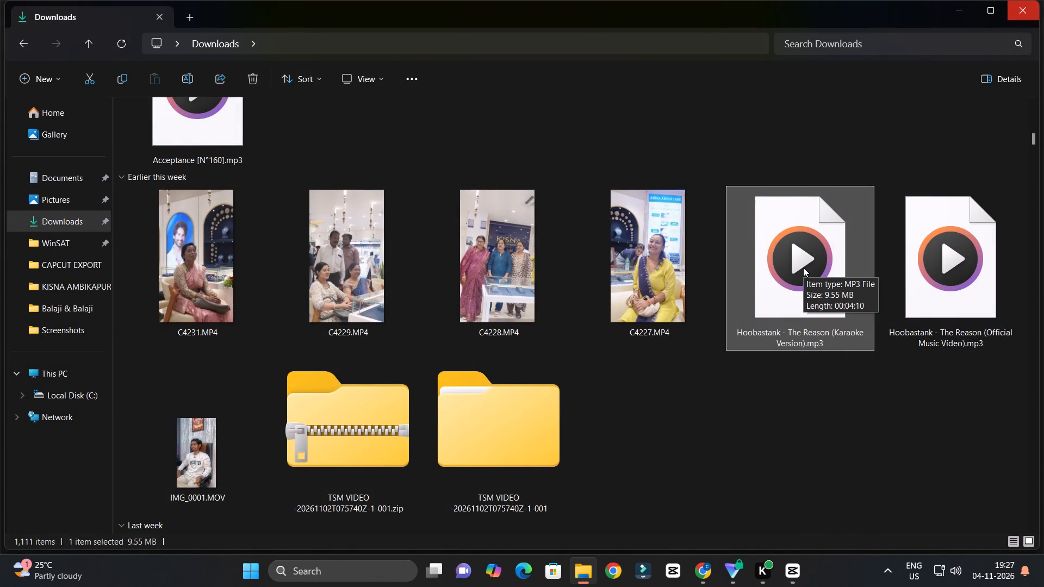
Look further through Downloads for background music, then search the folder for "diwali".
scroll(764, 365, down, 1)
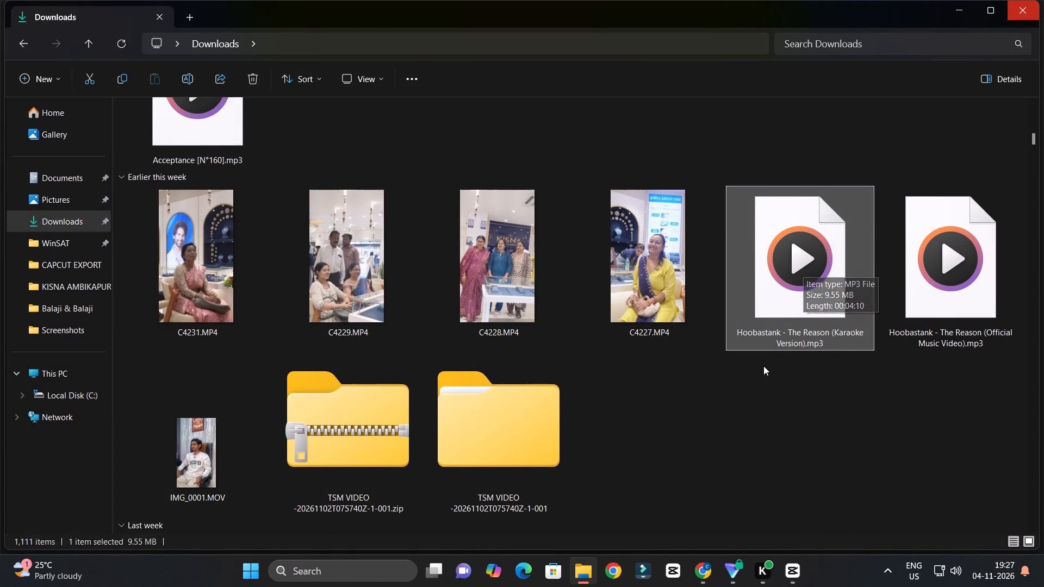
scroll(763, 366, down, 3)
scroll(745, 360, up, 1)
scroll(776, 370, down, 3)
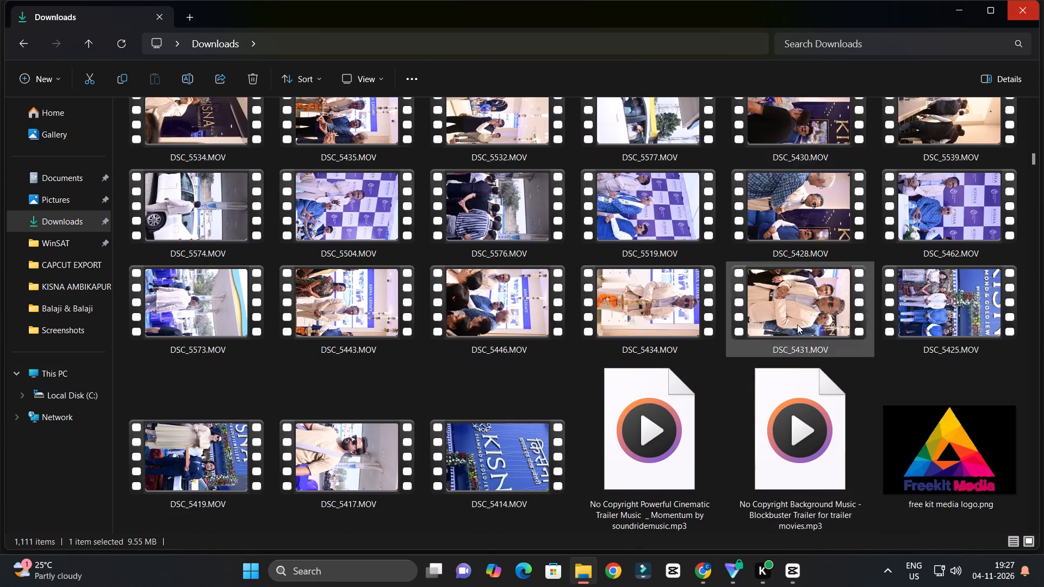
click(810, 49)
text(diwali)
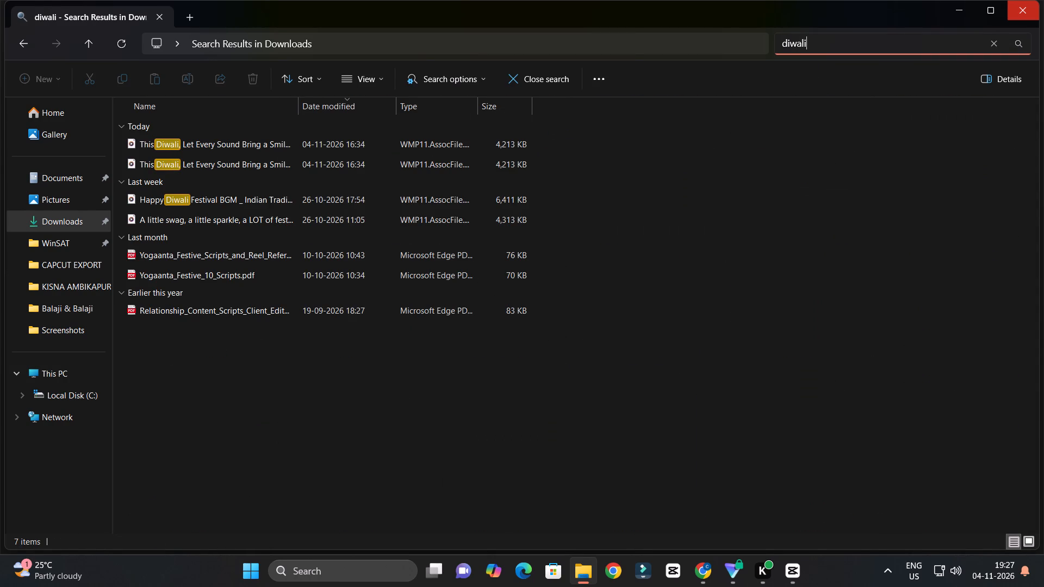
Preview the "This Diwali, Let Every Sound Bring a Smile!" video from the search results, then close it.
click(264, 151)
click(264, 151)
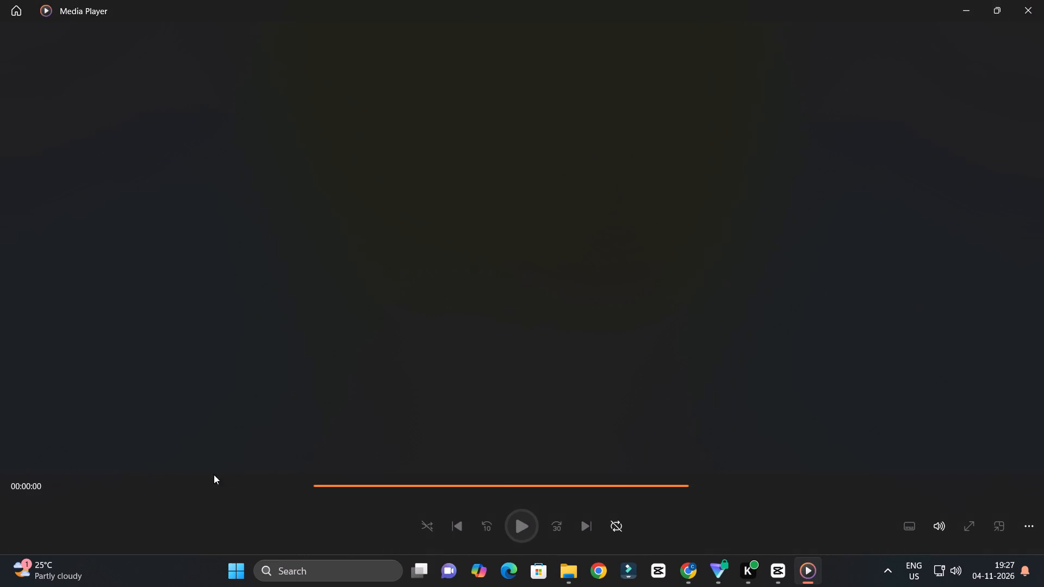
click(200, 489)
click(1043, 0)
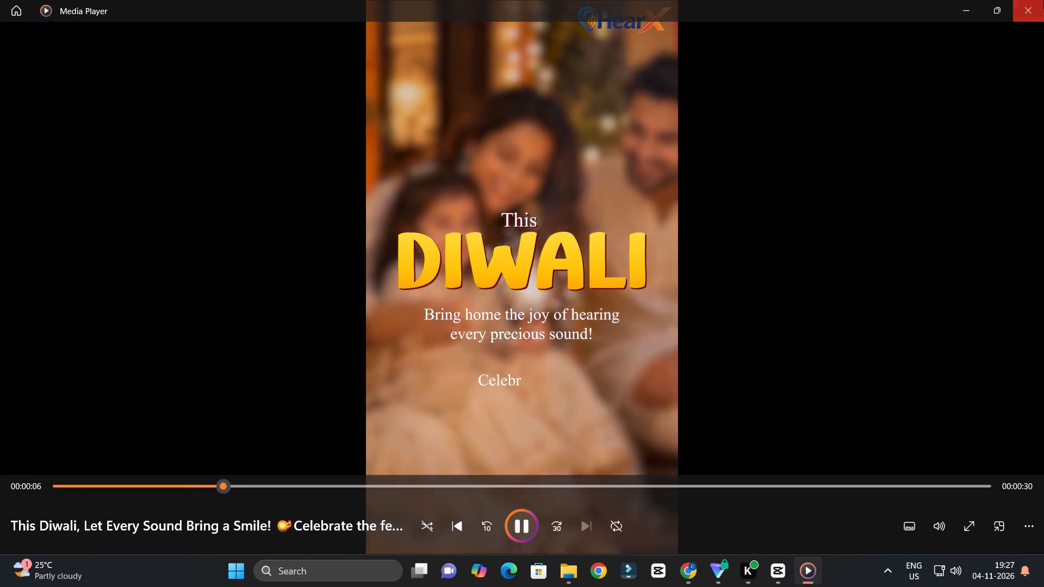
Preview the "Happy Diwali Festival BGM" track, sampling several points in its first half, and close the player.
double_click(276, 197)
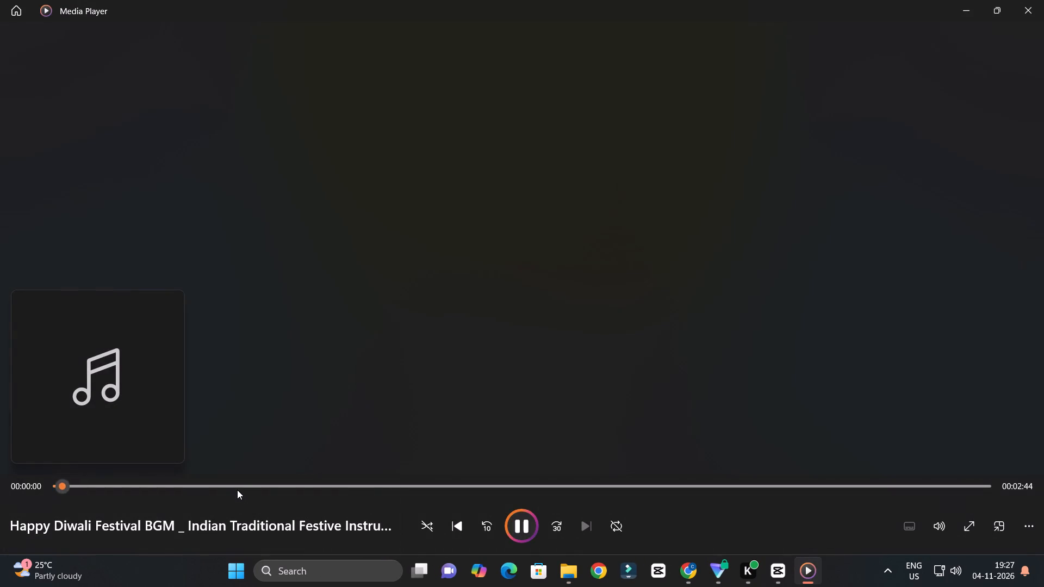
click(237, 490)
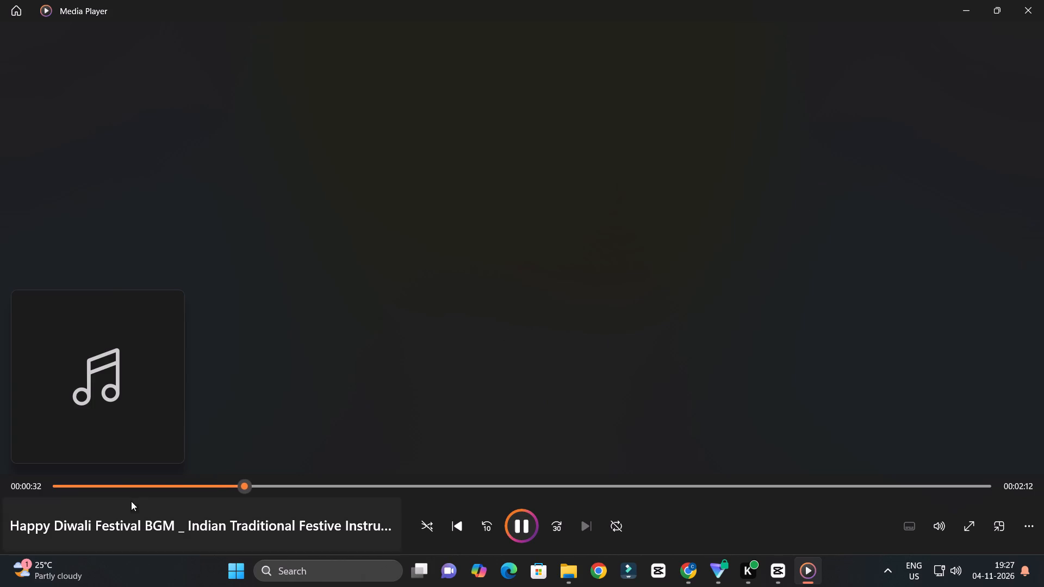
click(157, 480)
click(117, 486)
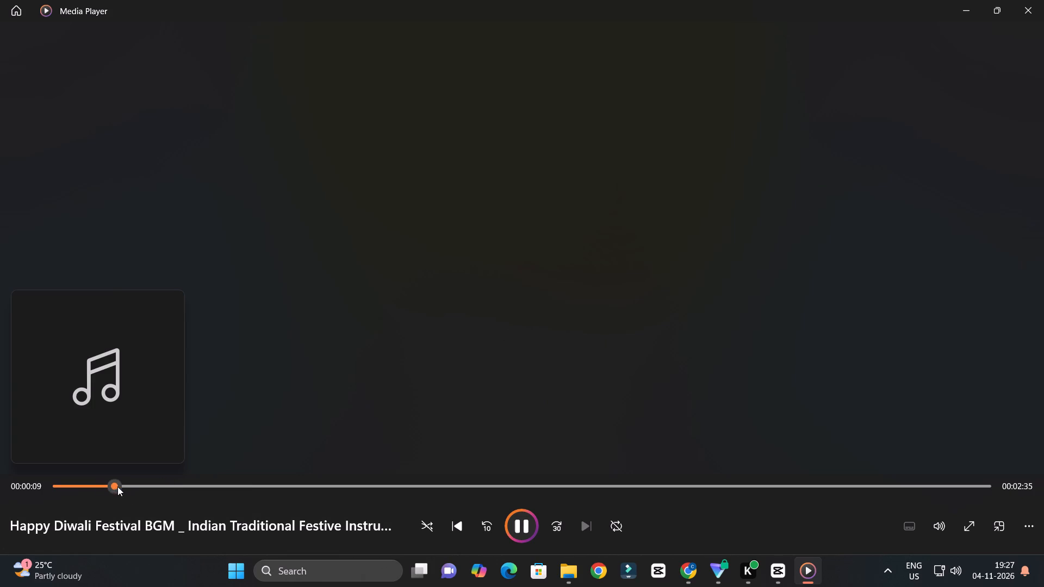
click(99, 485)
click(266, 478)
click(399, 482)
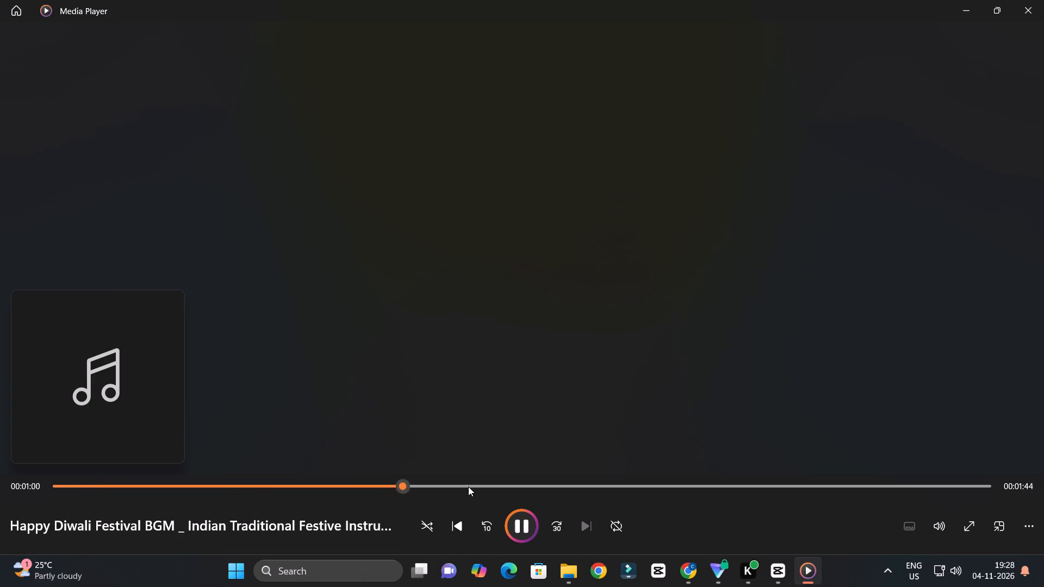
click(469, 486)
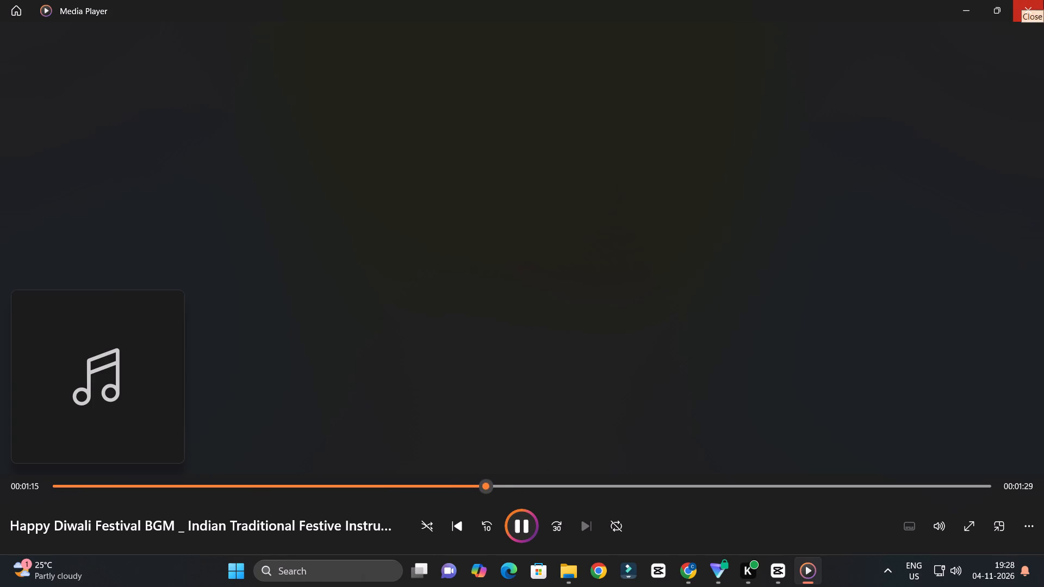
click(390, 484)
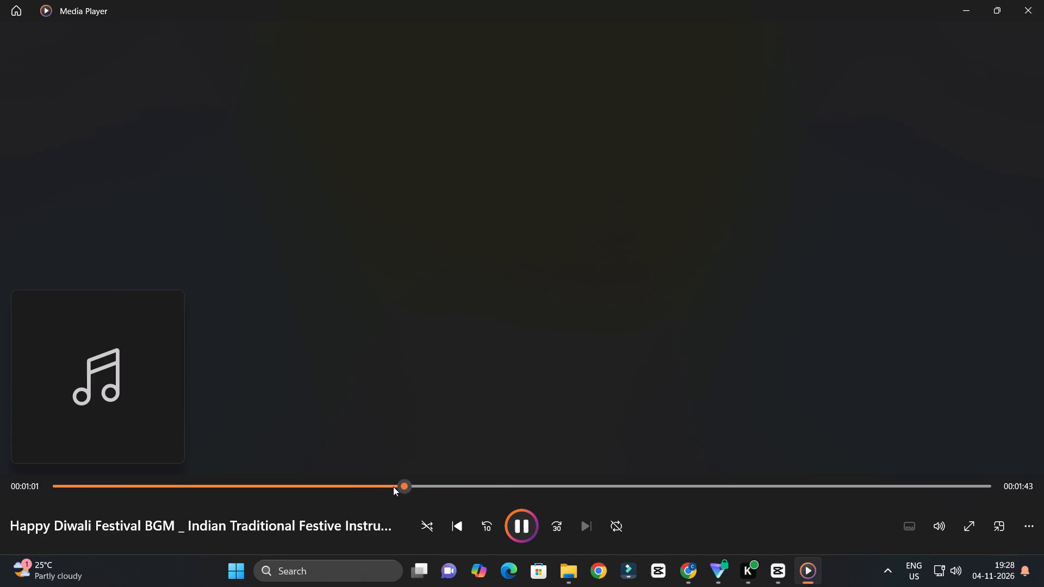
click(394, 486)
key(space)
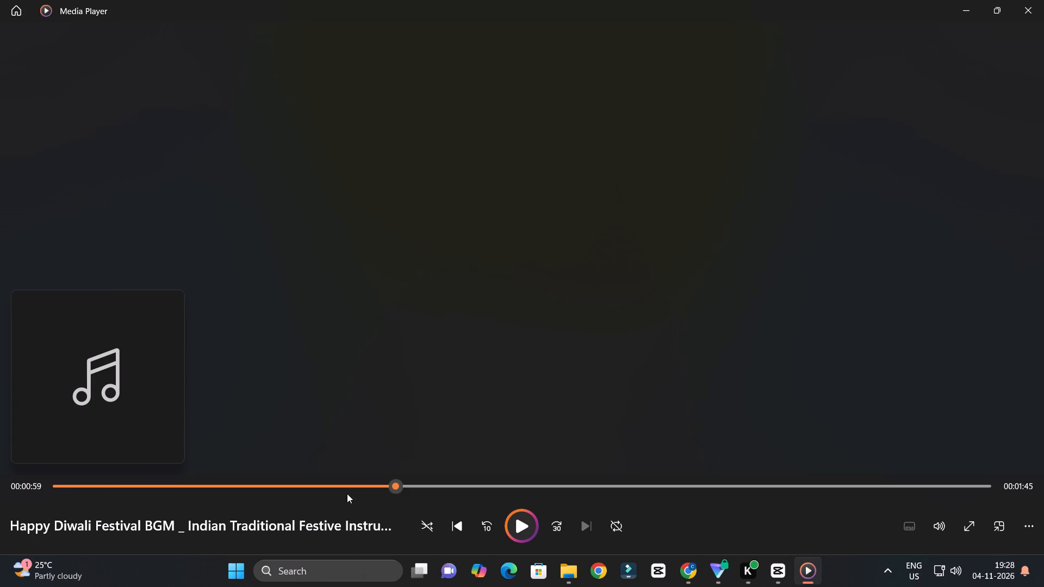
click(344, 490)
key(space)
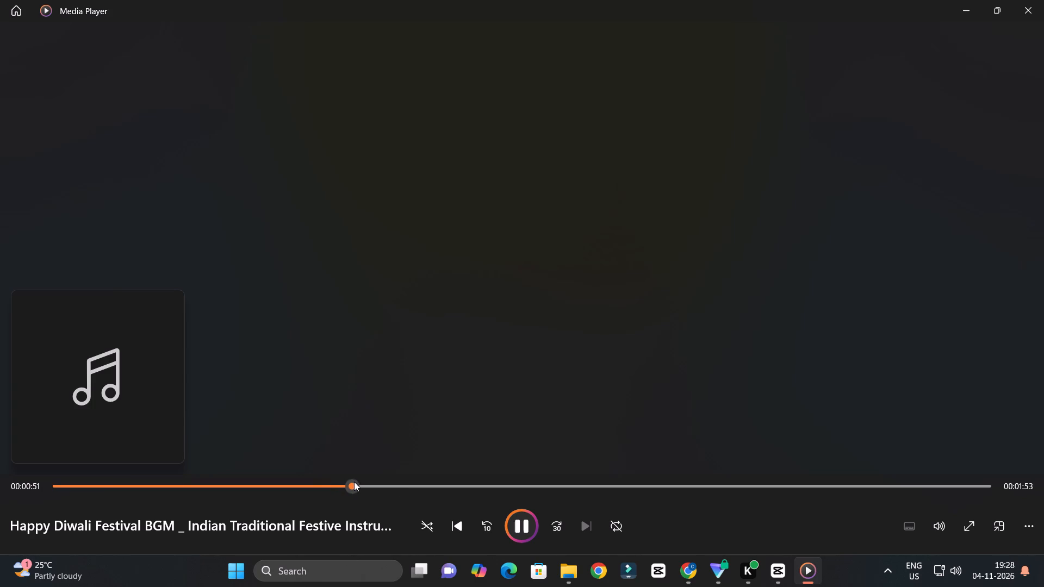
click(292, 486)
click(1039, 0)
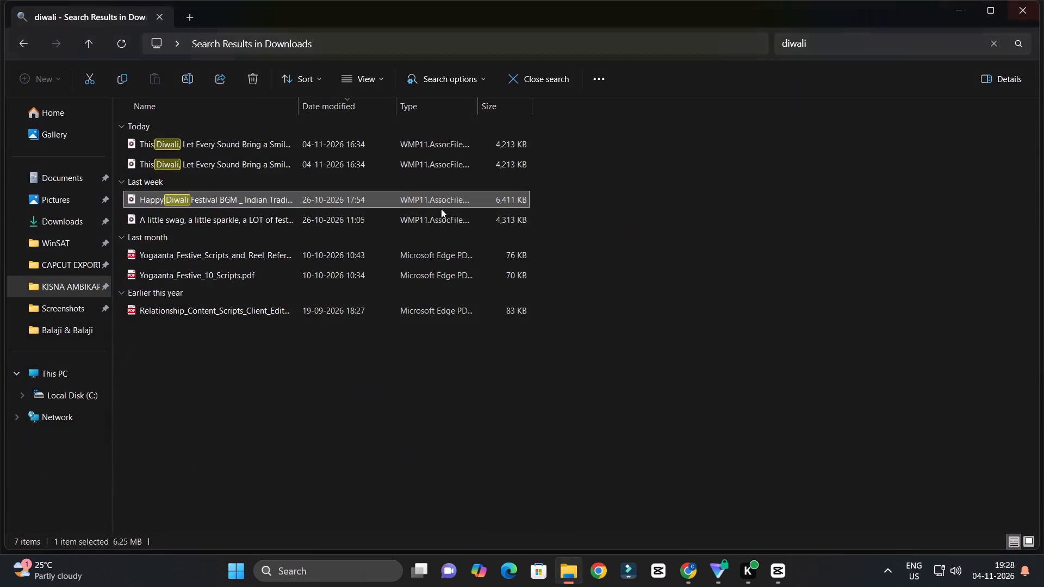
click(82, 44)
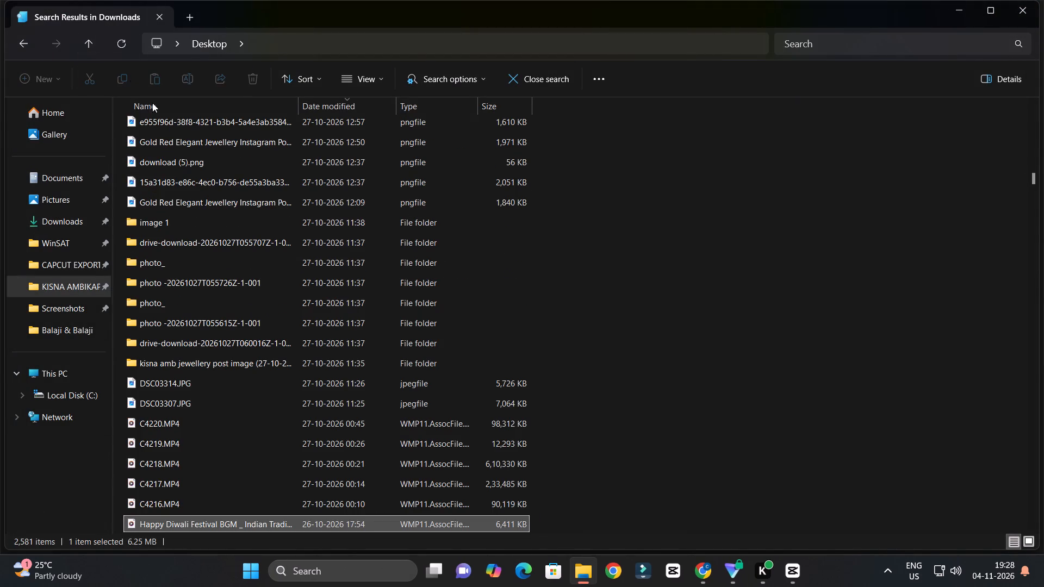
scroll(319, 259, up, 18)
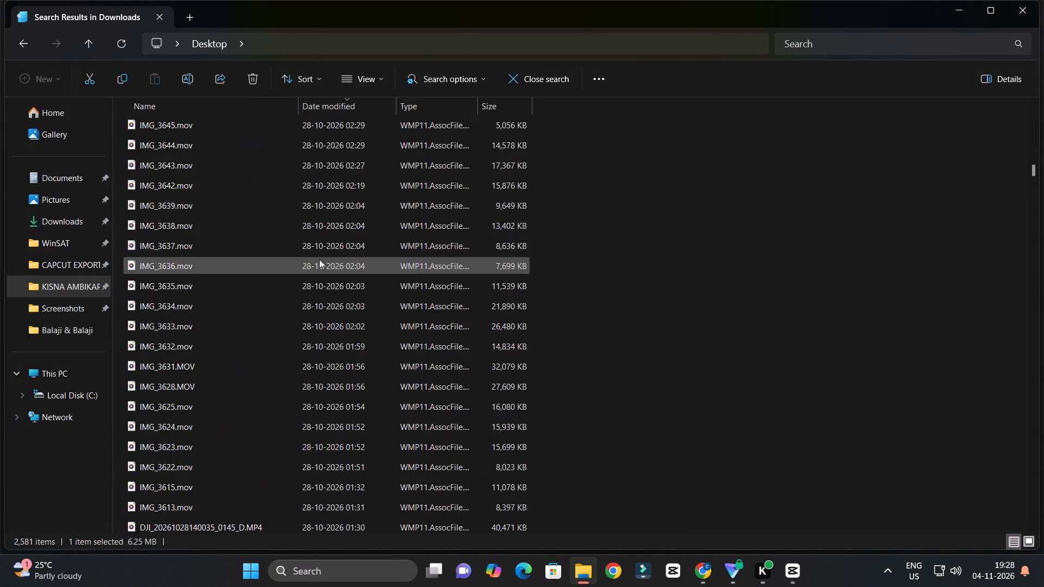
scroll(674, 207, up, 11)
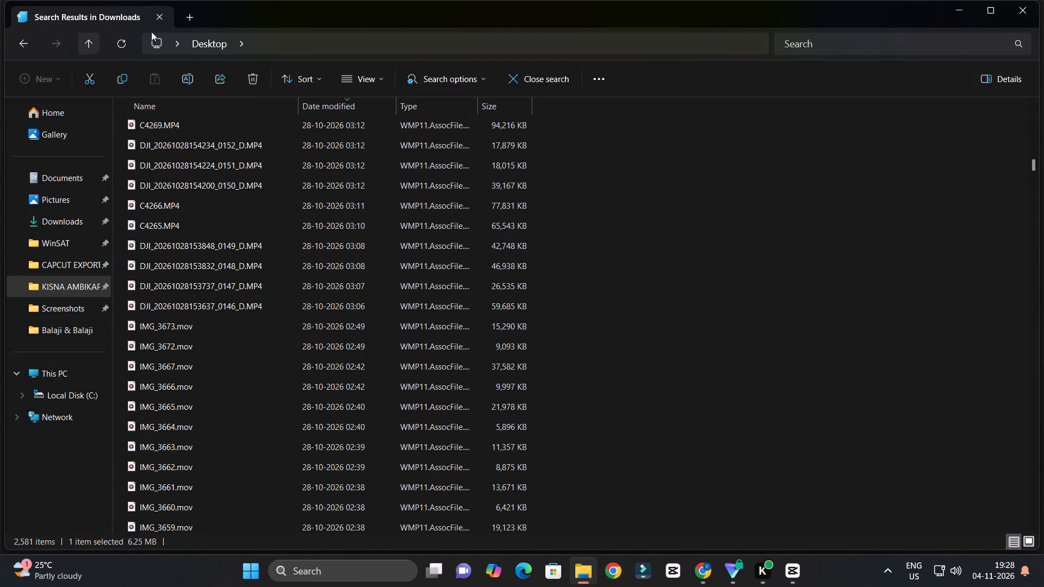
Find Hoobastank - The Reason (Karaoke Version).mp3 in Downloads, bring it into CapCut project 1104 and place it at the timeline start beneath the narration.
click(196, 14)
click(72, 216)
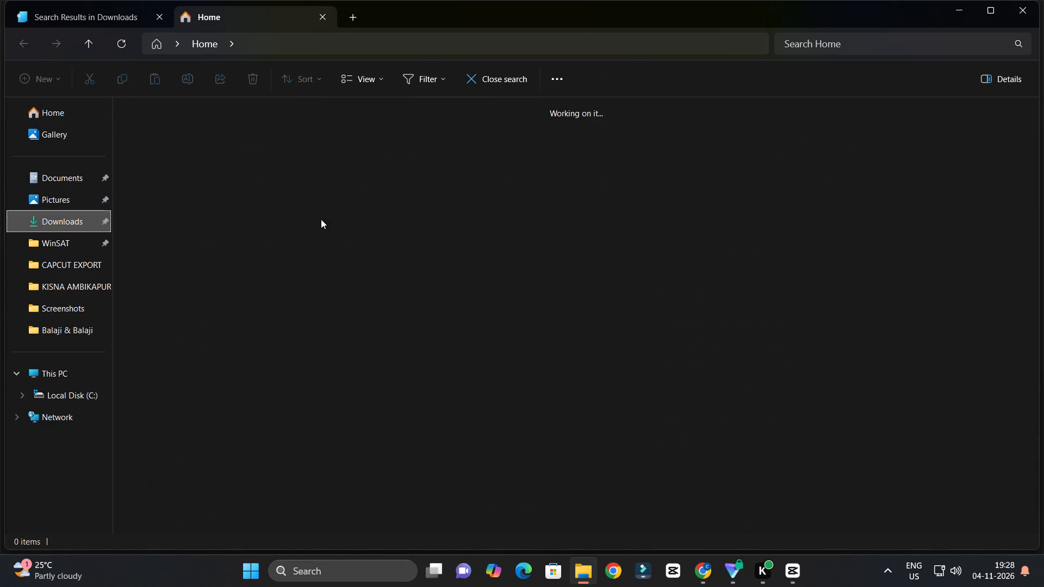
scroll(403, 237, down, 9)
scroll(403, 237, up, 2)
scroll(403, 237, down, 3)
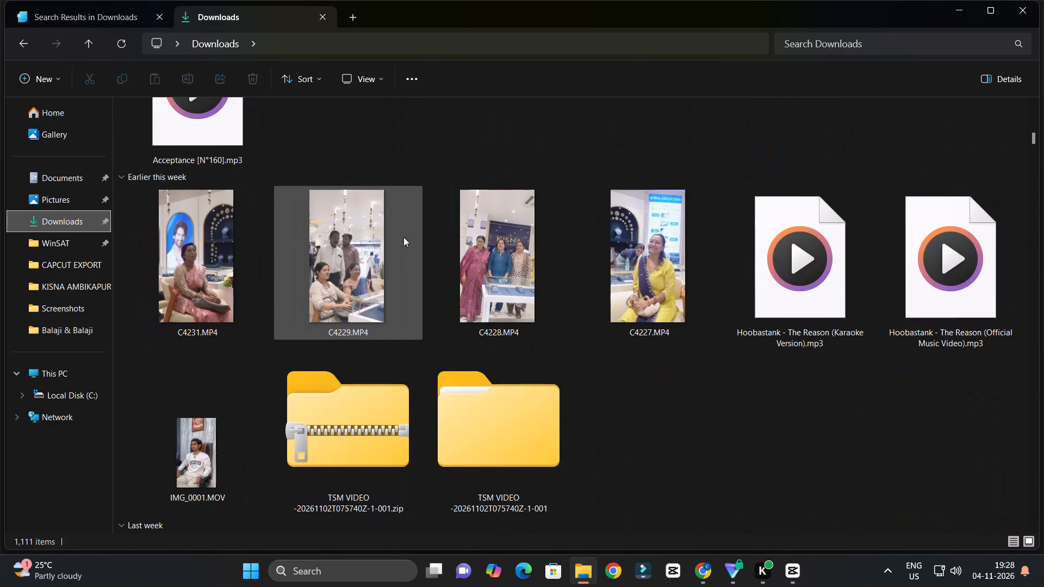
double_click(825, 286)
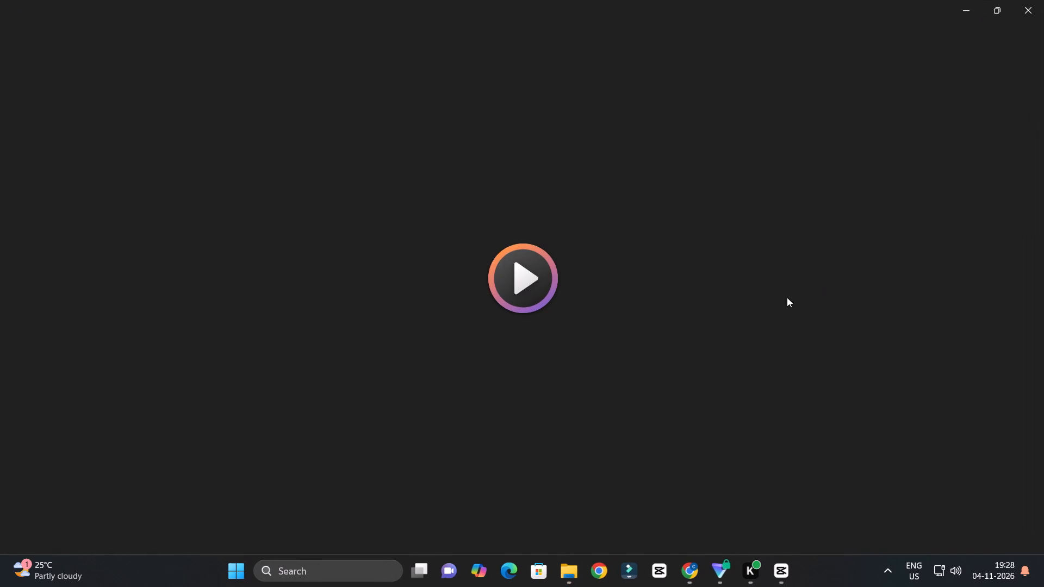
click(1043, 0)
drag(793, 280, 793, 576)
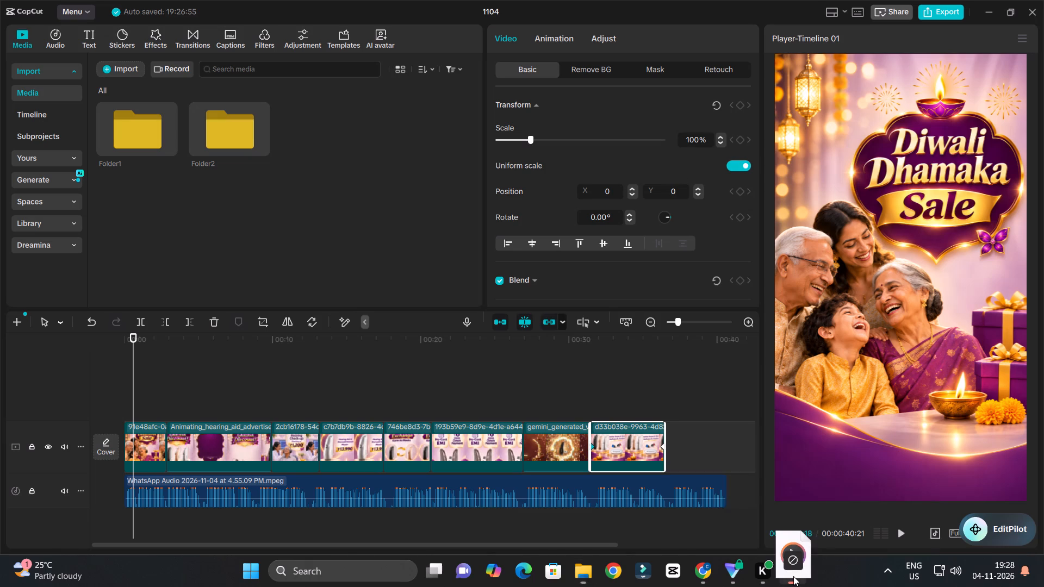
drag(793, 576, 315, 240)
drag(317, 127, 100, 515)
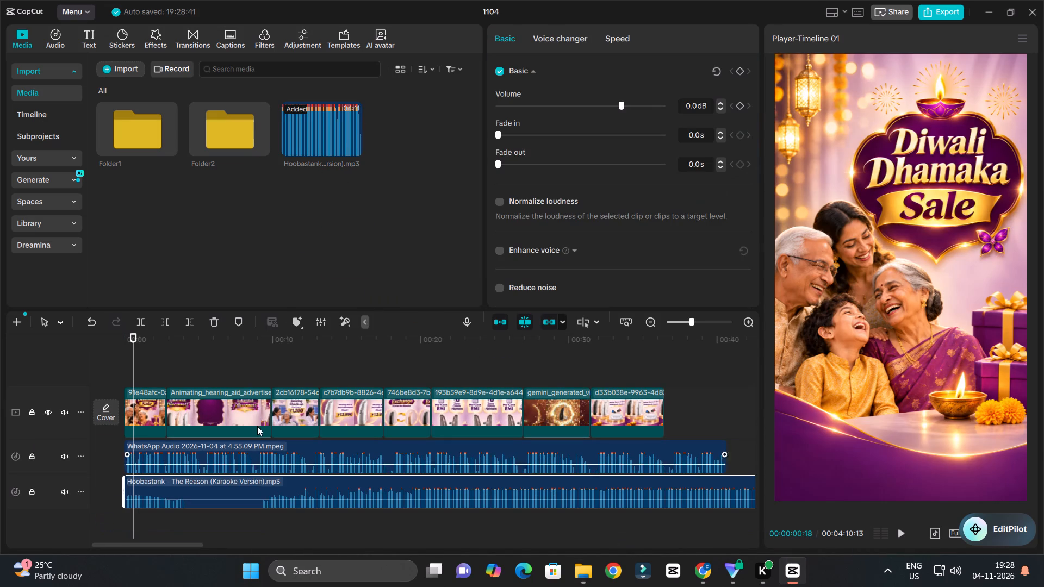
Trim the music's quiet intro up to 00:00:09:06 and align the remaining clip with the start of the timeline.
click(260, 347)
key(space)
ctrl+scroll(304, 365, down, 4)
ctrl+scroll(304, 365, up, 4)
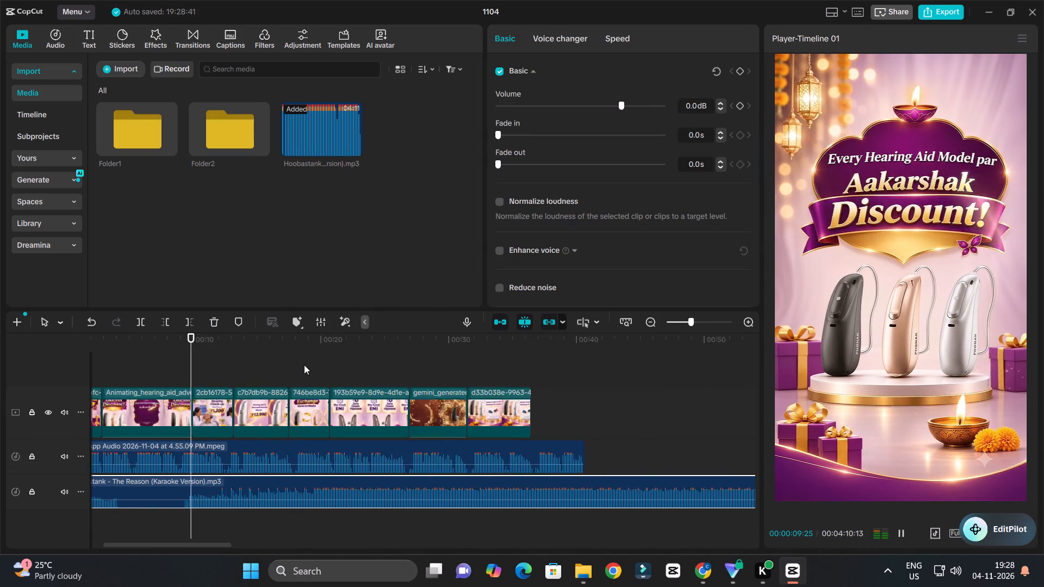
drag(200, 340, 170, 414)
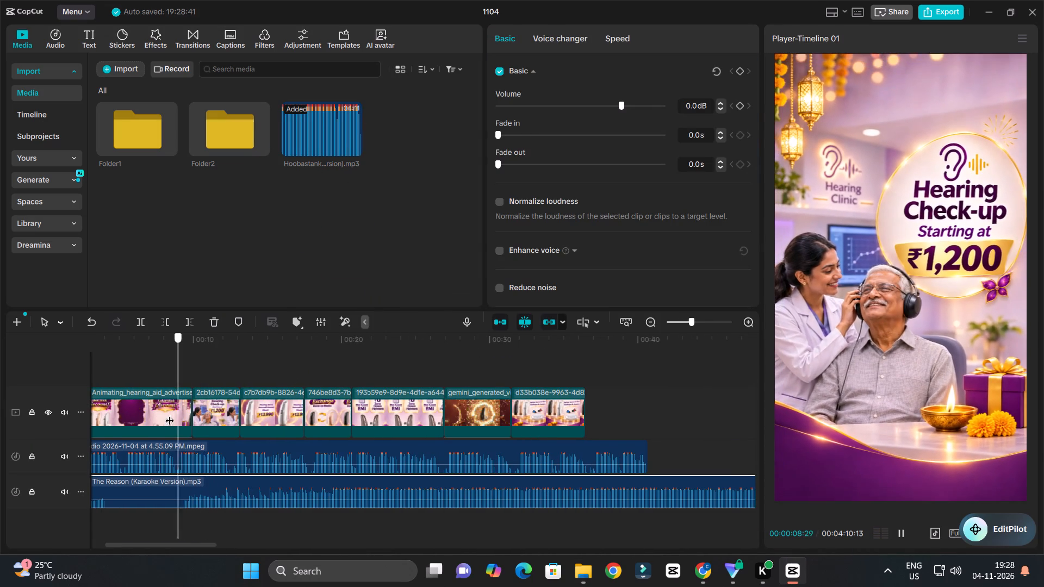
drag(170, 414, 182, 429)
click(195, 483)
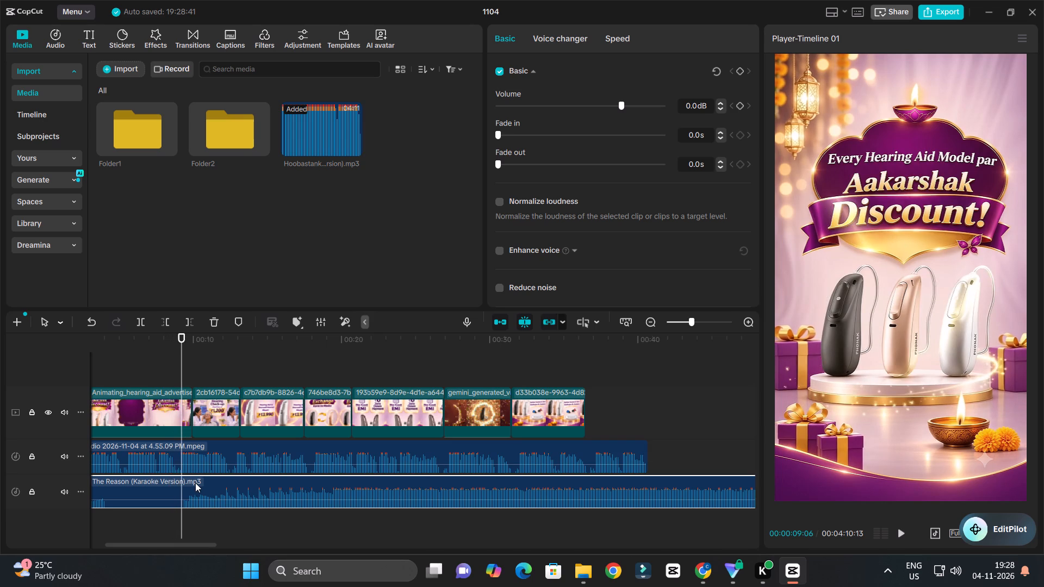
key(q)
drag(228, 491, 101, 490)
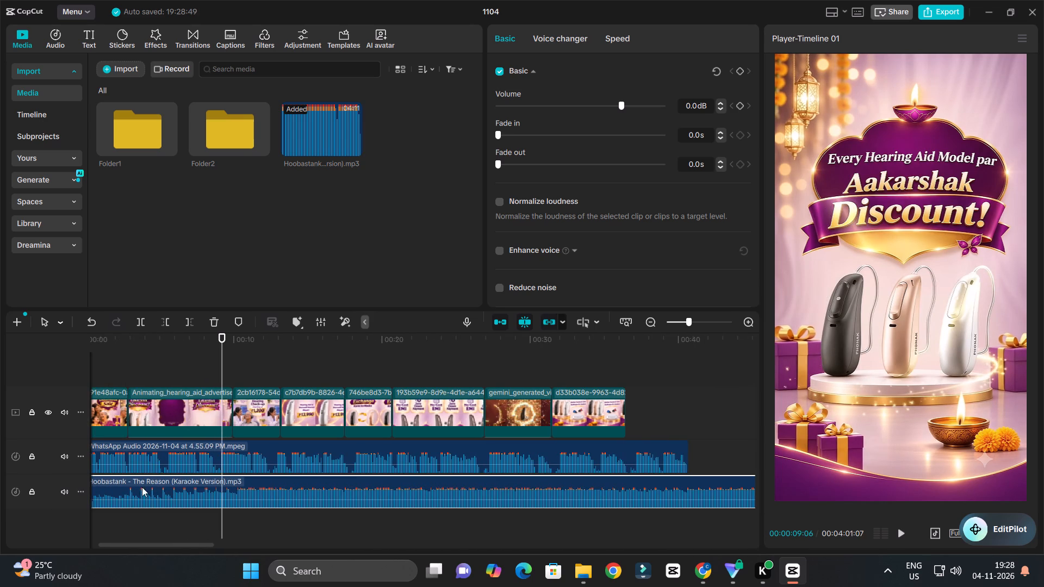
drag(140, 491, 44, 503)
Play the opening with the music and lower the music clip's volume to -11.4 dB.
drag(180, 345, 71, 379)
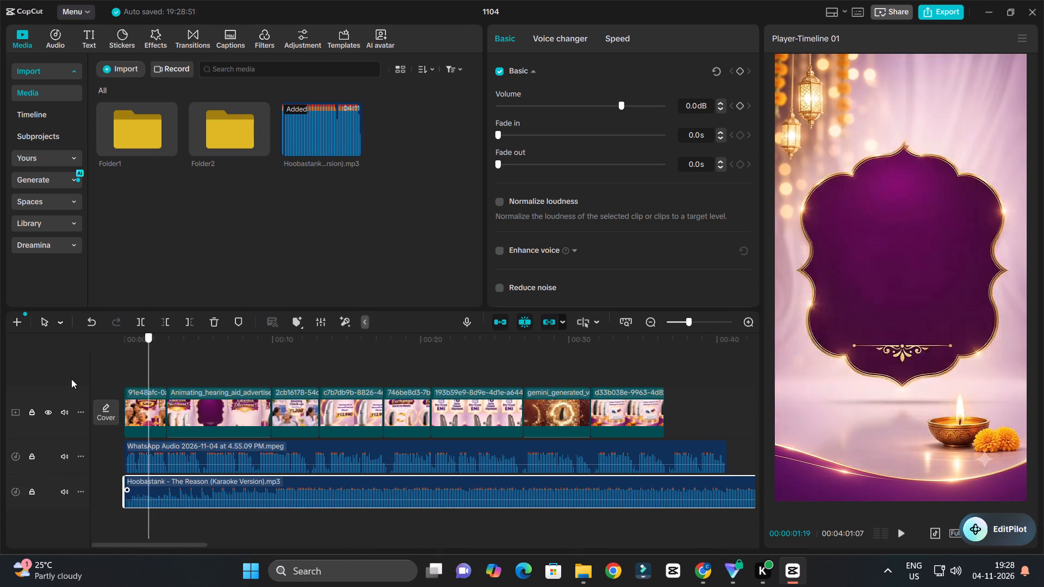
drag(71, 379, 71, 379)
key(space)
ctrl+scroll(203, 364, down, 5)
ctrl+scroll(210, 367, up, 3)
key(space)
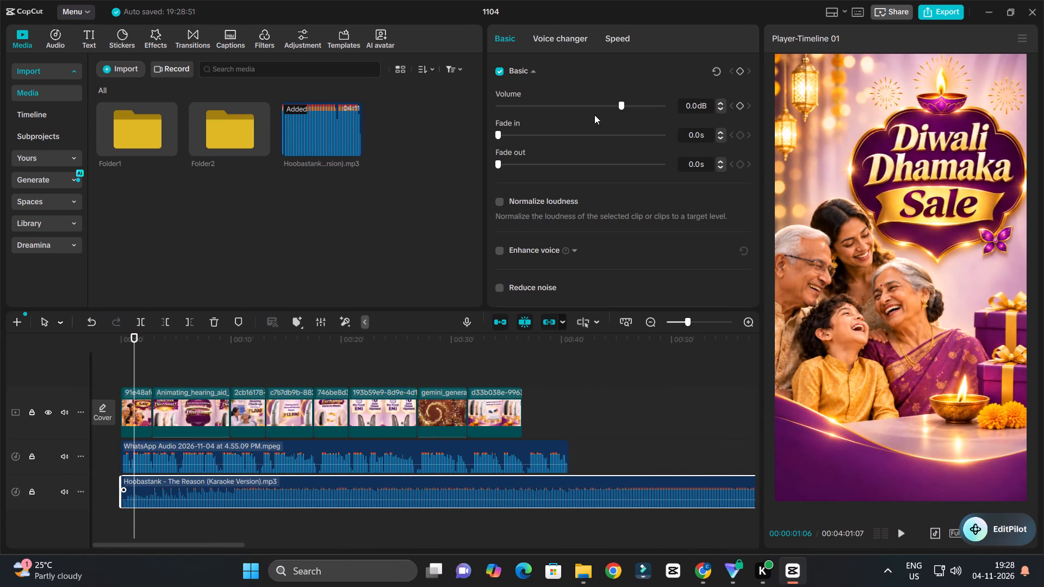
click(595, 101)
Play the first ten seconds against the narration and set the music clip's volume to -14.3 dB.
key(space)
ctrl+scroll(357, 423, down, 4)
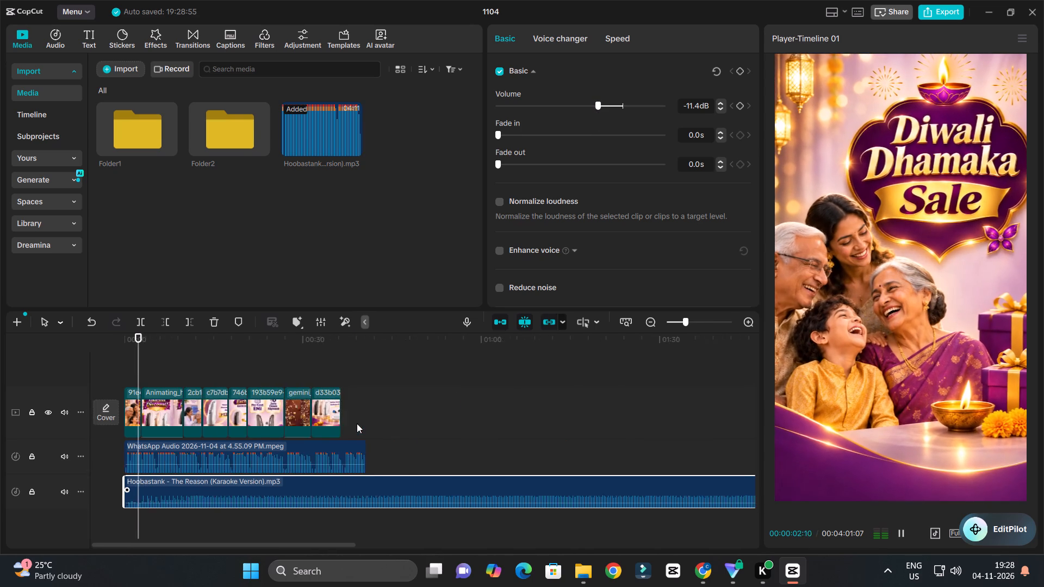
ctrl+scroll(357, 423, up, 4)
ctrl+scroll(301, 450, up, 4)
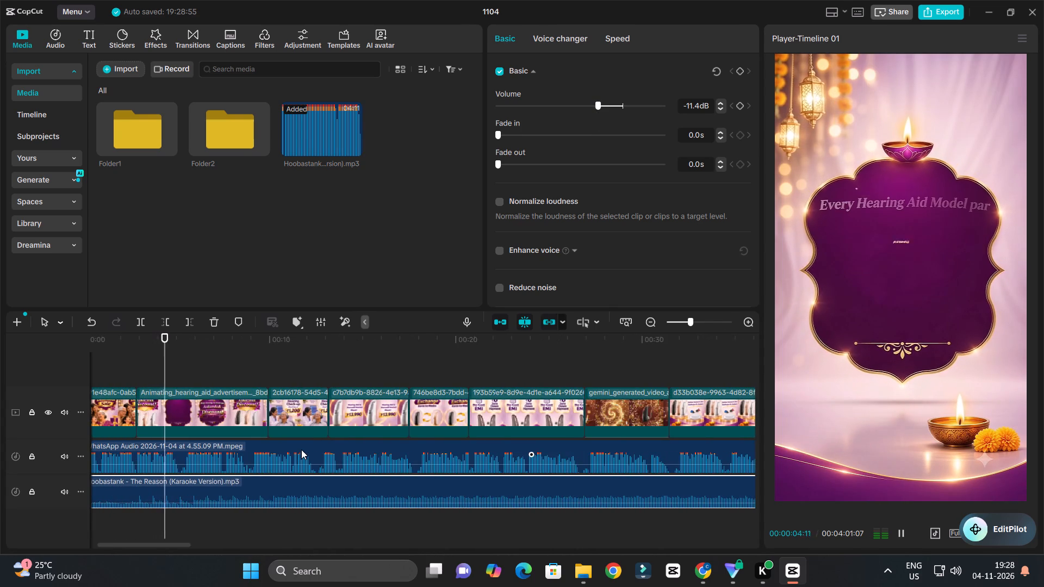
ctrl+scroll(301, 449, down, 2)
ctrl+scroll(302, 449, up, 3)
ctrl+scroll(302, 449, down, 3)
ctrl+scroll(302, 449, up, 4)
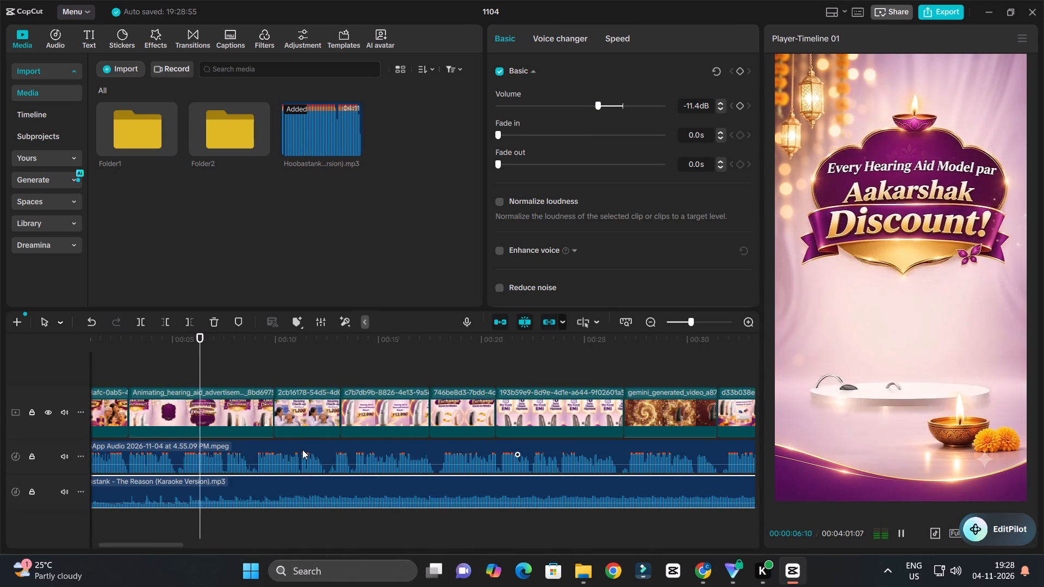
ctrl+scroll(302, 449, down, 3)
ctrl+scroll(303, 449, up, 3)
click(592, 103)
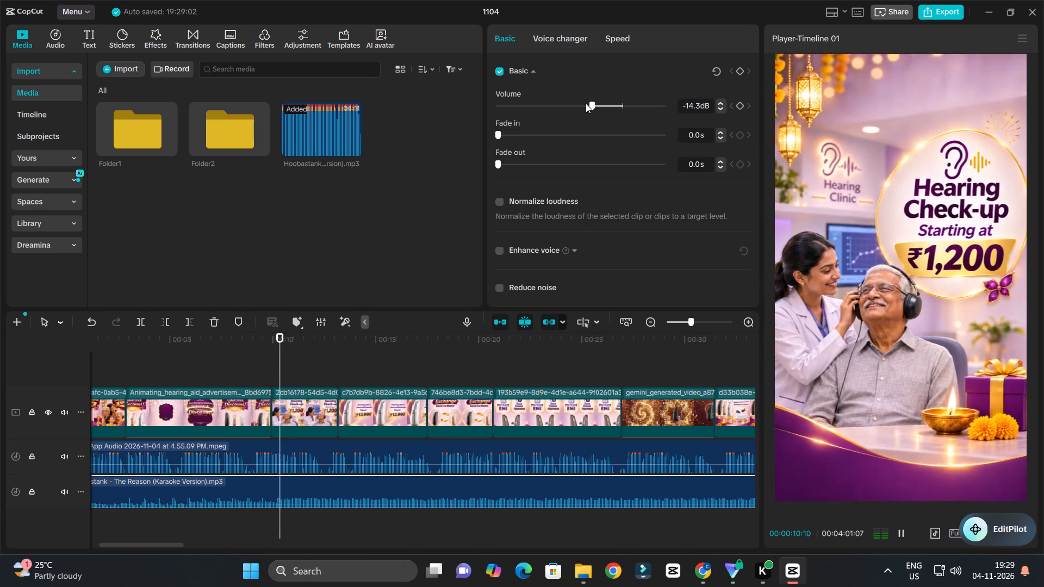
Raise the WhatsApp Audio narration clip's volume to 7.4 dB.
key(space)
click(521, 454)
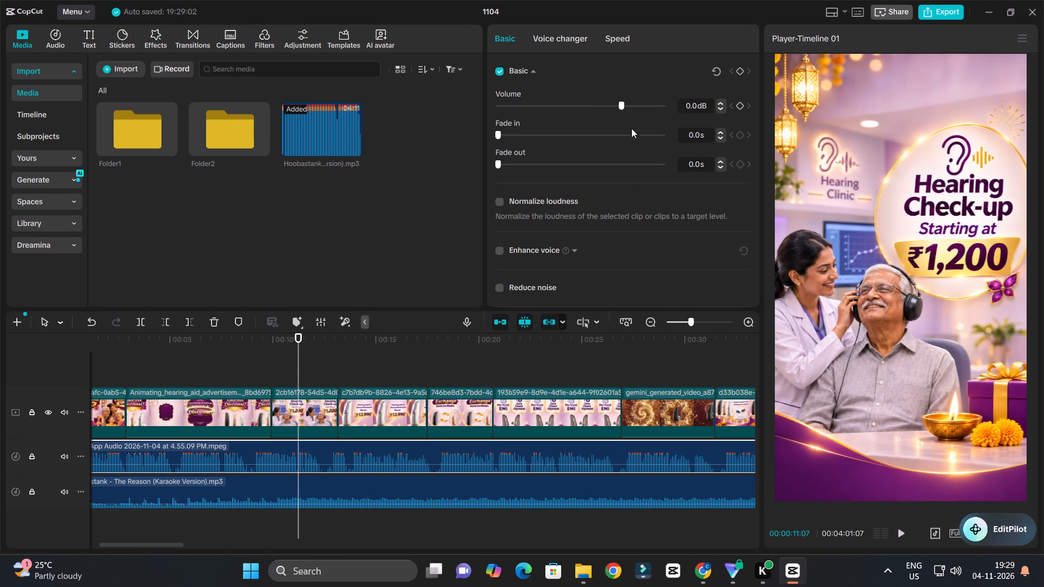
click(634, 105)
Play from the hearing check-up clip to the exchange clip to check the balance between narration and music.
key(space)
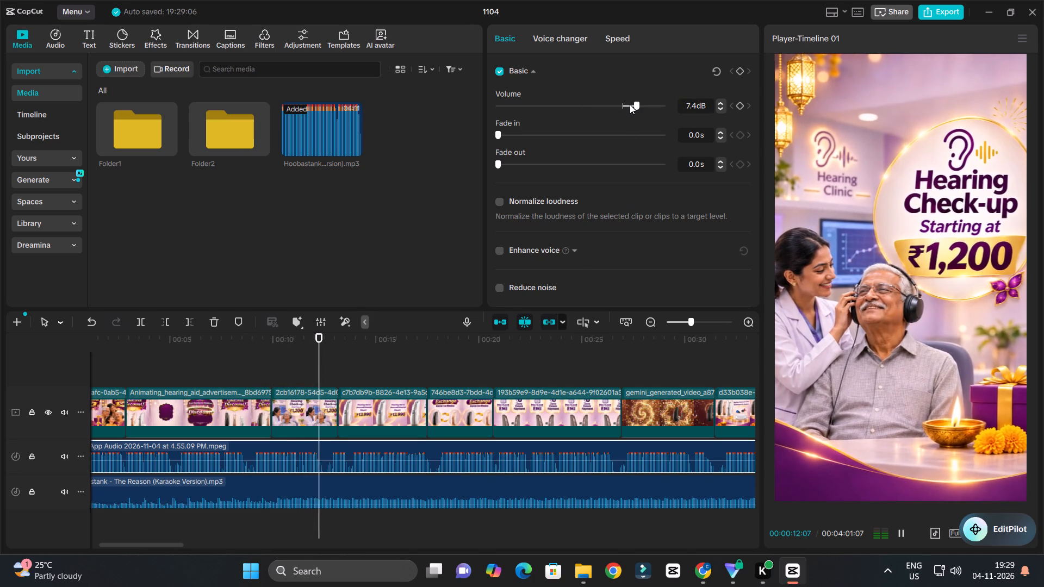
ctrl+scroll(536, 367, down, 5)
ctrl+scroll(535, 367, up, 4)
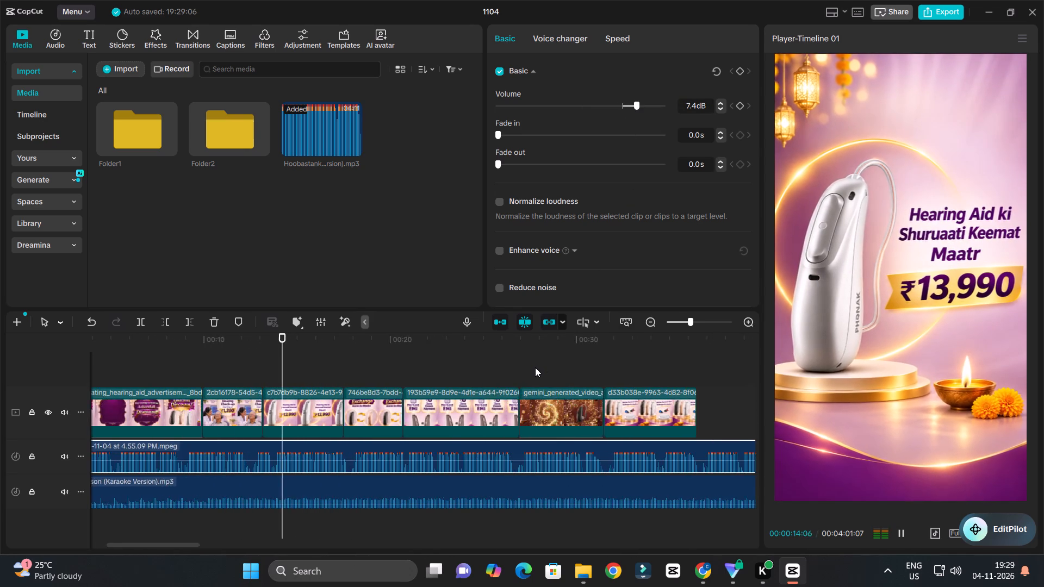
ctrl+scroll(535, 367, up, 3)
scroll(535, 367, down, 4)
ctrl+scroll(535, 367, up, 3)
ctrl+scroll(535, 367, down, 6)
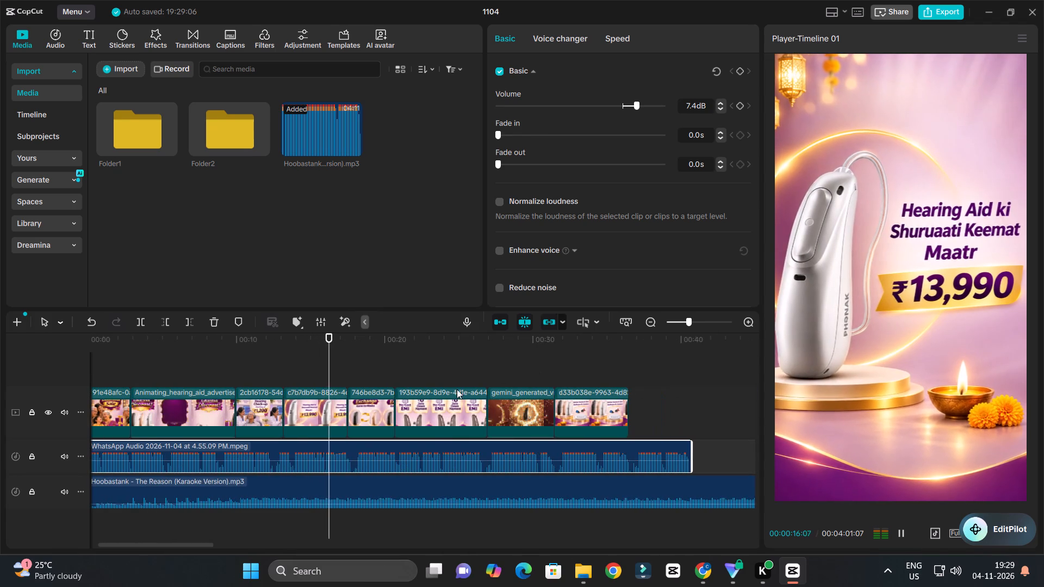
key(space)
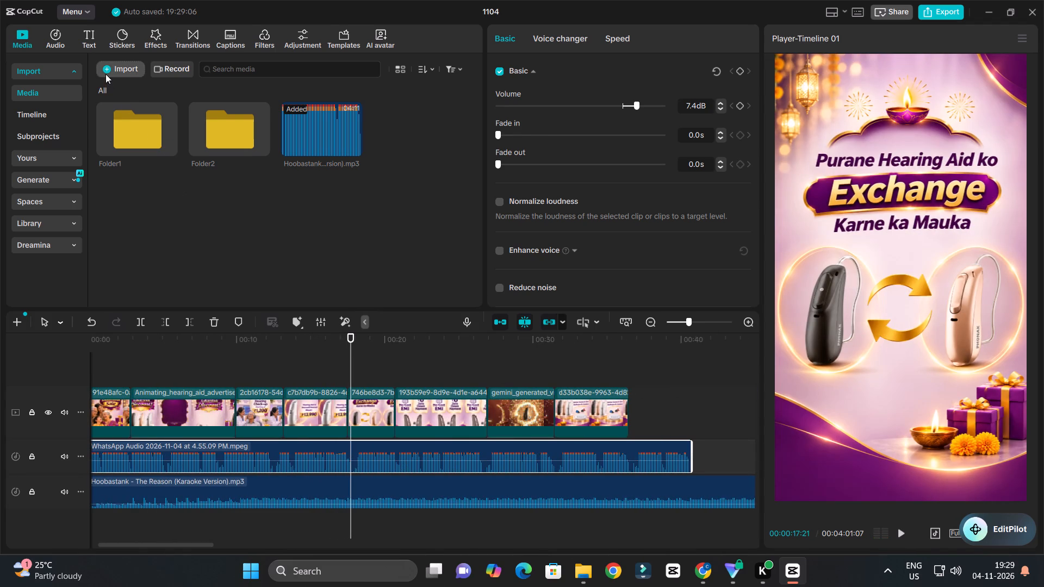
Import the first 005 FILM BURNS TRANSITIONS 50 PACK mp4 4K folder from Videos > zeya projecte > zeya file.
click(105, 72)
click(127, 101)
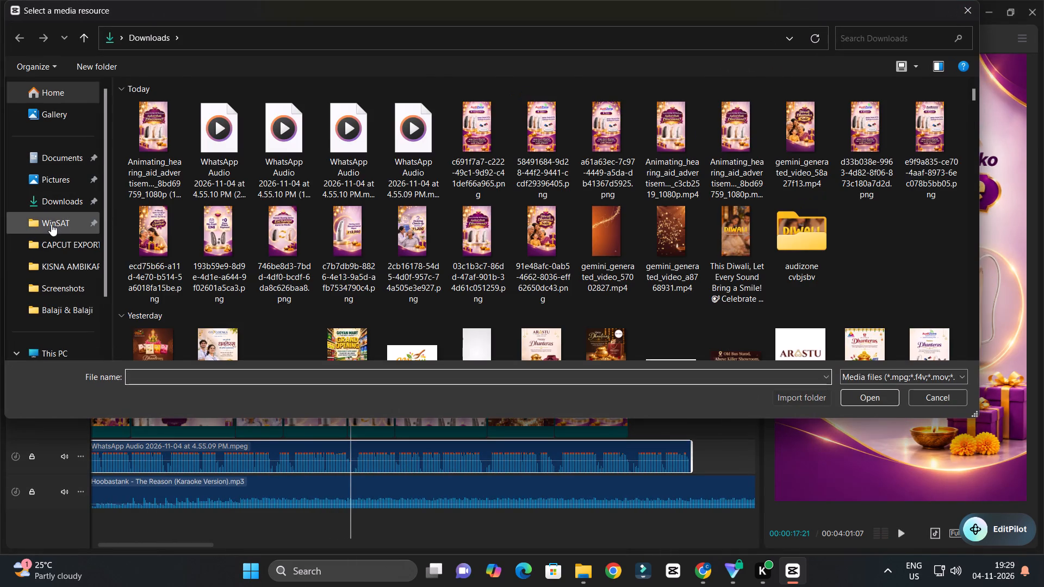
click(55, 246)
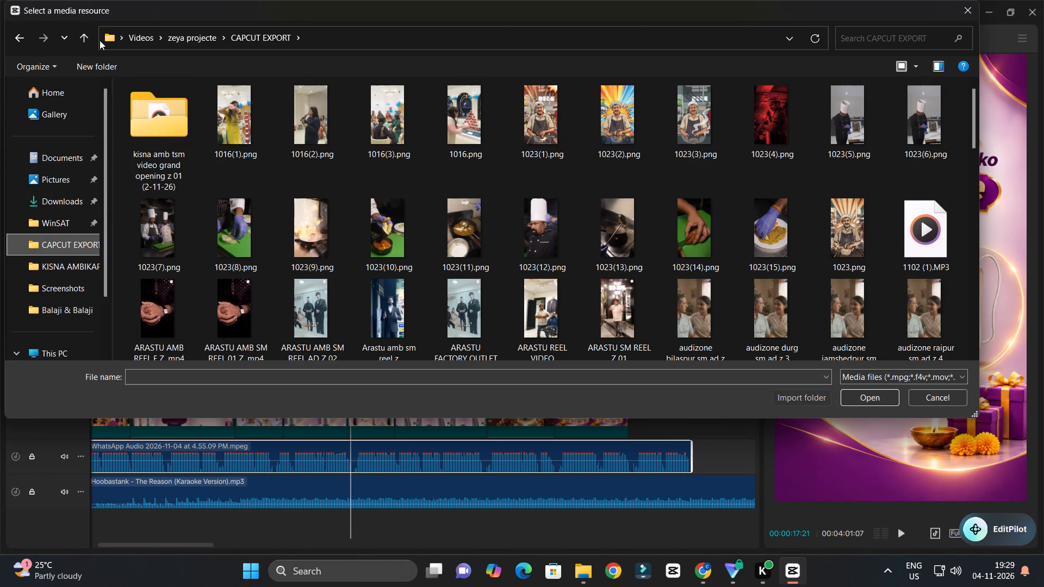
click(81, 36)
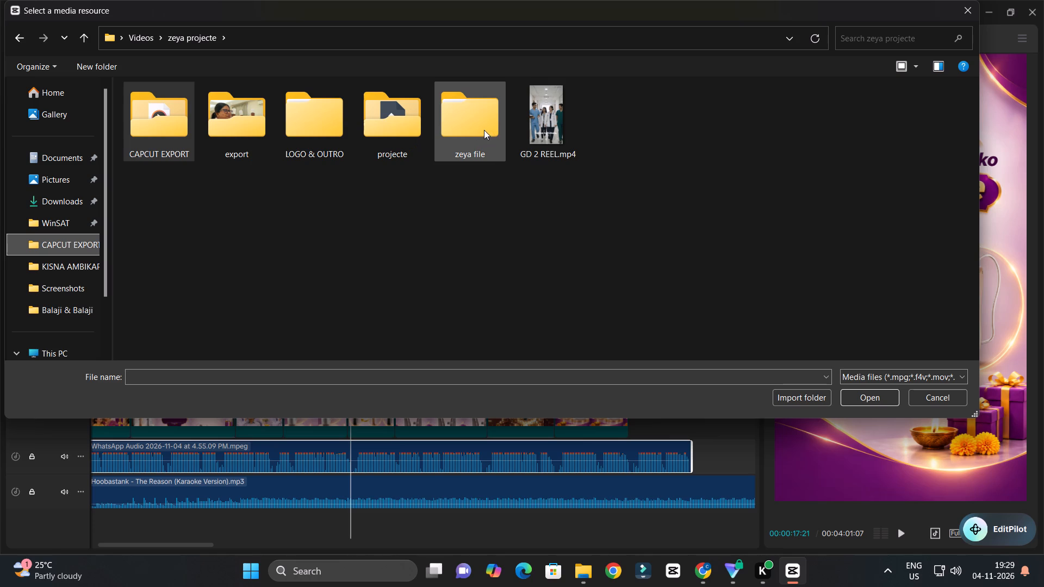
double_click(484, 130)
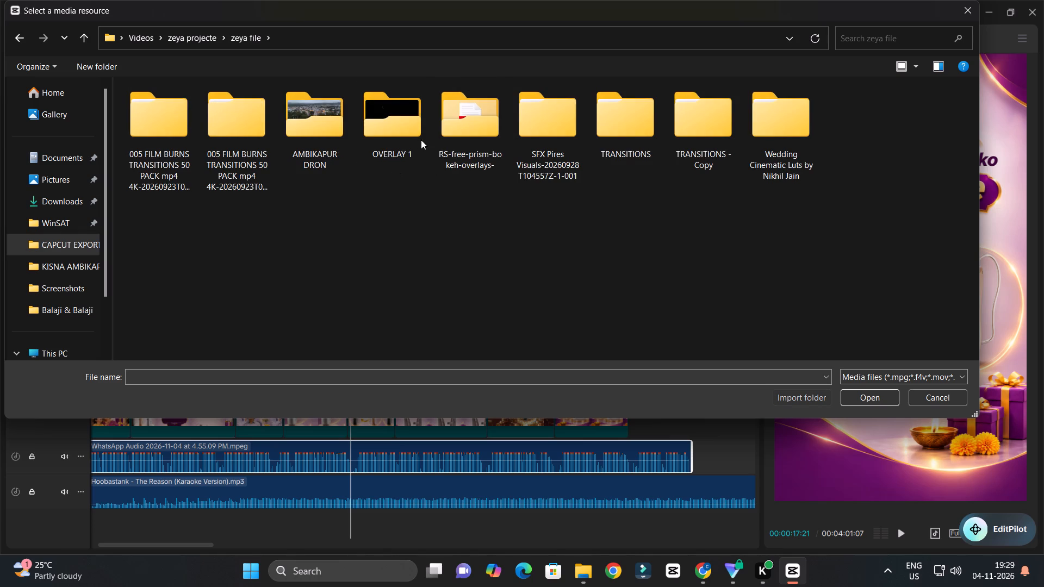
ctrl+click(188, 147)
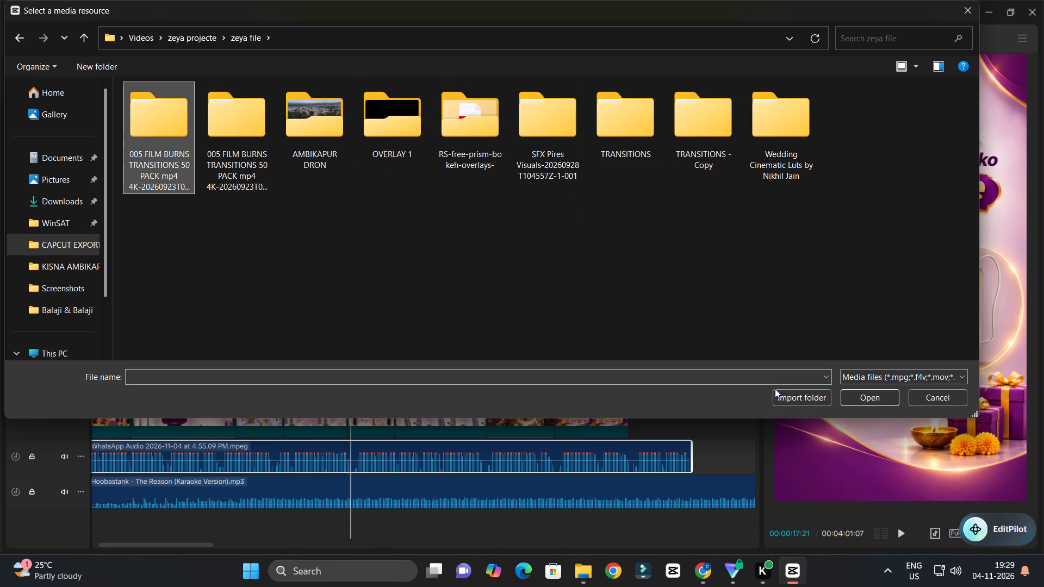
click(789, 398)
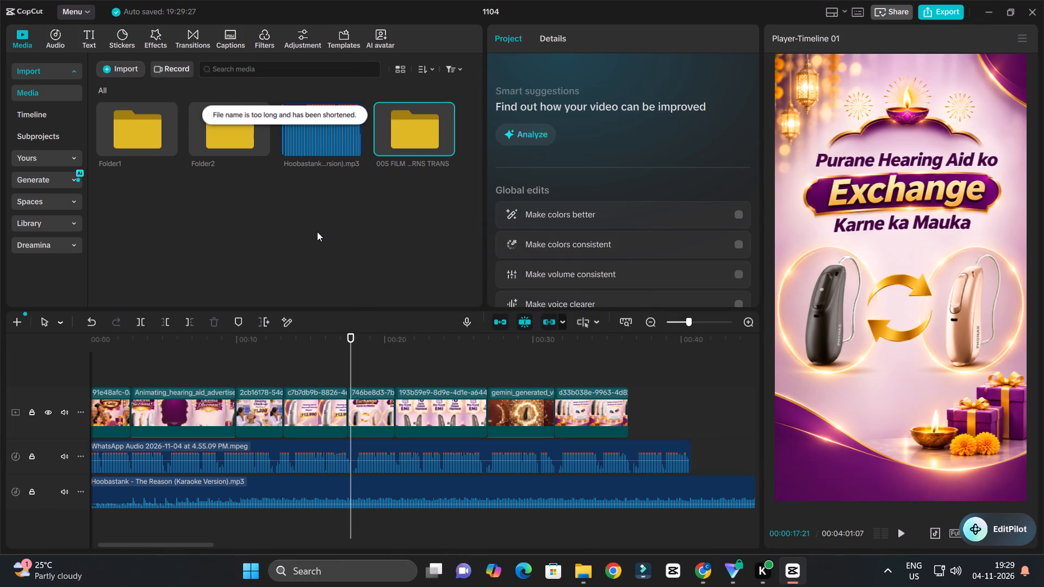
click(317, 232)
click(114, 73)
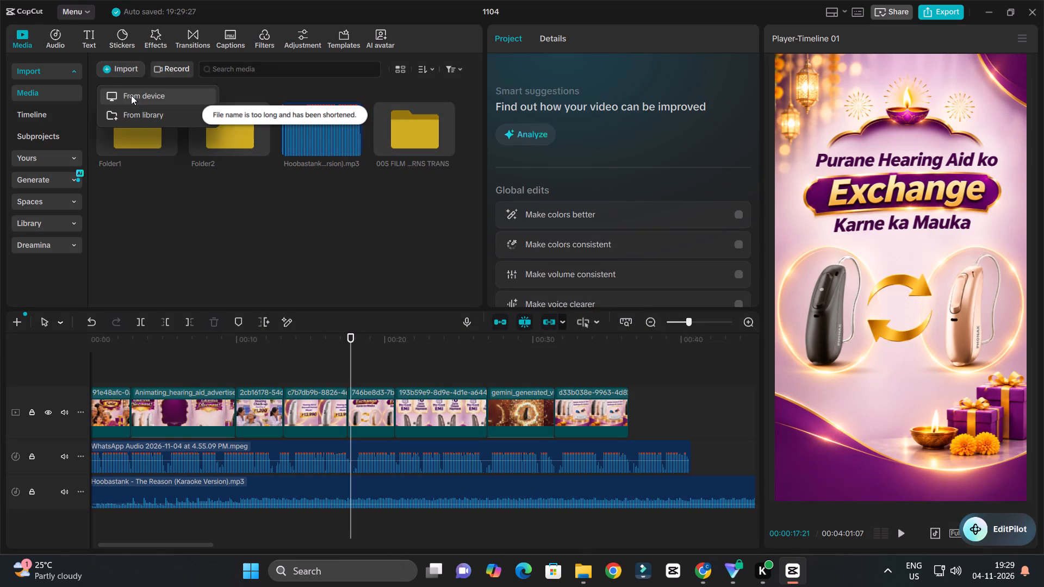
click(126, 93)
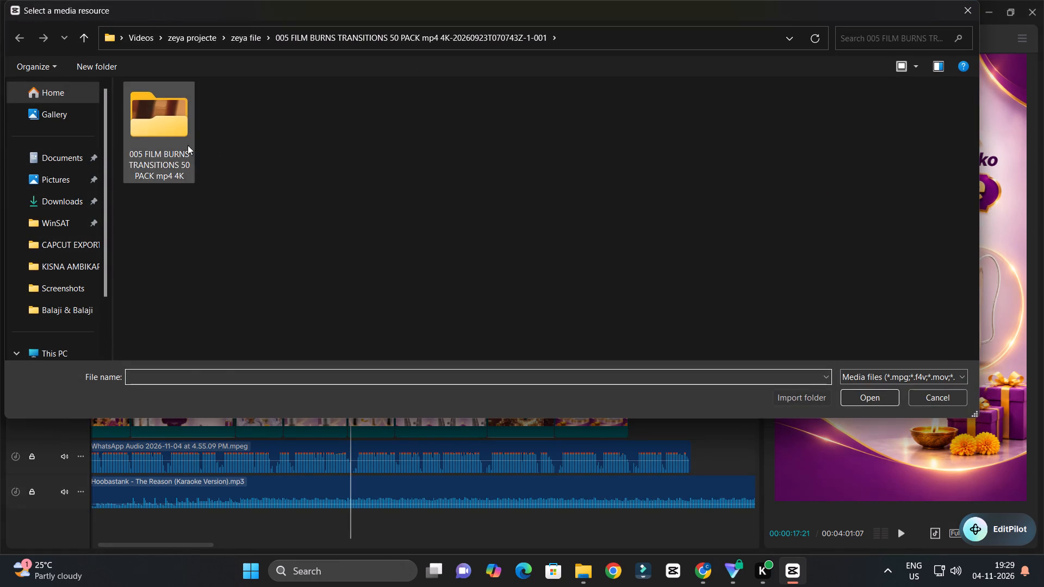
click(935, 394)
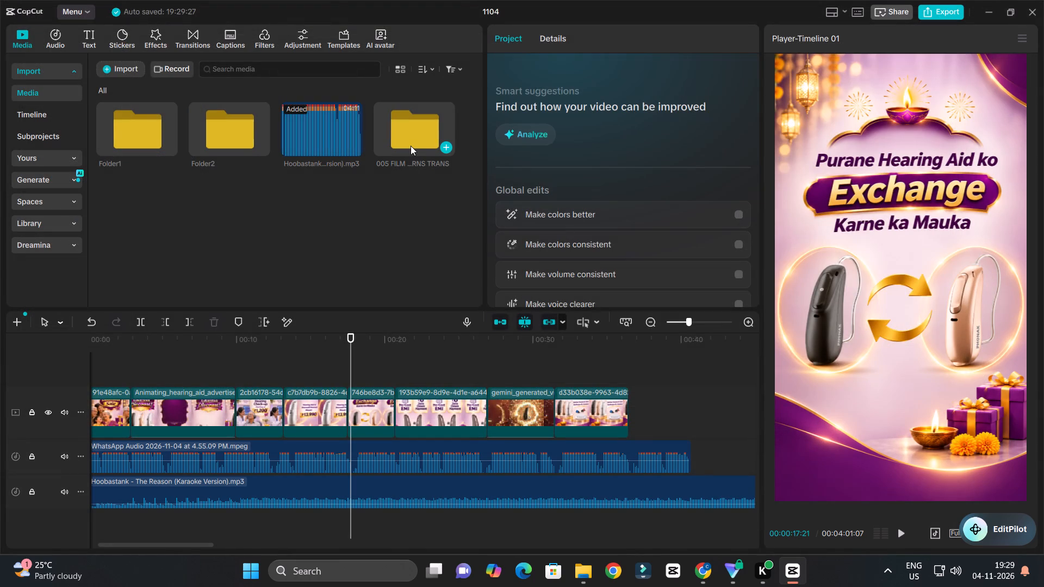
Preview several film burns in the 005 FILM BURNS TRANS folder and place FILM BURNS 34.mp4 above the cut between the discount and hearing check-up clips.
double_click(411, 146)
double_click(157, 145)
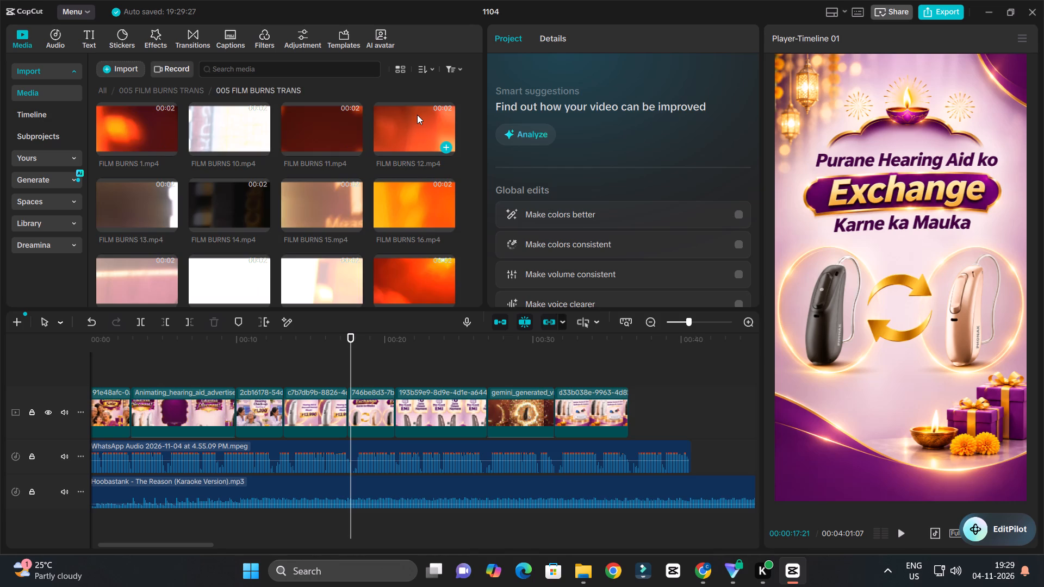
double_click(417, 115)
double_click(318, 196)
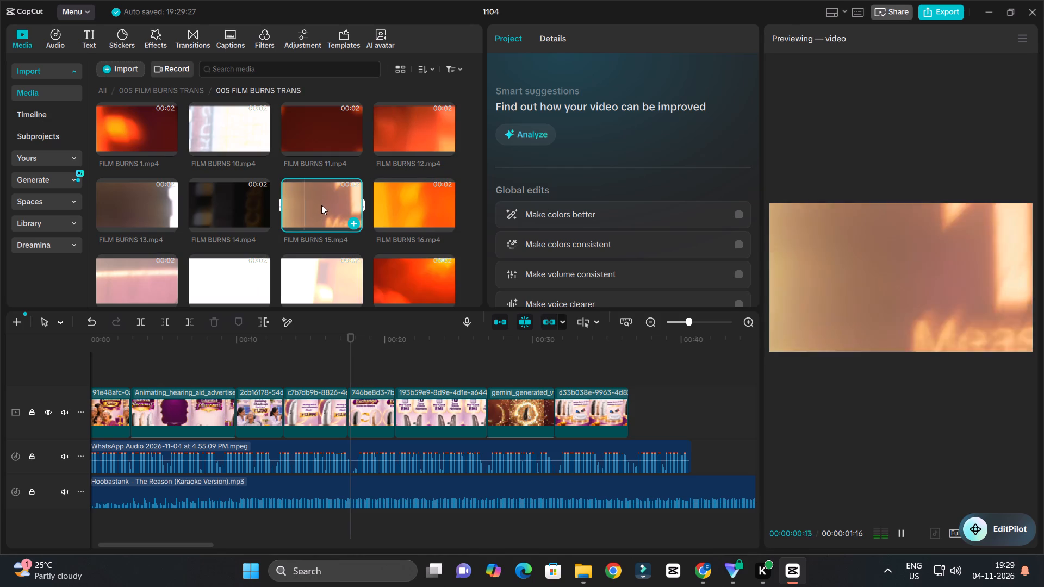
key(space)
key(space)
scroll(347, 202, down, 6)
key(space)
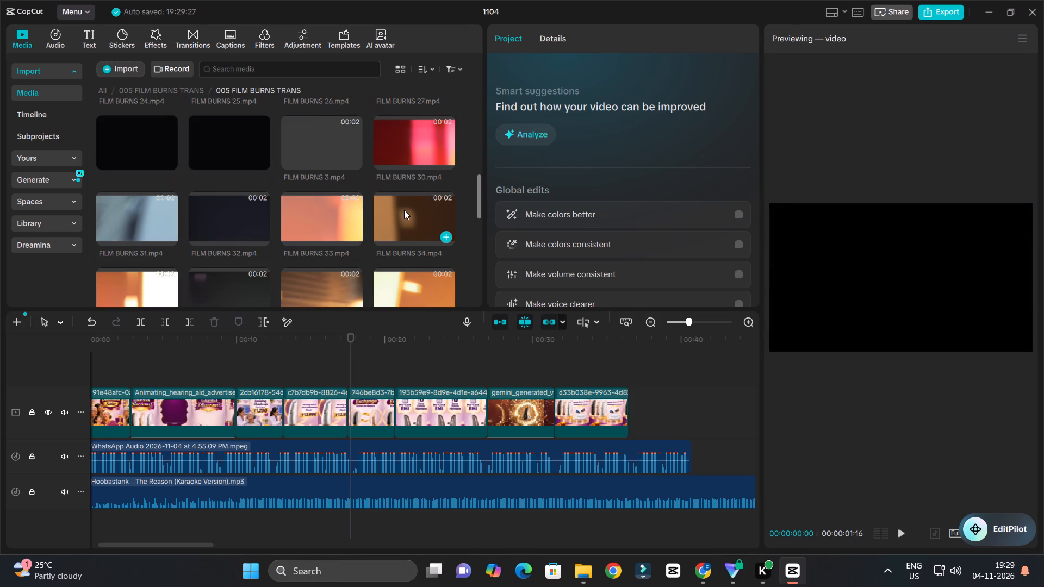
double_click(404, 210)
key(space)
drag(405, 215, 227, 367)
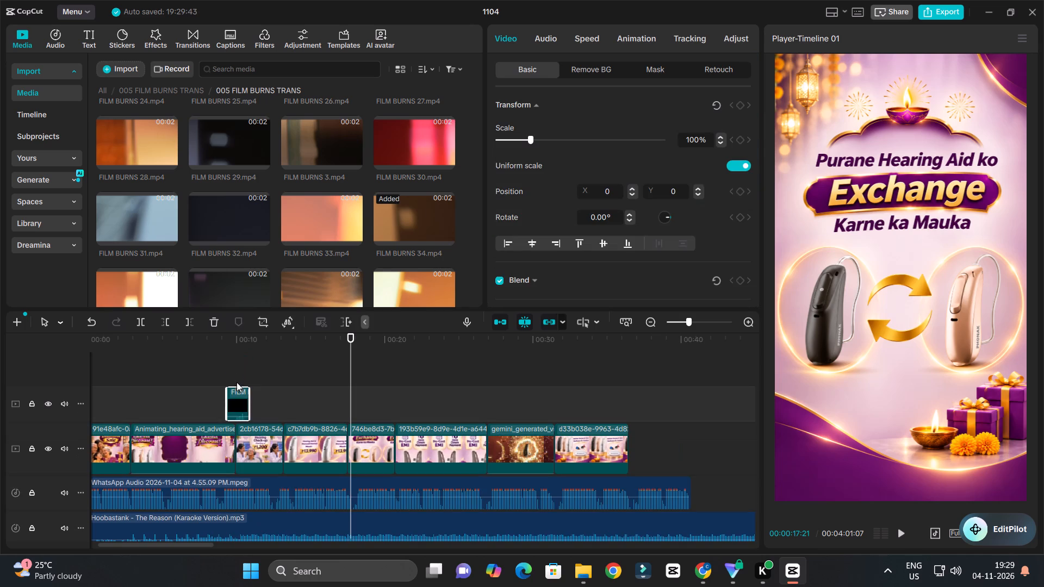
Set the film burn overlay's blend mode to Screen and play it over the cut.
click(232, 398)
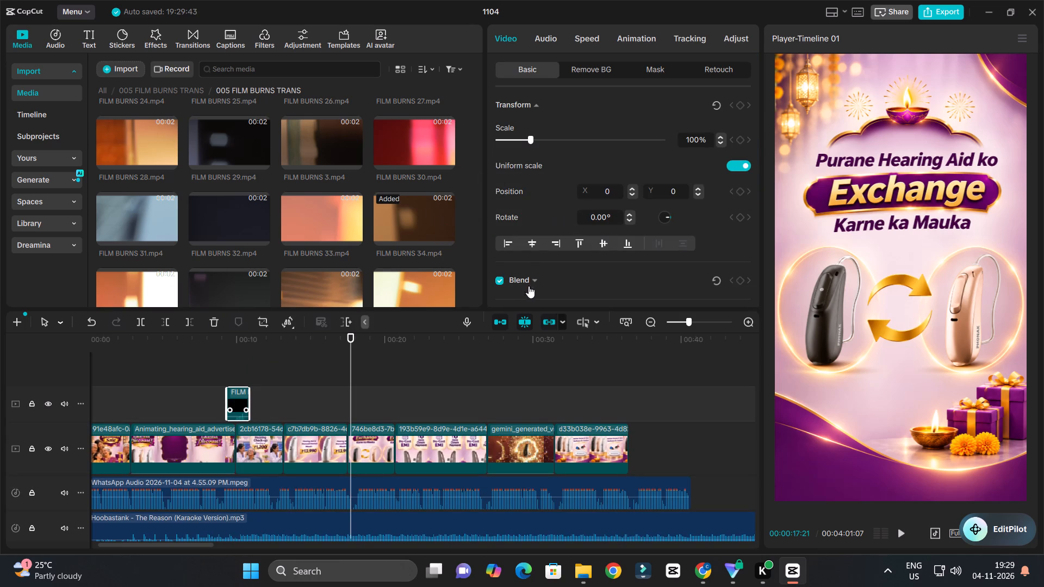
click(531, 279)
click(599, 302)
click(624, 111)
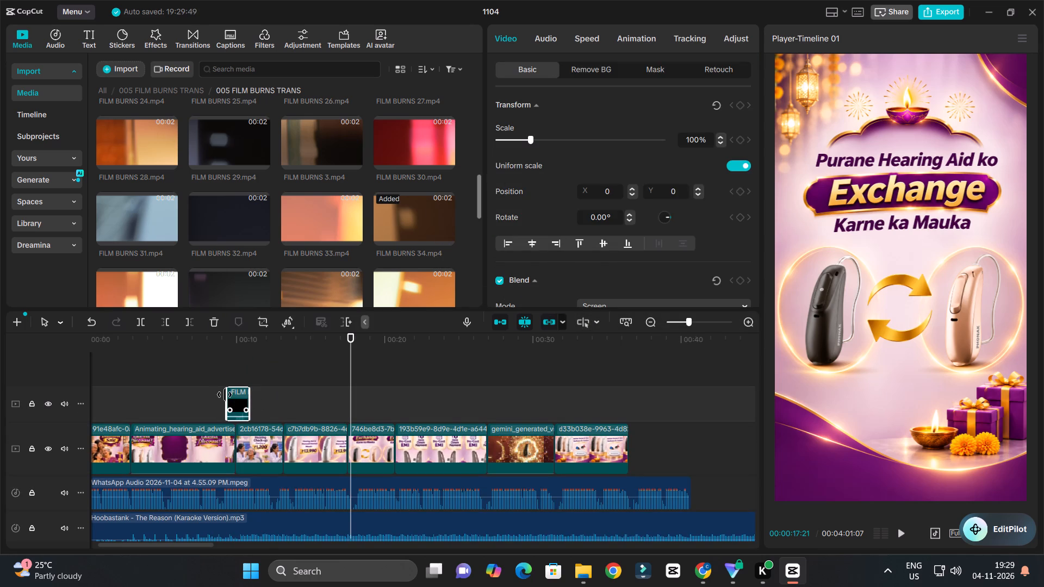
click(226, 348)
key(space)
ctrl+scroll(271, 382, up, 13)
key(space)
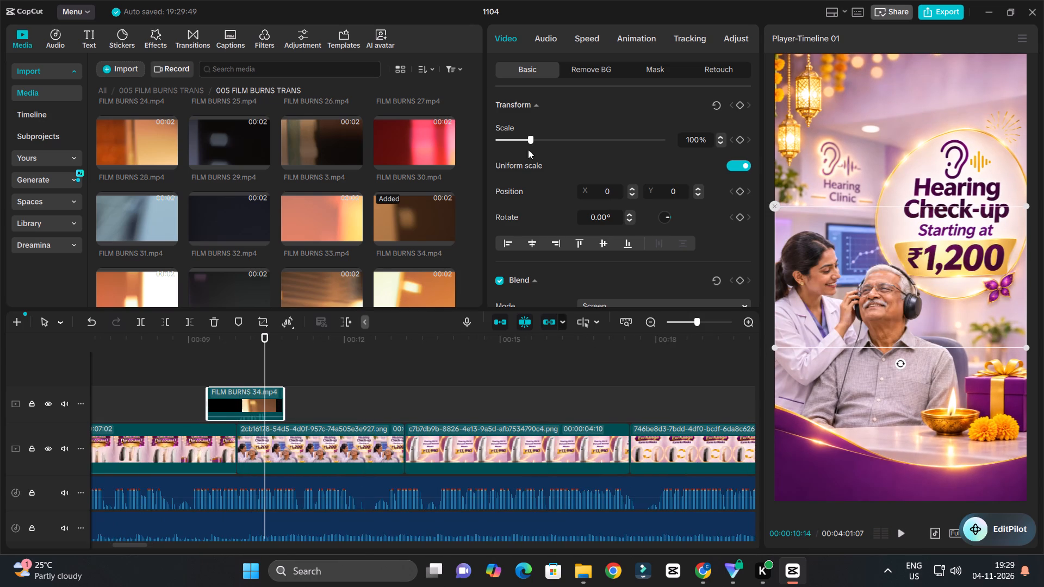
Scale the film burn overlay up to 323% so it fills the vertical frame, and replay the cut.
drag(530, 138, 588, 170)
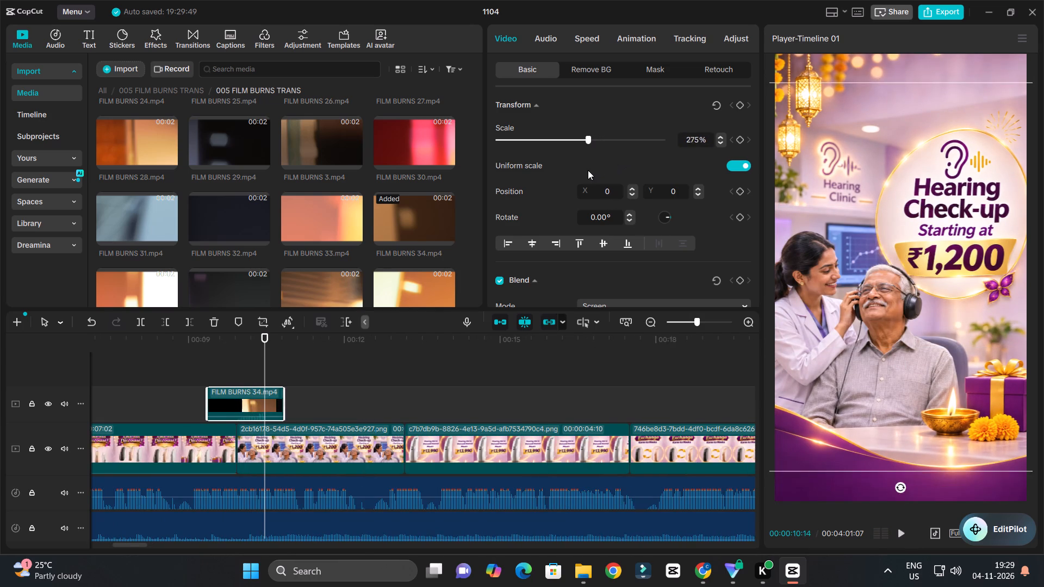
drag(588, 170, 604, 161)
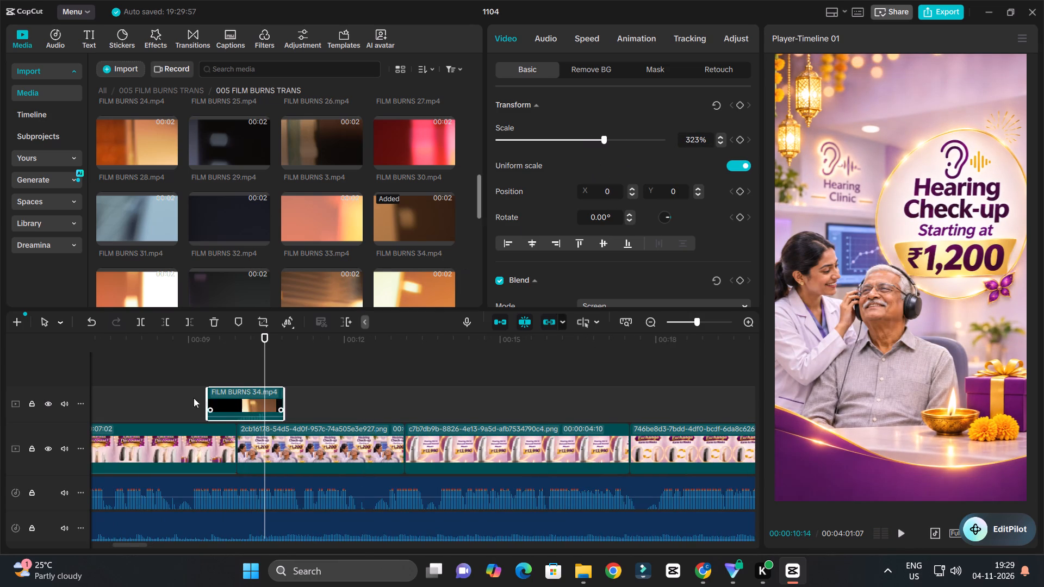
click(243, 347)
key(space)
ctrl+scroll(247, 349, up, 7)
key(space)
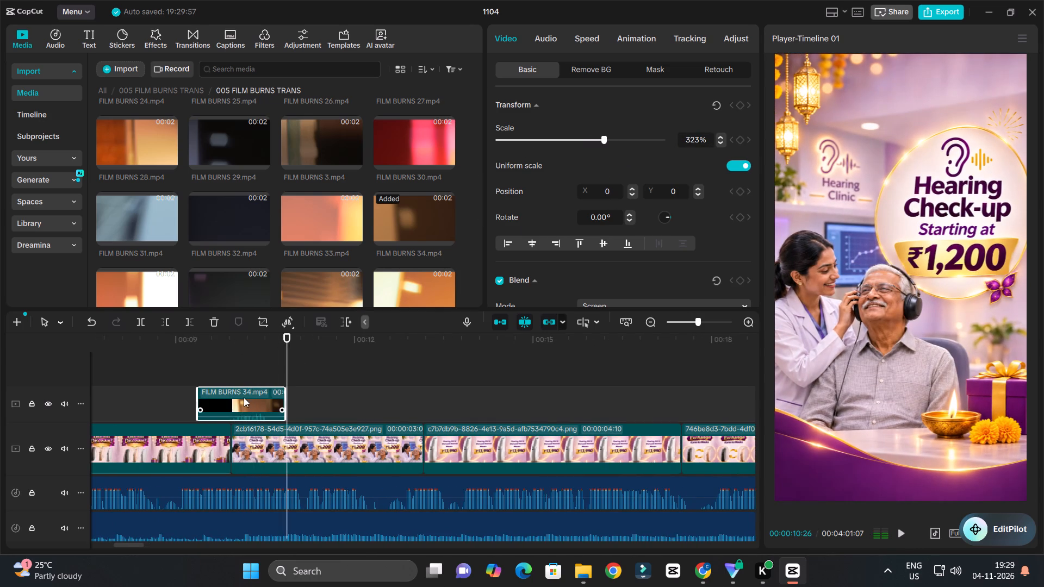
Shift the film burn overlay slightly earlier over the discount-to-check-up cut and play through the transition.
drag(244, 407, 229, 407)
click(186, 349)
key(space)
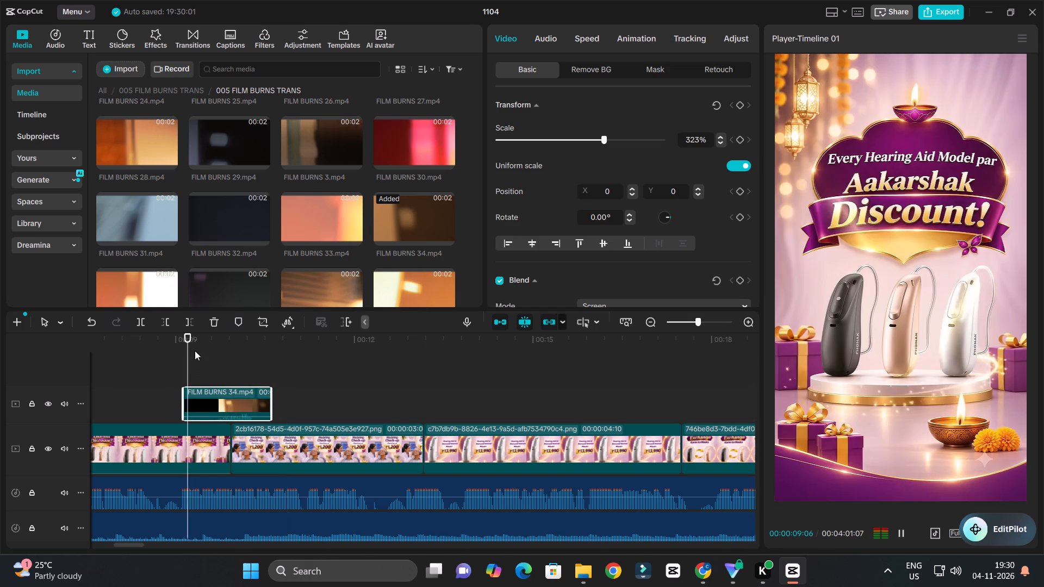
ctrl+scroll(254, 361, up, 4)
ctrl+scroll(257, 361, down, 4)
ctrl+scroll(260, 364, up, 3)
ctrl+scroll(279, 371, down, 4)
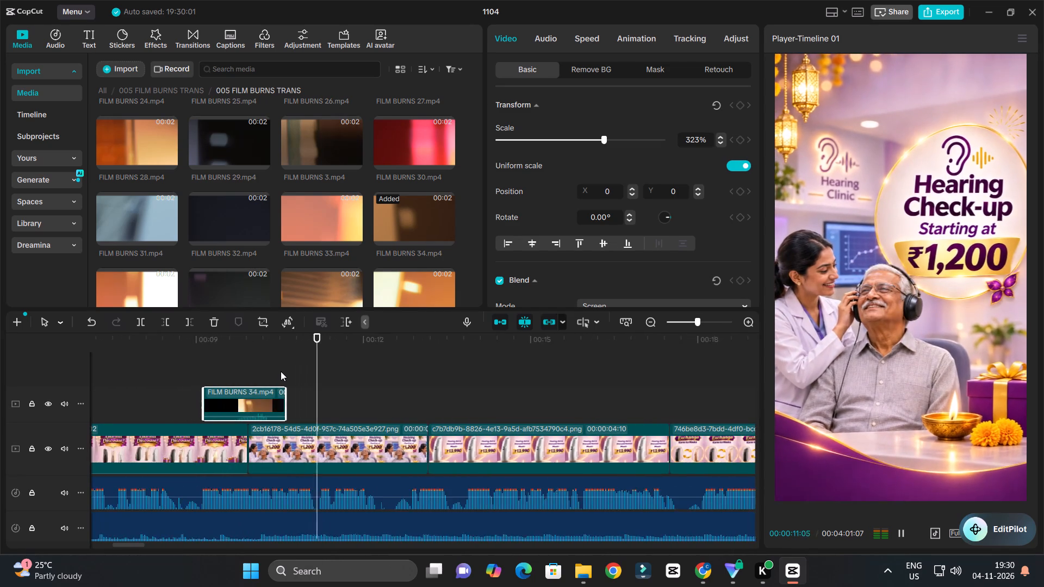
ctrl+scroll(281, 371, down, 7)
key(space)
Duplicate the film burn overlay onto the cut between the hearing check-up and ₹13,990 clips, and play through it.
alt+drag(282, 402, 389, 404)
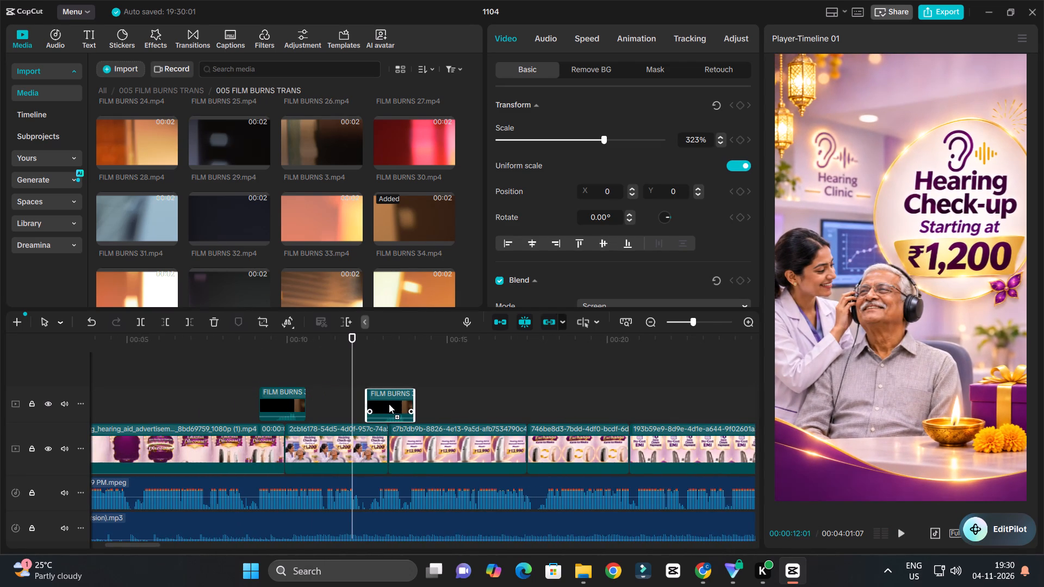
alt+drag(389, 404, 384, 403)
key(space)
ctrl+scroll(415, 392, down, 4)
ctrl+scroll(415, 392, up, 3)
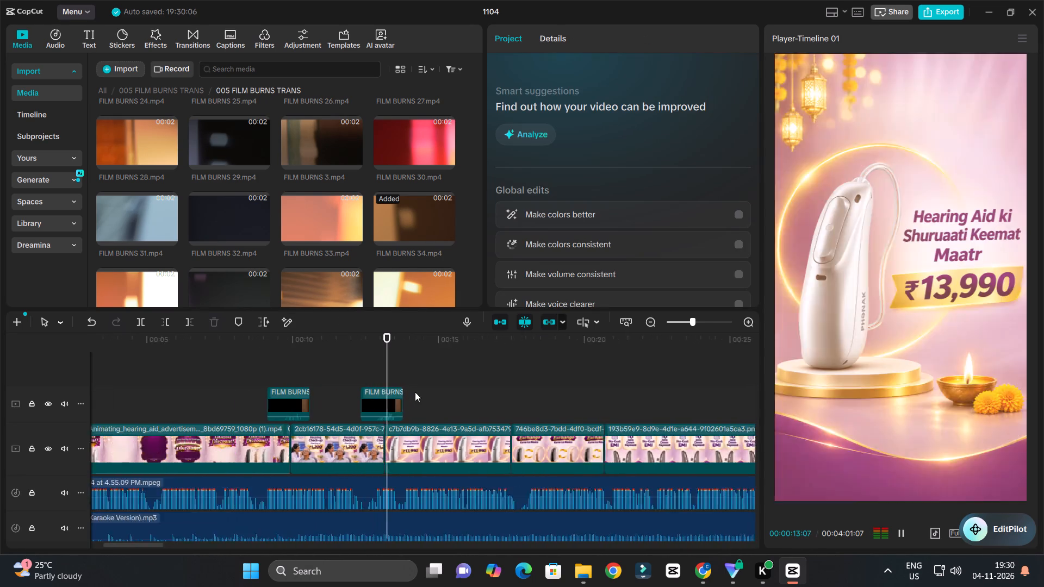
ctrl+scroll(415, 392, up, 1)
ctrl+scroll(415, 392, down, 9)
ctrl+scroll(313, 412, up, 6)
key(space)
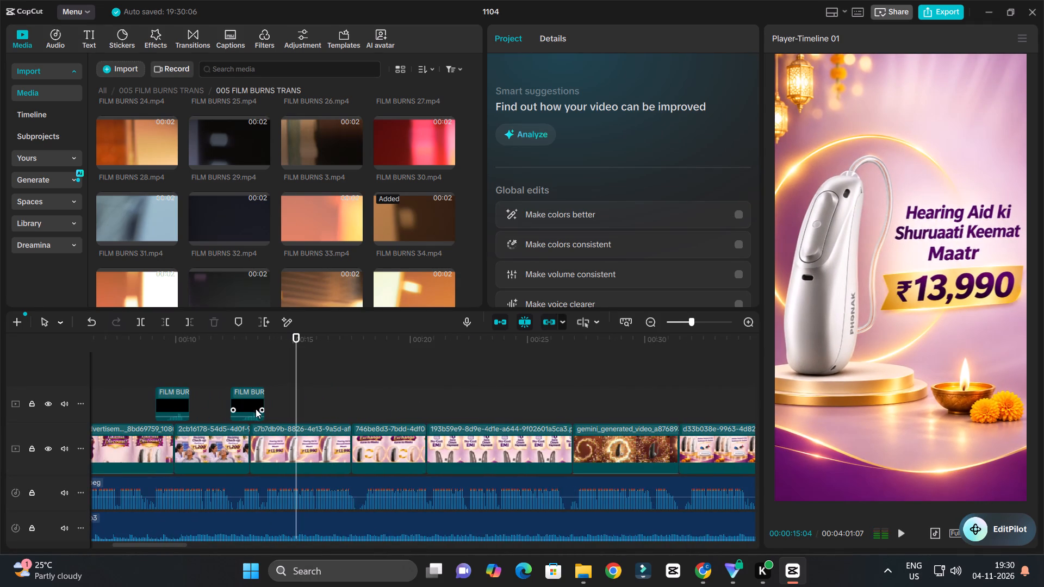
Duplicate the film burn overlay onto the cut between the ₹13,990 and Exchange clips, and play through it.
alt+drag(252, 402, 354, 401)
key(space)
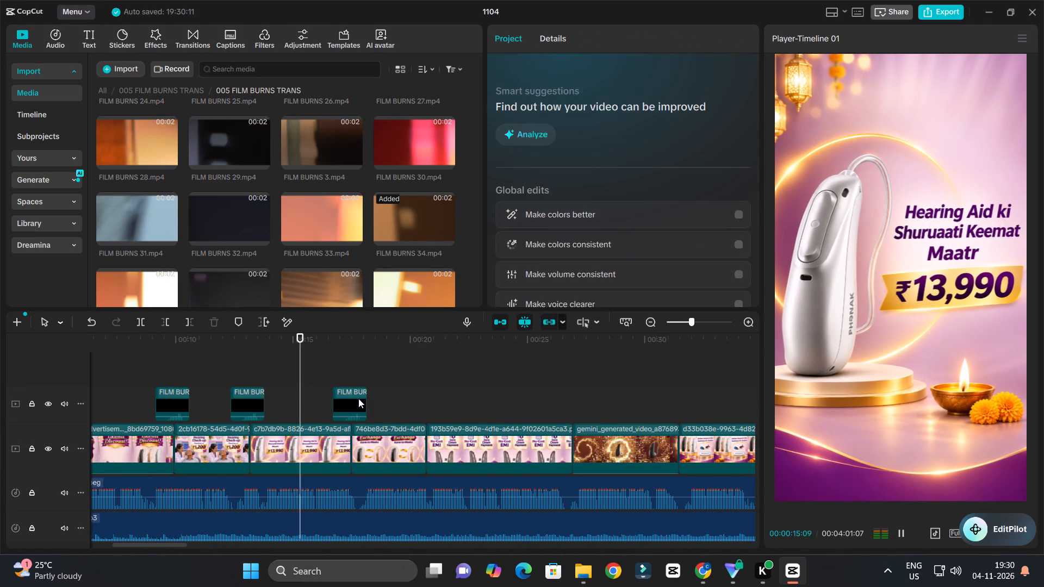
ctrl+scroll(385, 390, down, 5)
ctrl+scroll(385, 390, up, 4)
ctrl+scroll(385, 390, down, 4)
ctrl+scroll(385, 390, up, 4)
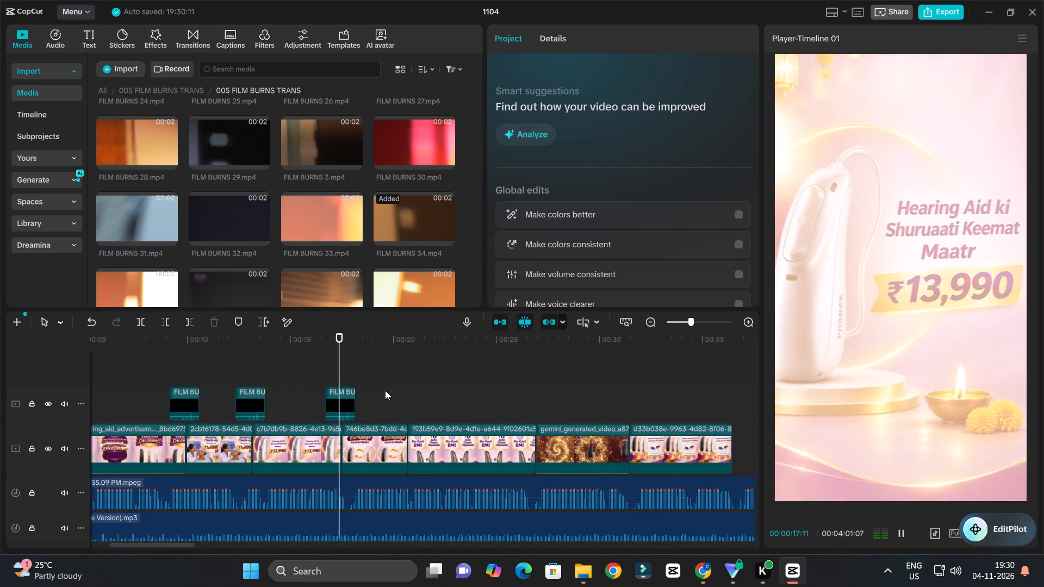
scroll(385, 390, down, 5)
ctrl+scroll(385, 390, up, 8)
key(space)
Duplicate the film burn overlay onto the cut between the Exchange and No-Cost EMI clips, and play through it.
alt+drag(326, 385, 426, 389)
key(space)
ctrl+scroll(451, 376, down, 5)
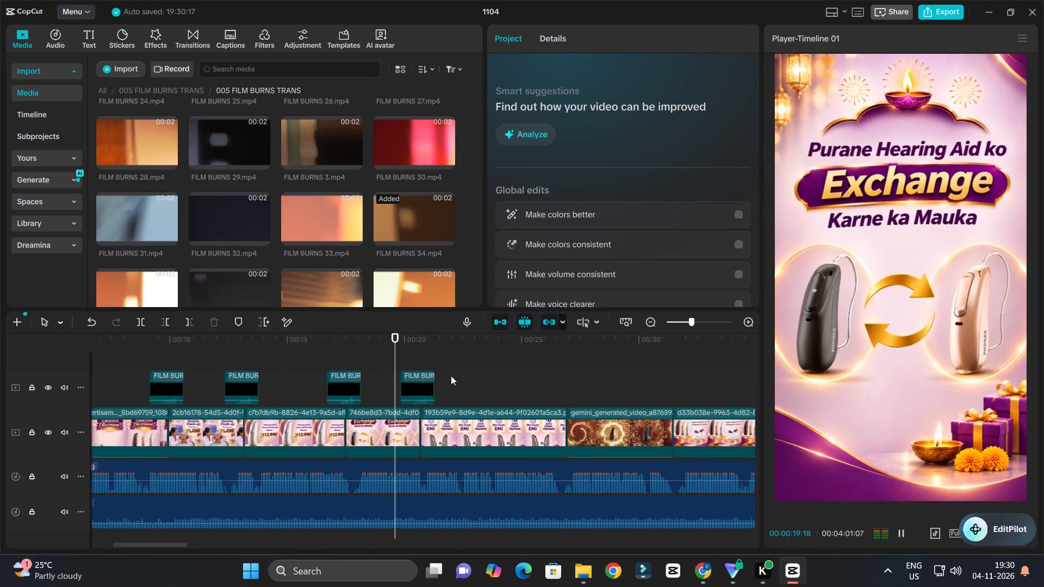
ctrl+scroll(451, 376, up, 4)
ctrl+scroll(451, 376, down, 4)
ctrl+scroll(451, 376, up, 3)
scroll(451, 376, down, 4)
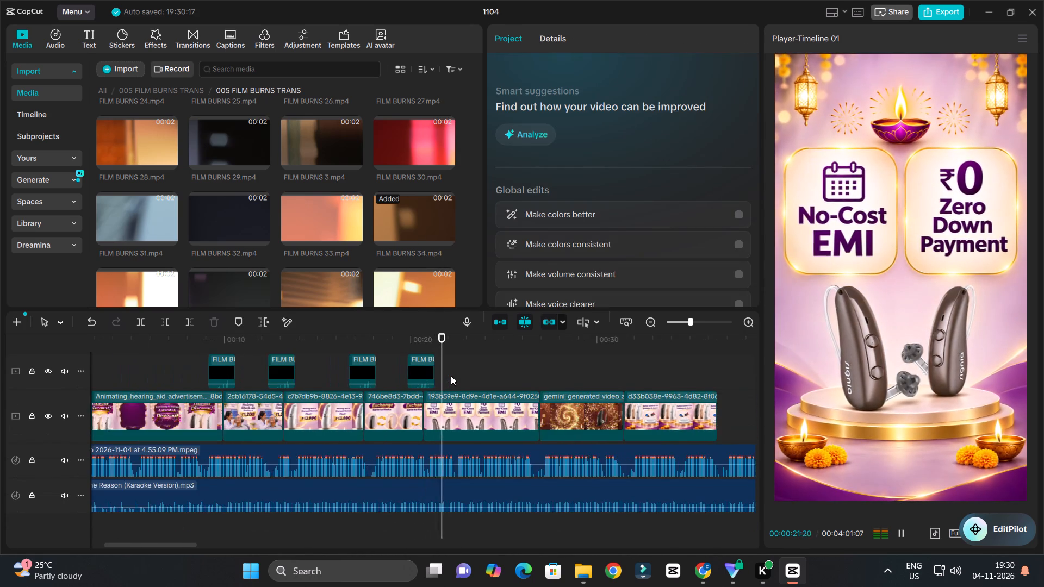
ctrl+scroll(451, 376, up, 4)
ctrl+scroll(452, 374, down, 4)
key(space)
Duplicate the film burn overlay onto the cut between the No-Cost EMI and gemini_generated_video clips, and play through it.
alt+drag(430, 369, 550, 376)
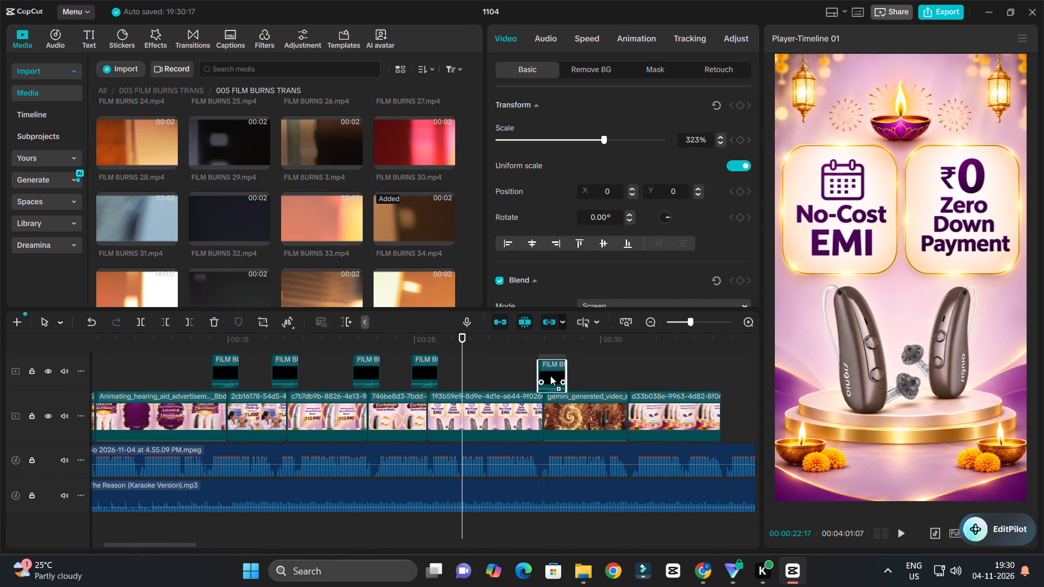
alt+drag(550, 376, 546, 373)
key(space)
click(529, 336)
key(space)
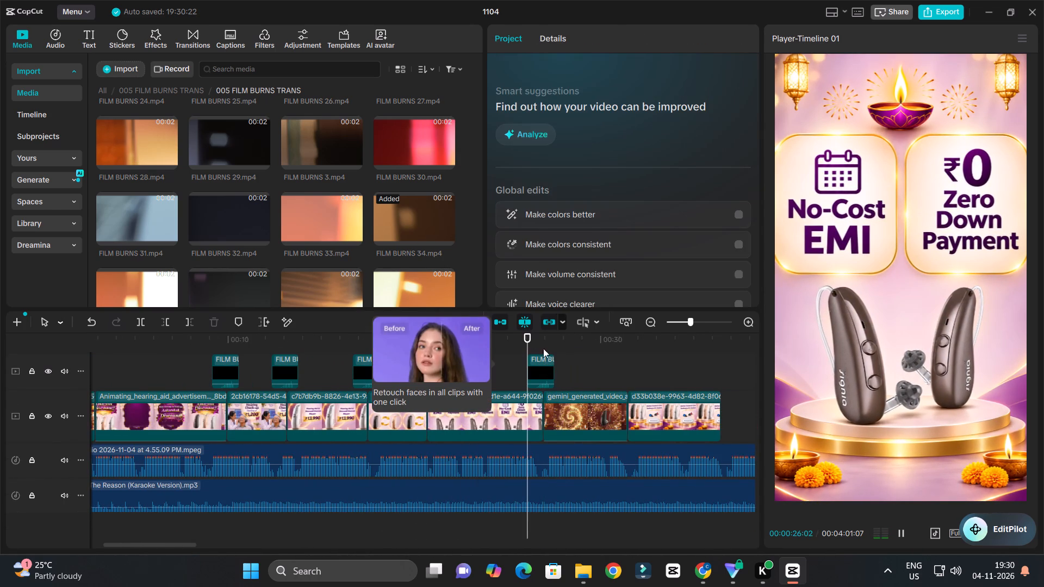
key(space)
ctrl+scroll(576, 366, up, 3)
ctrl+scroll(576, 366, down, 4)
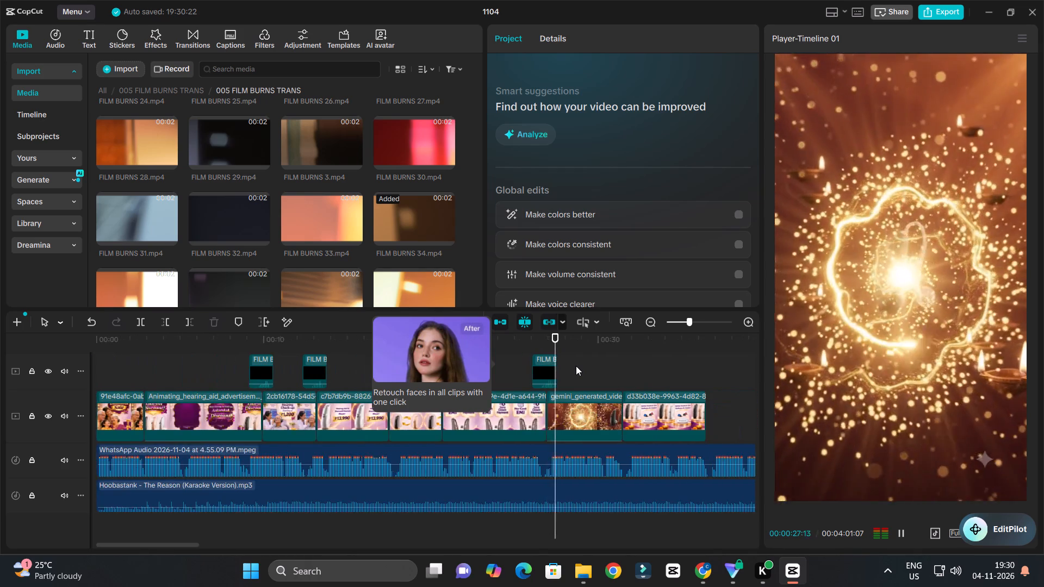
ctrl+scroll(576, 366, down, 3)
ctrl+scroll(591, 371, up, 9)
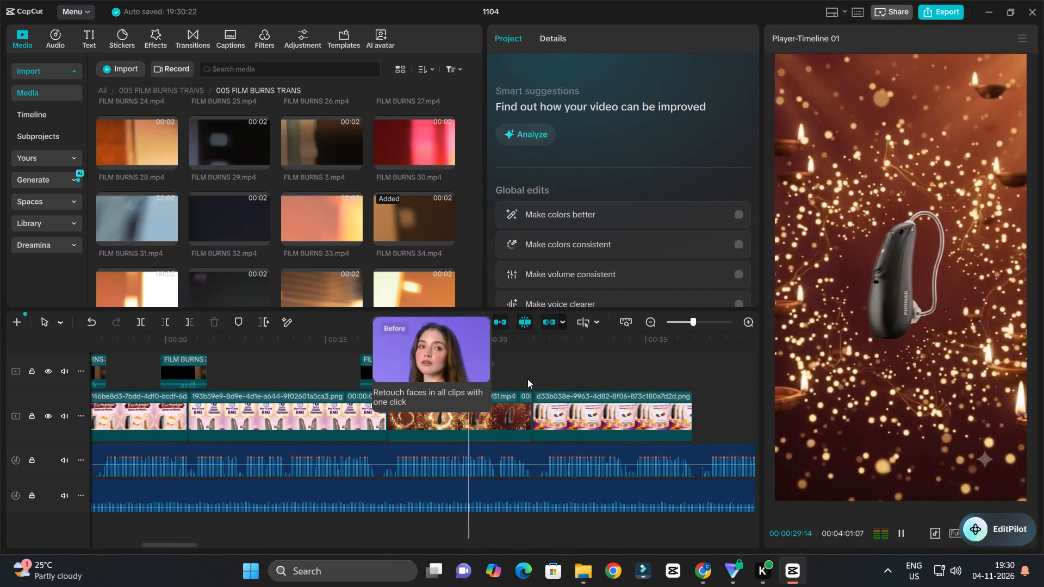
key(space)
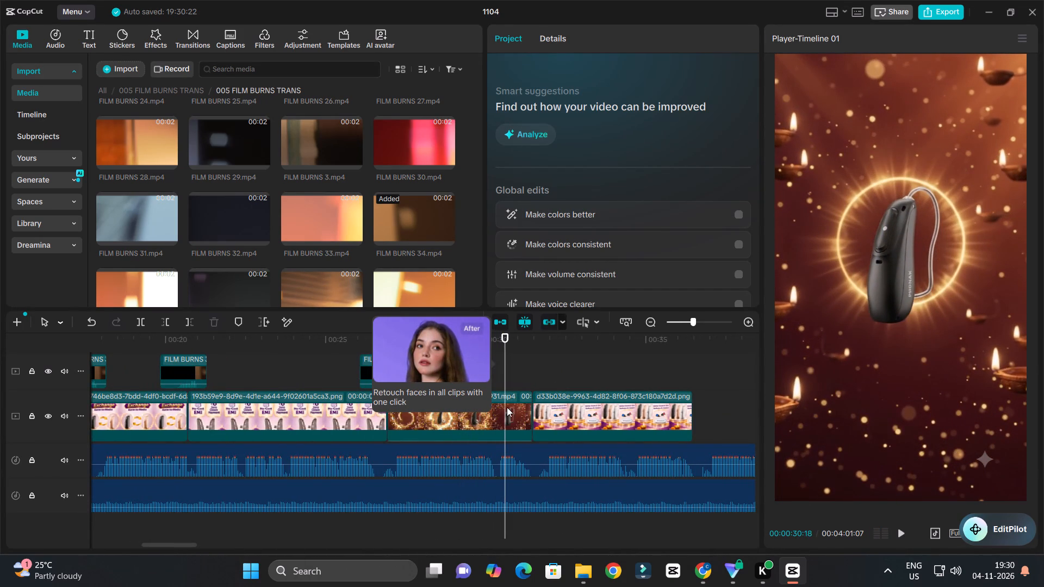
Search the effects for "blur" and apply the Blur video effect to the gemini_generated_video clip.
click(507, 409)
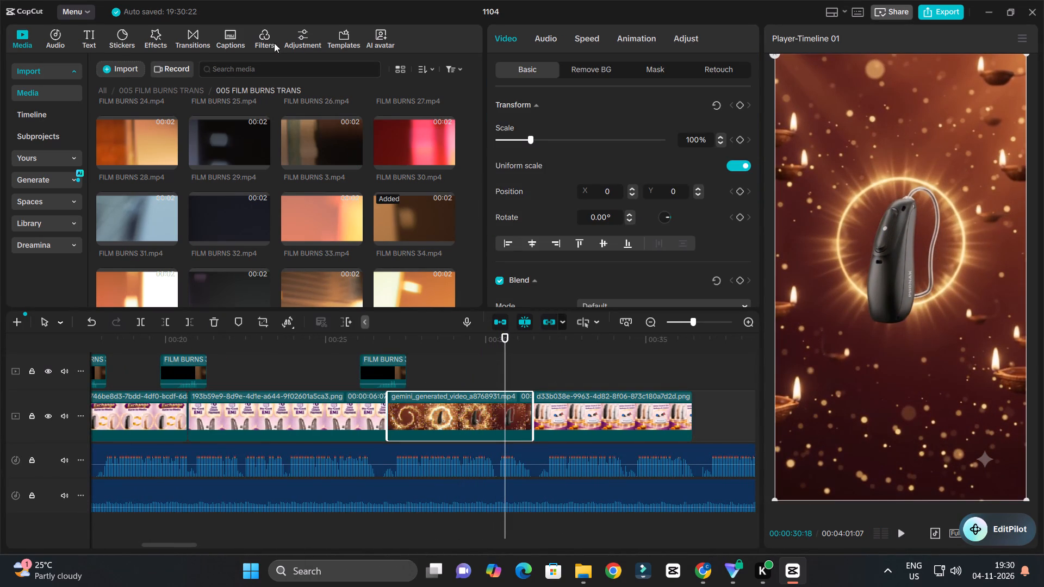
click(159, 34)
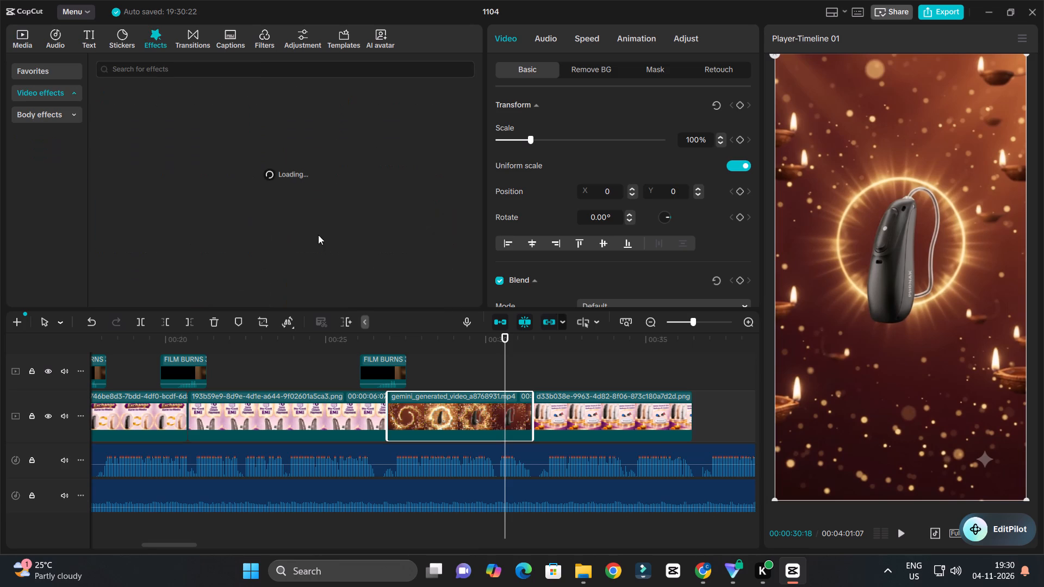
click(148, 68)
click(122, 124)
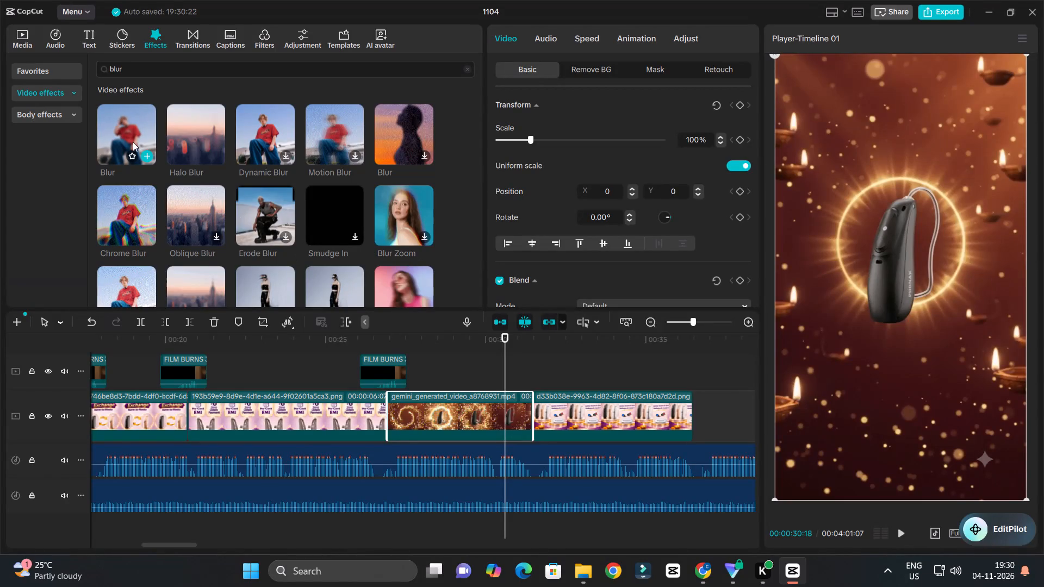
drag(127, 125, 451, 400)
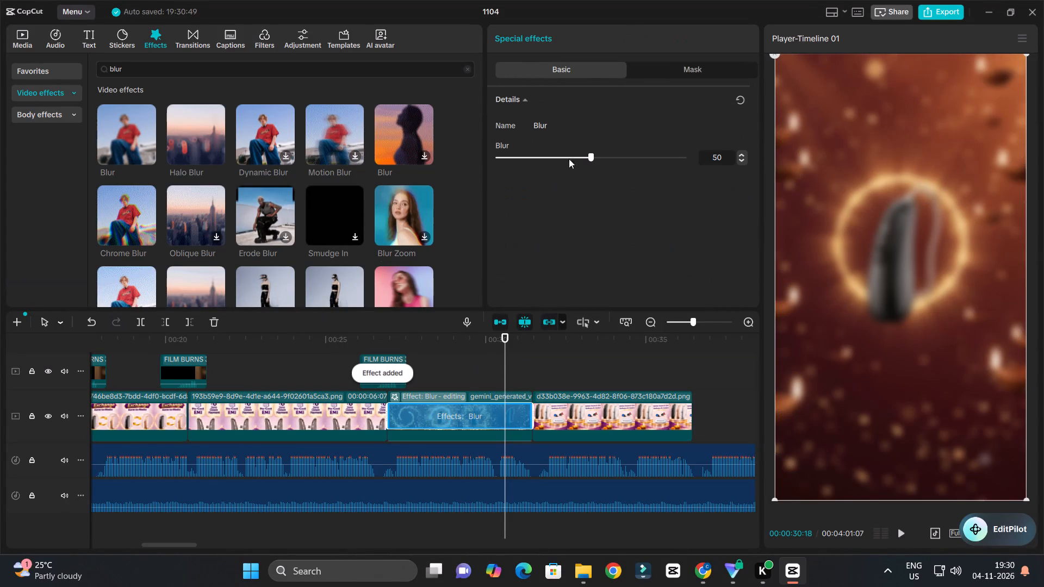
Add a circle mask to the Blur effect, shrink it to about 158 × 157, and position it over the sparkle watermark at X 237, Y -516.
click(675, 76)
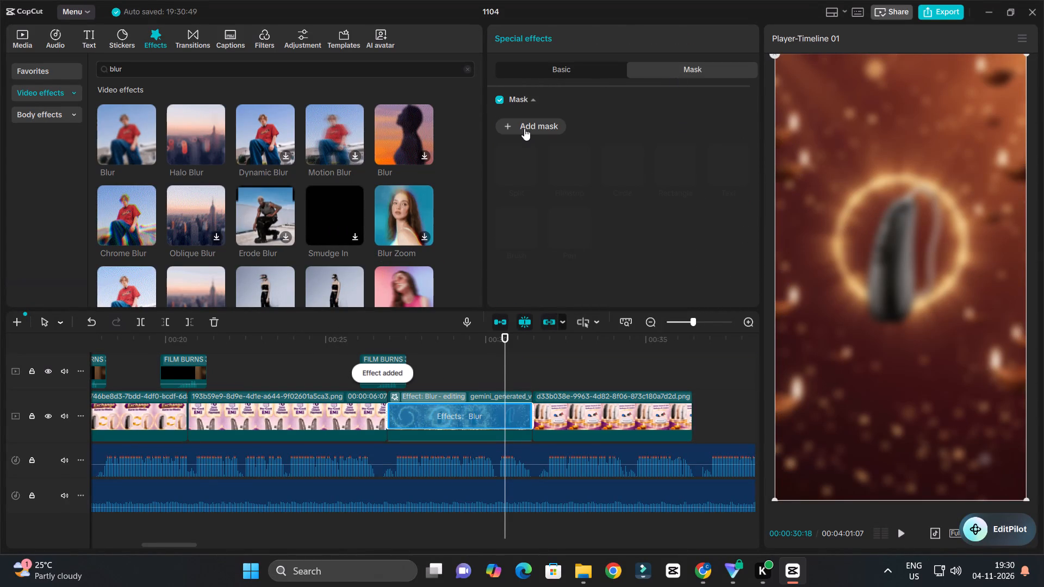
click(524, 128)
click(619, 171)
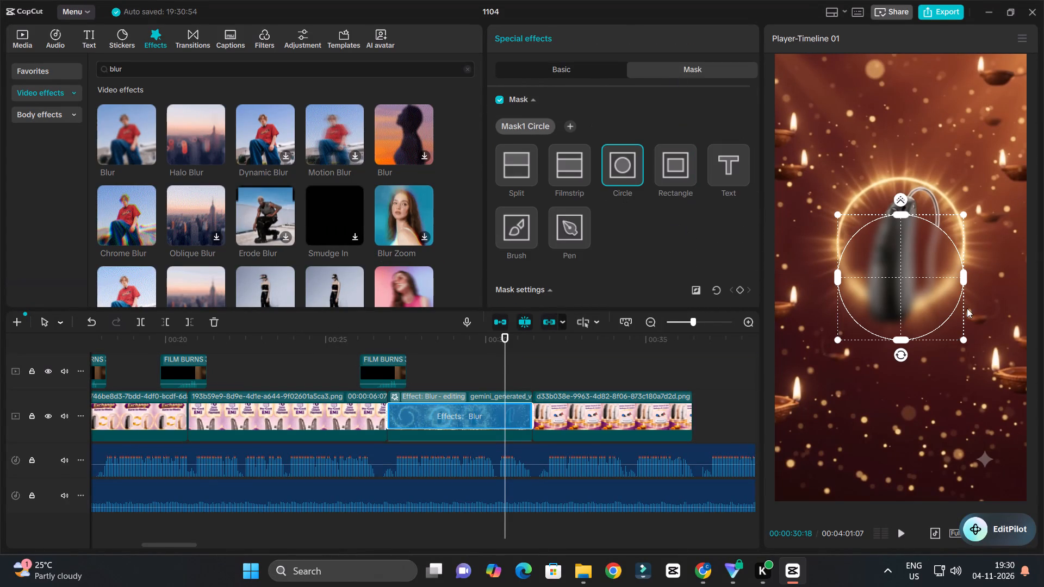
drag(924, 286, 964, 413)
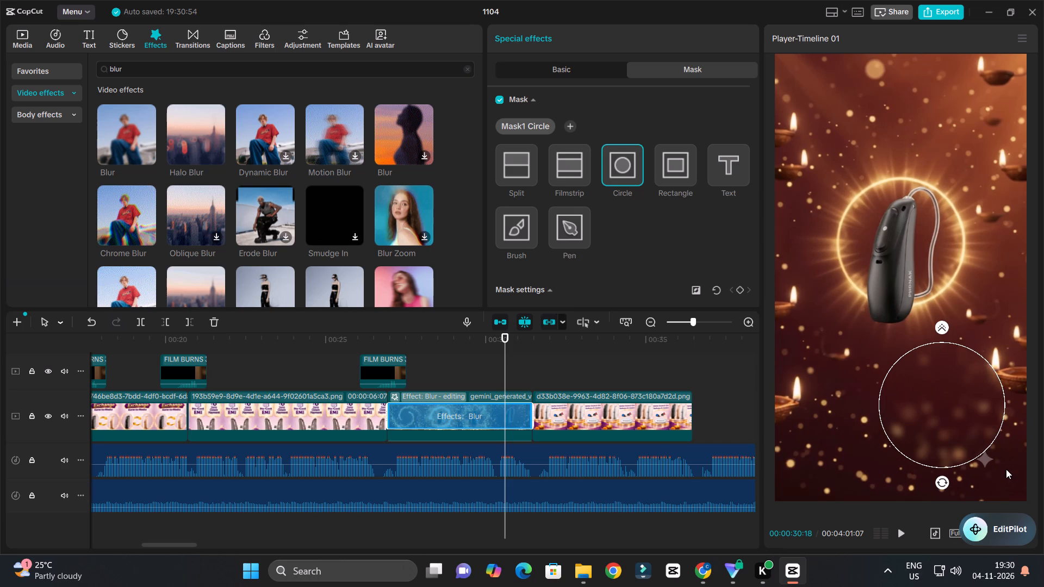
drag(1003, 466, 968, 430)
drag(941, 408, 967, 440)
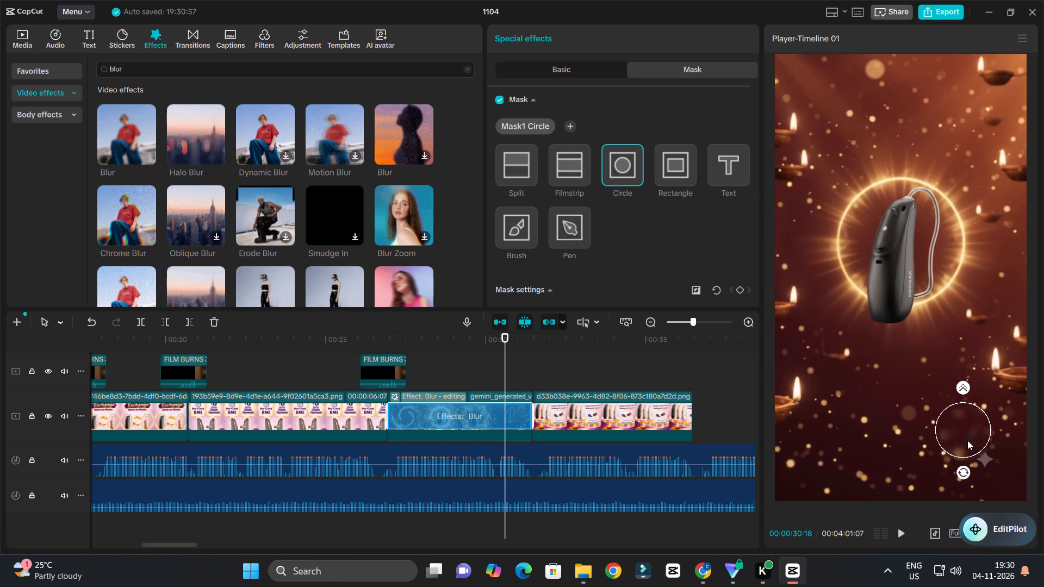
drag(967, 440, 984, 461)
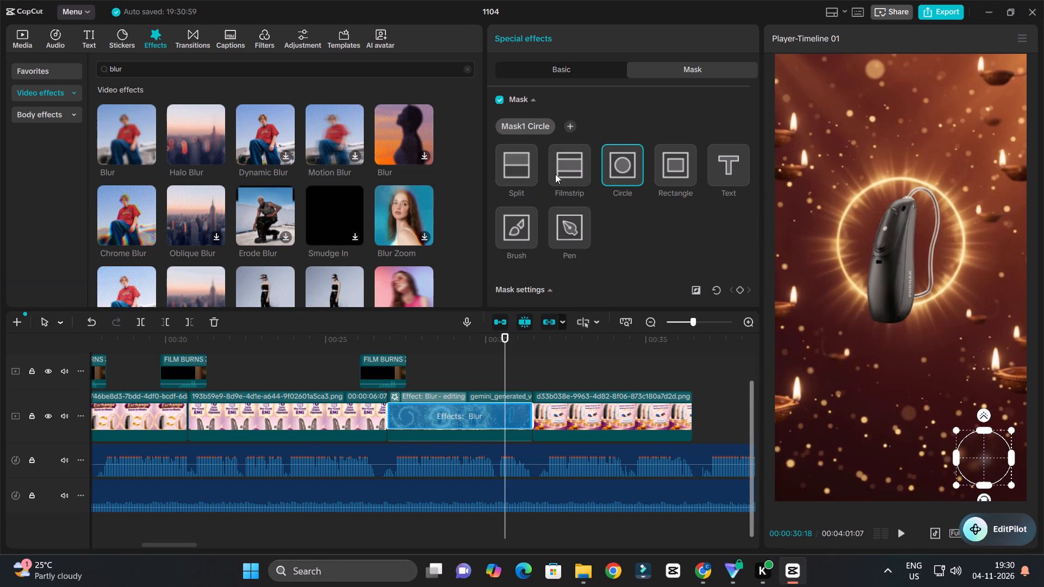
Set the feather of the Blur effect's circle mask on the gemini_generated_video clip to 26.
scroll(656, 215, down, 2)
scroll(608, 199, down, 3)
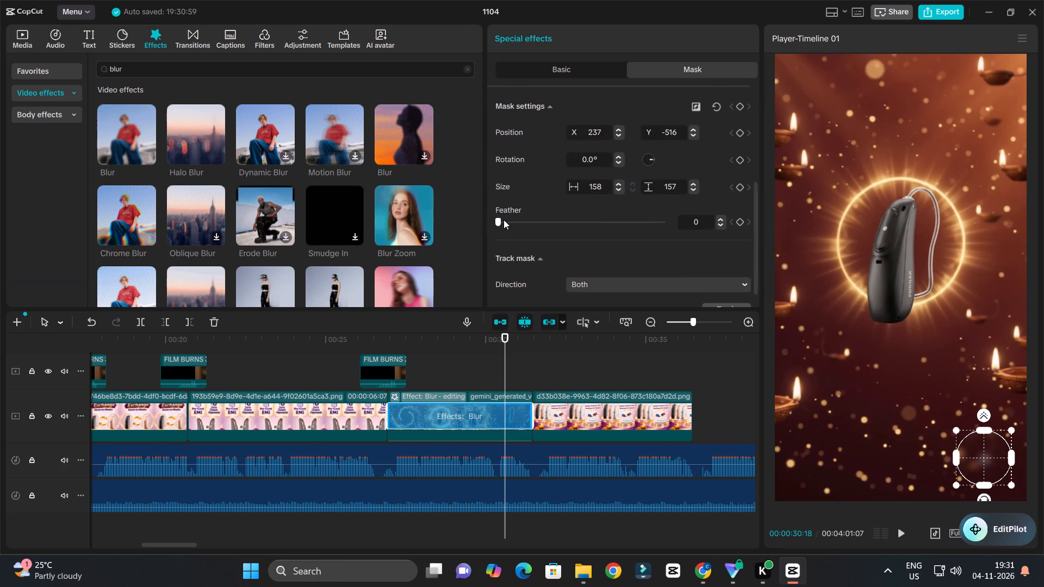
drag(503, 219, 553, 237)
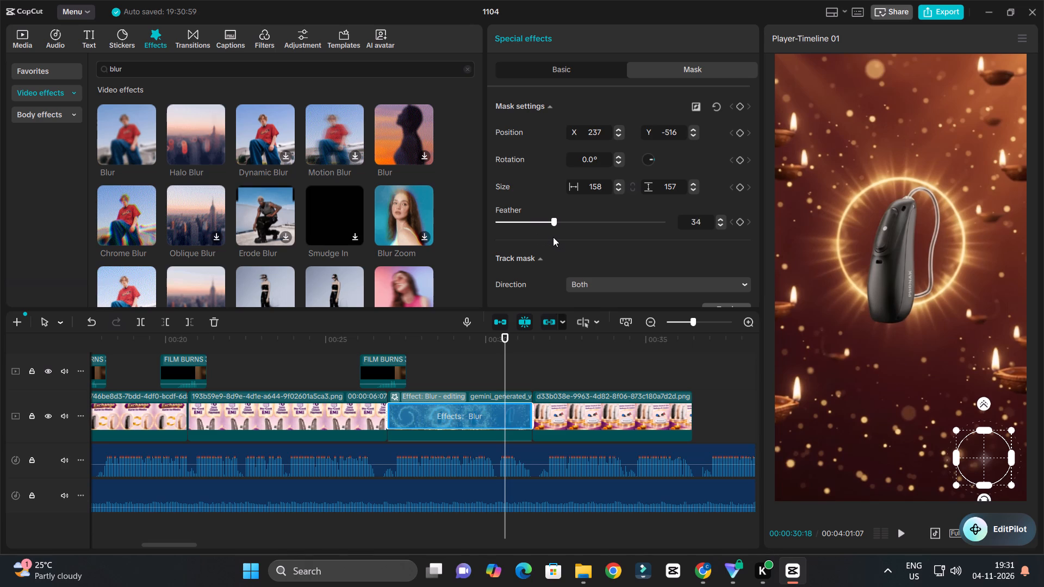
drag(553, 237, 541, 234)
drag(511, 369, 506, 366)
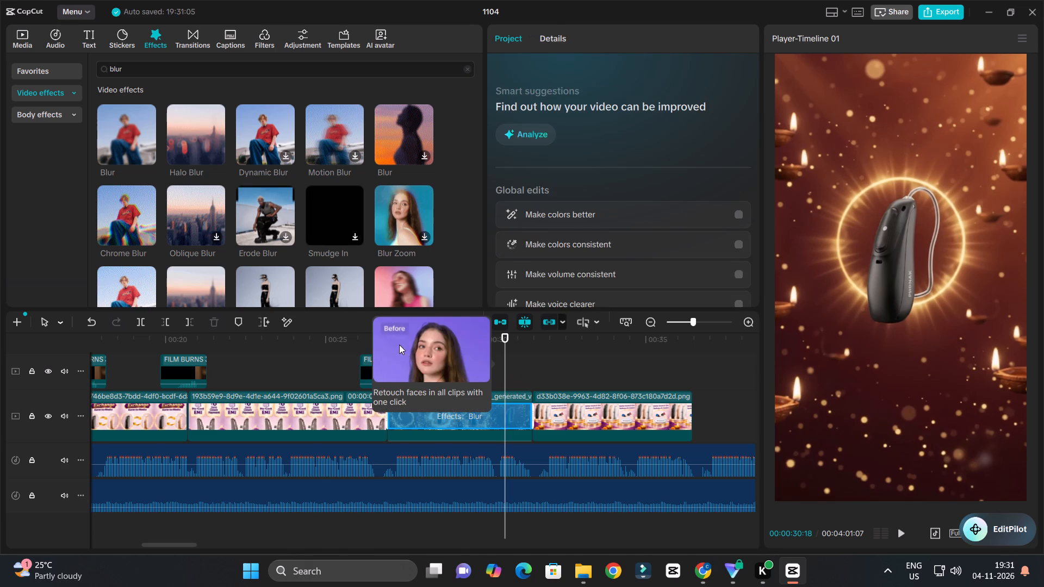
Play from the end of the No-Cost EMI clip into the gemini_generated_video clip to check the blurred watermark.
click(358, 341)
key(space)
key(space)
click(359, 410)
key(space)
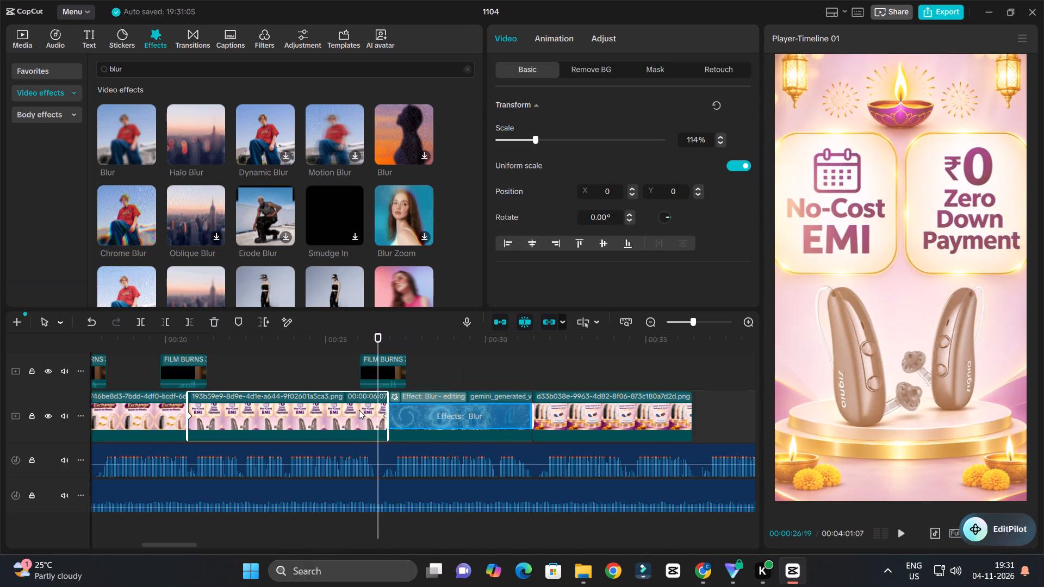
ctrl+scroll(478, 383, down, 4)
ctrl+scroll(481, 382, up, 3)
ctrl+scroll(489, 380, down, 4)
ctrl+scroll(492, 382, up, 4)
key(space)
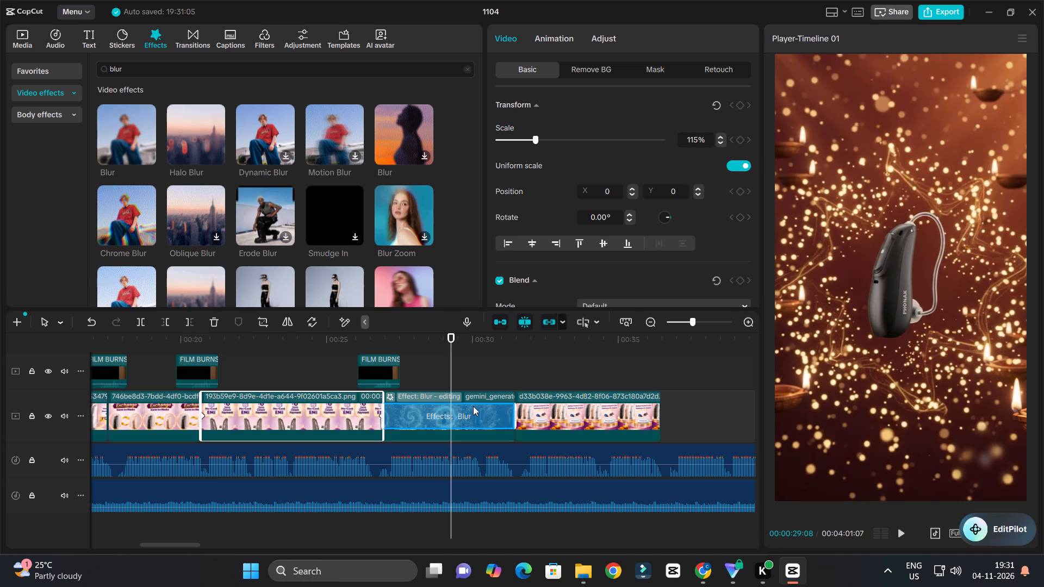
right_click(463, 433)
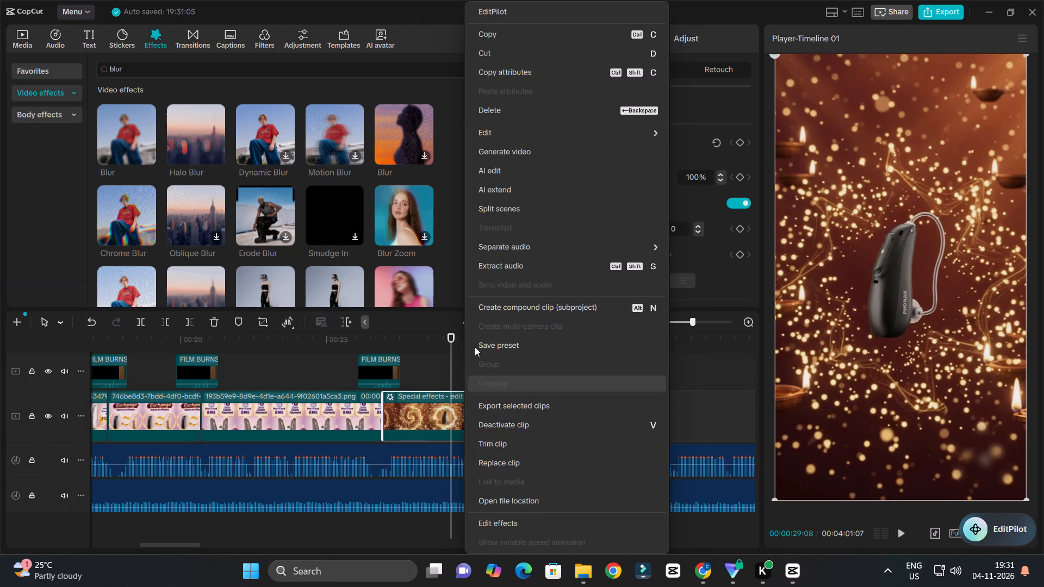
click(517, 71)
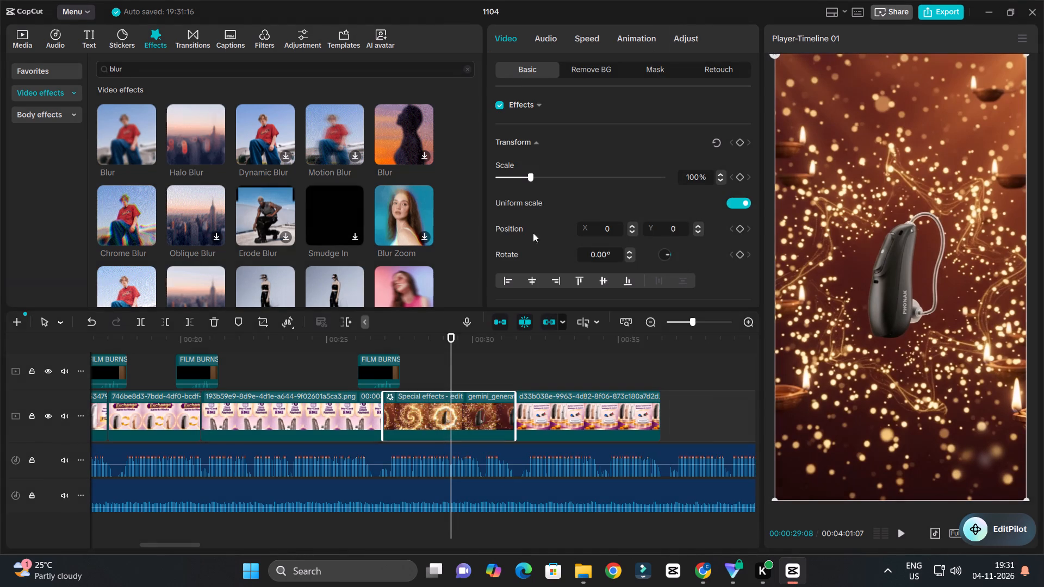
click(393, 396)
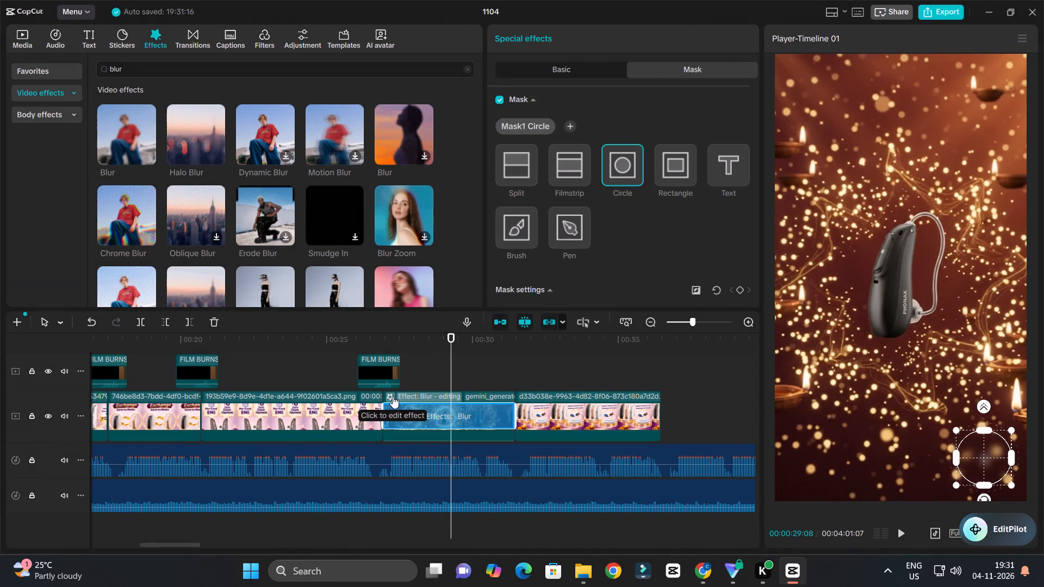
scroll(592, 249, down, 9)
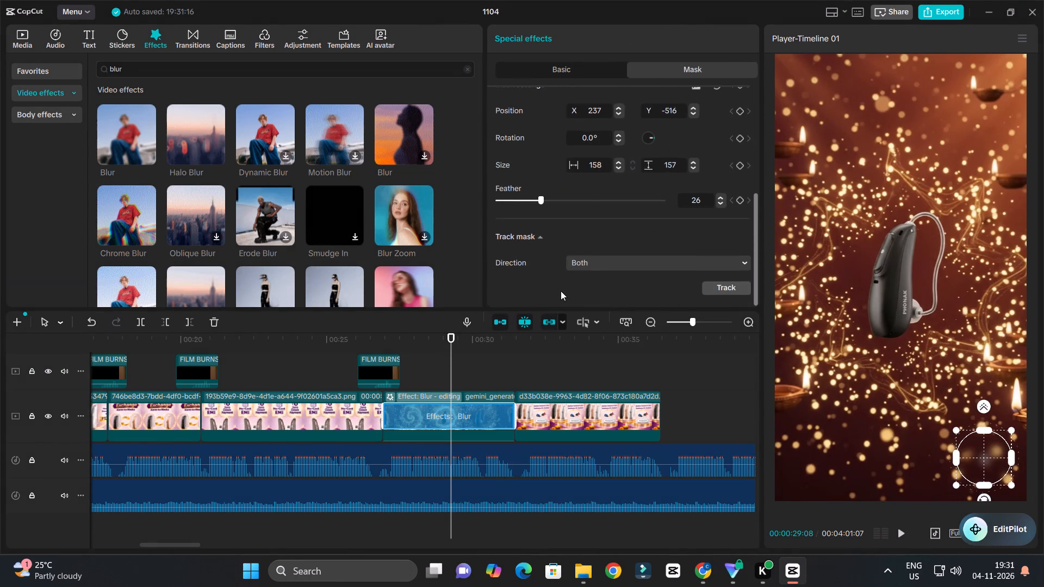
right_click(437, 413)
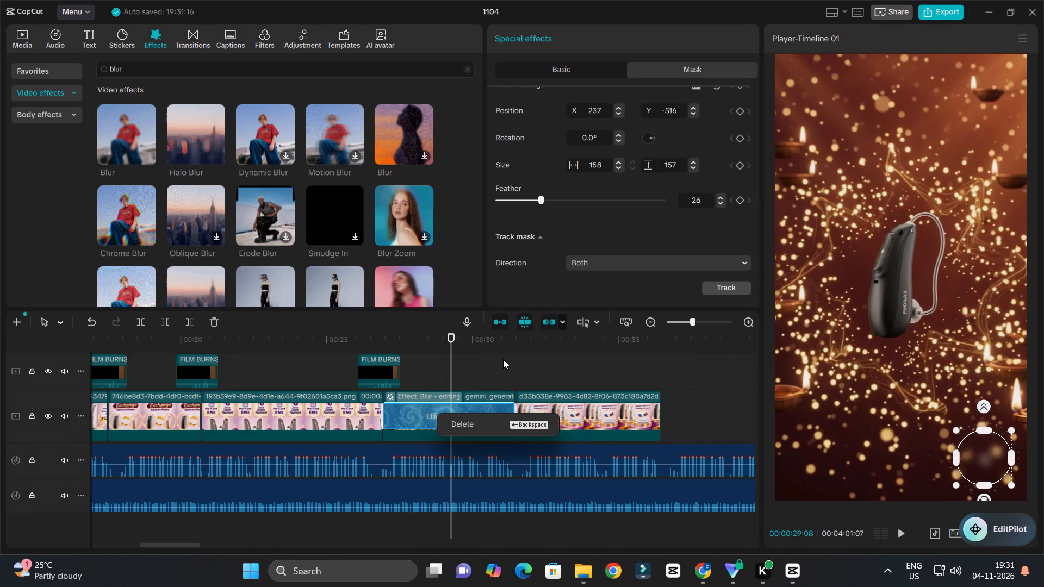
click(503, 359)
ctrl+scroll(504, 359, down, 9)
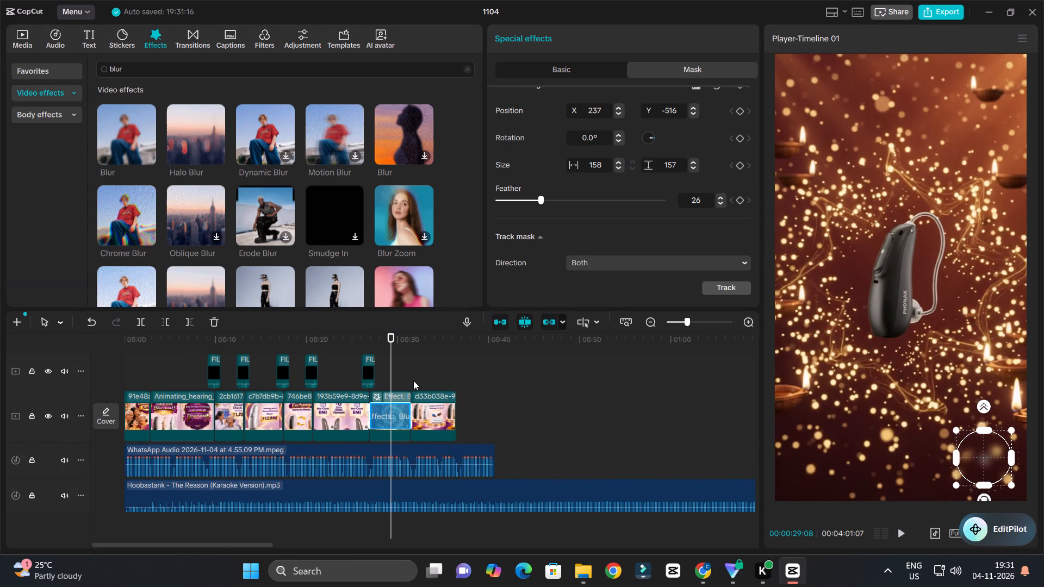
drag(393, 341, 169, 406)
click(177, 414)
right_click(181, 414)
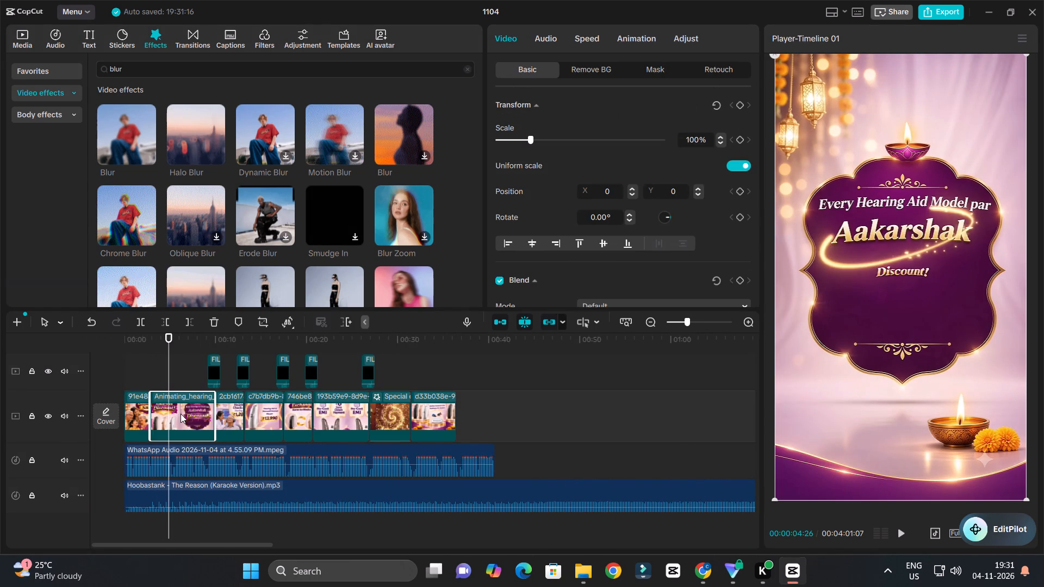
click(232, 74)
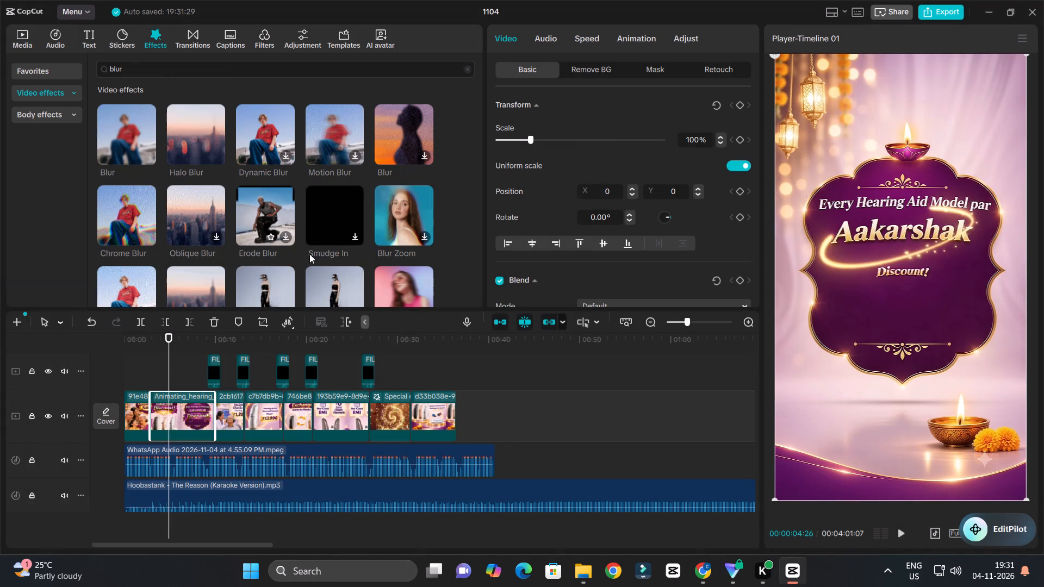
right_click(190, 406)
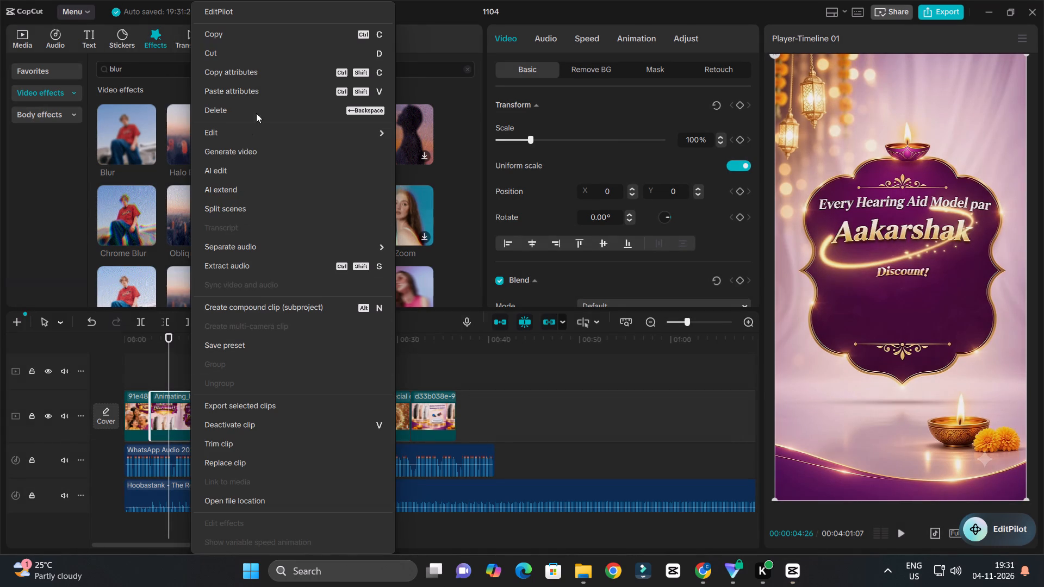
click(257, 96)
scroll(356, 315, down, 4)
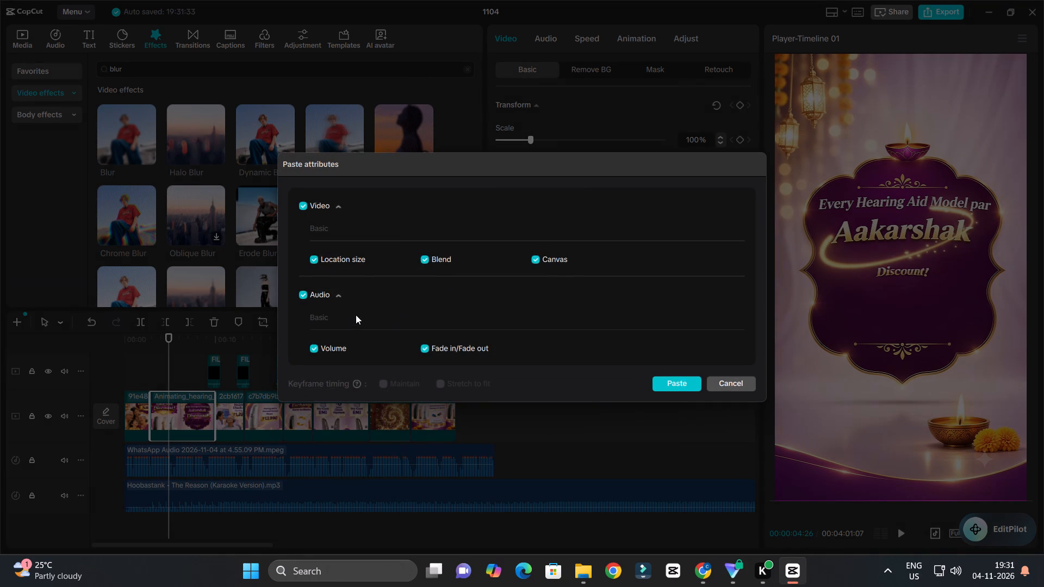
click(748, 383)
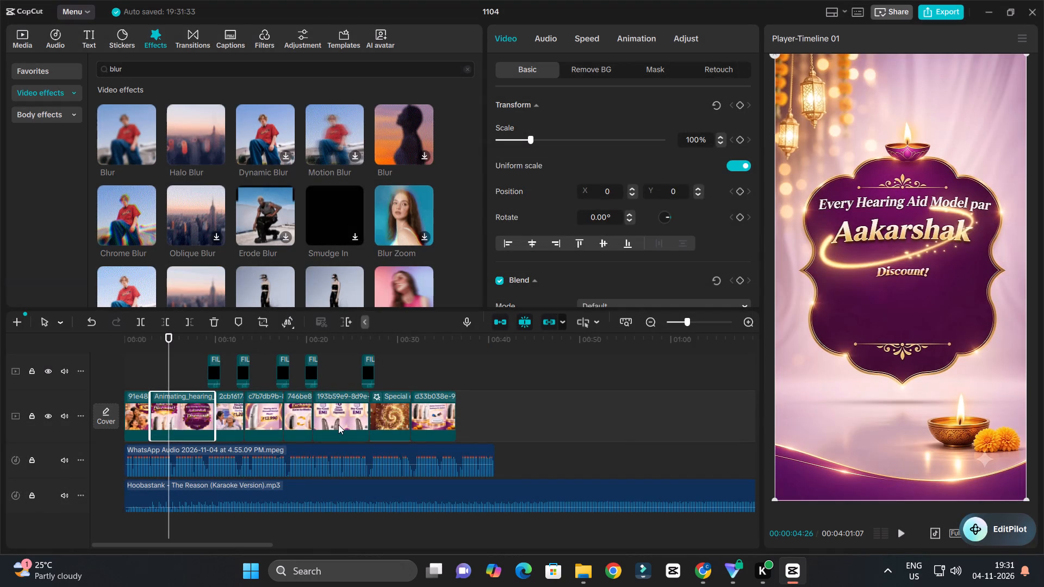
Copy the gemini_generated_video clip's attributes and paste only the video ones, including Effects and Effect mask, onto the Animating_hearing clip.
click(338, 424)
click(395, 420)
right_click(395, 420)
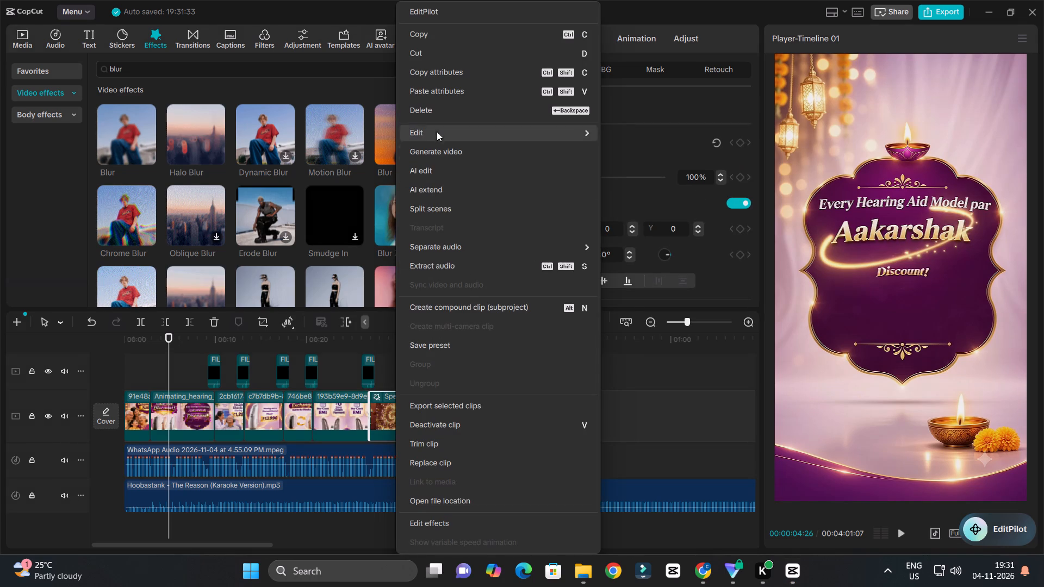
click(455, 71)
click(188, 398)
right_click(188, 398)
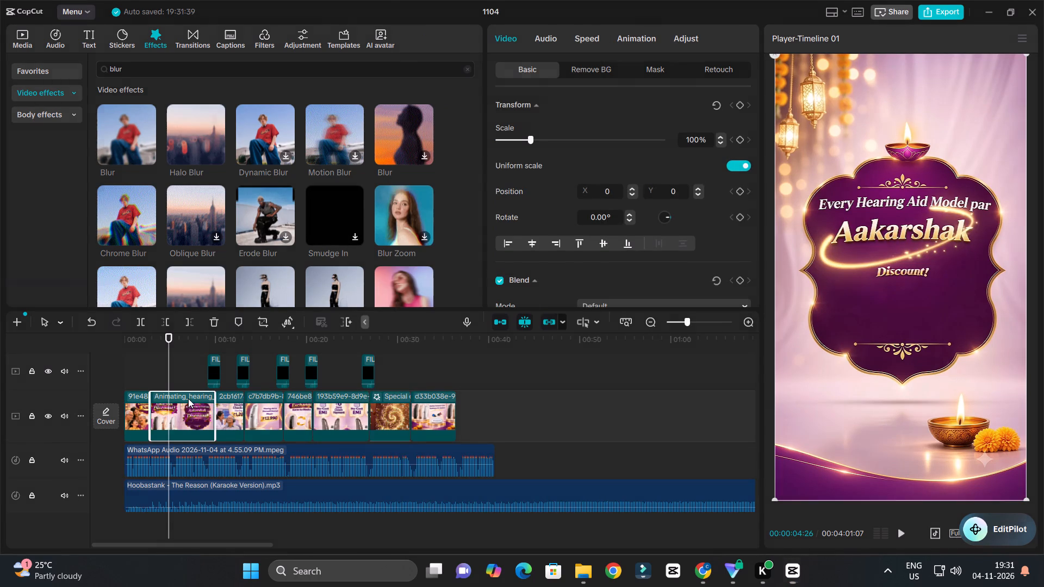
click(277, 93)
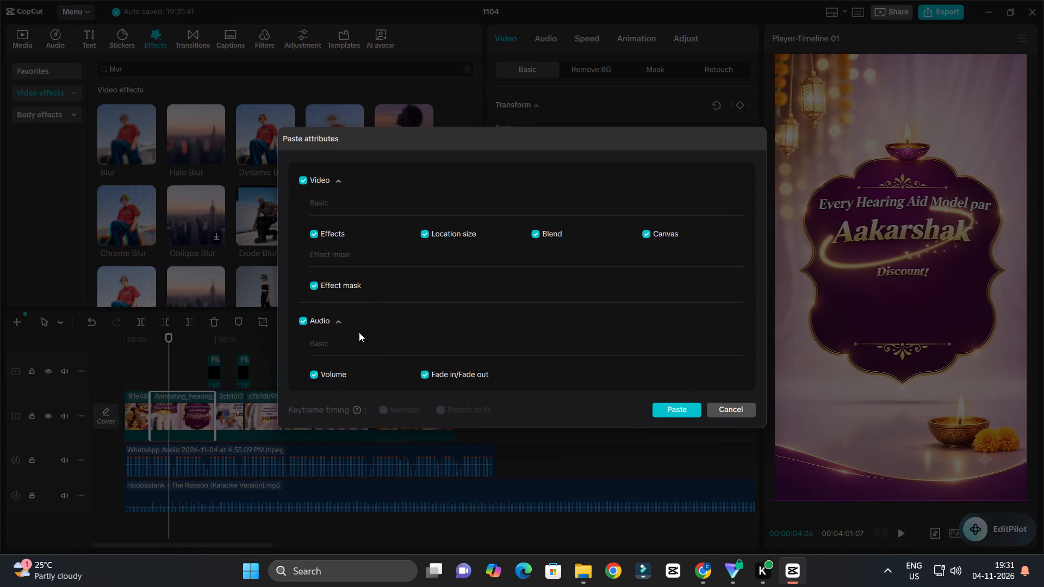
scroll(359, 332, down, 4)
click(303, 323)
click(667, 409)
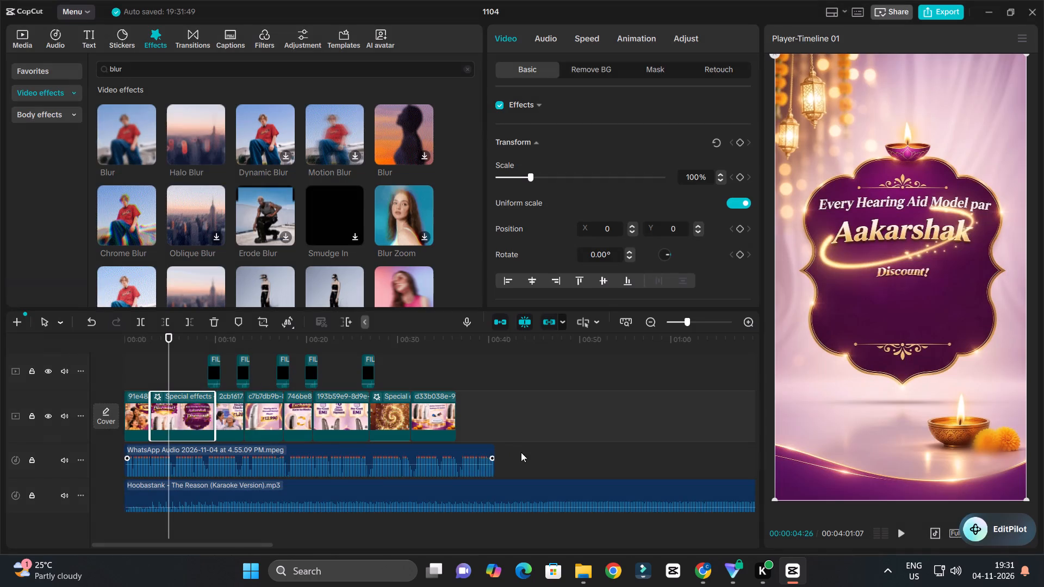
Play through the Animating_hearing clip and the Hearing Check-up clip to check the pasted blur and the cuts.
key(space)
ctrl+scroll(395, 461, up, 4)
ctrl+scroll(395, 461, down, 4)
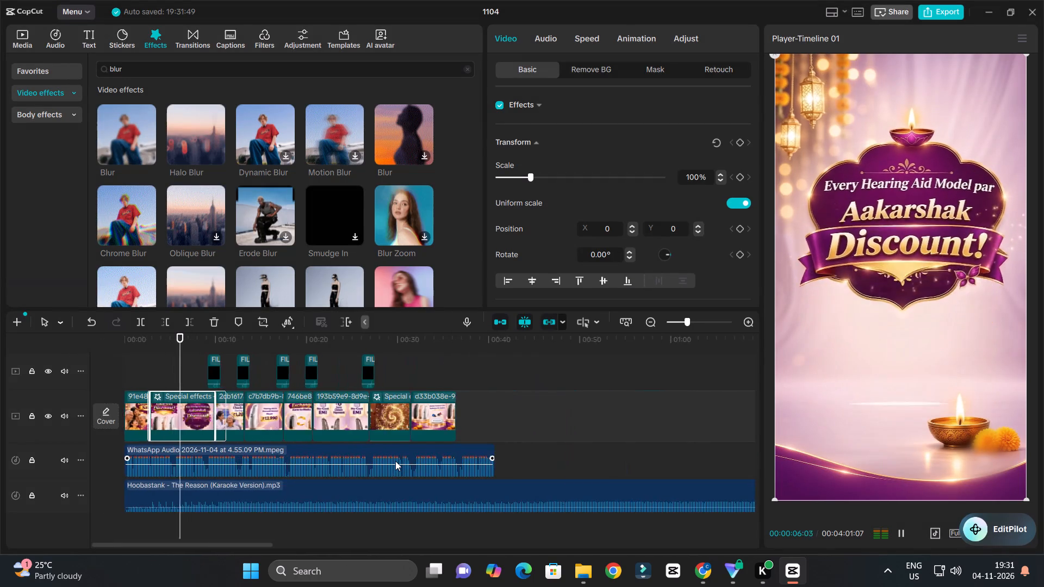
ctrl+scroll(395, 461, up, 3)
ctrl+scroll(395, 461, down, 3)
ctrl+scroll(395, 461, up, 3)
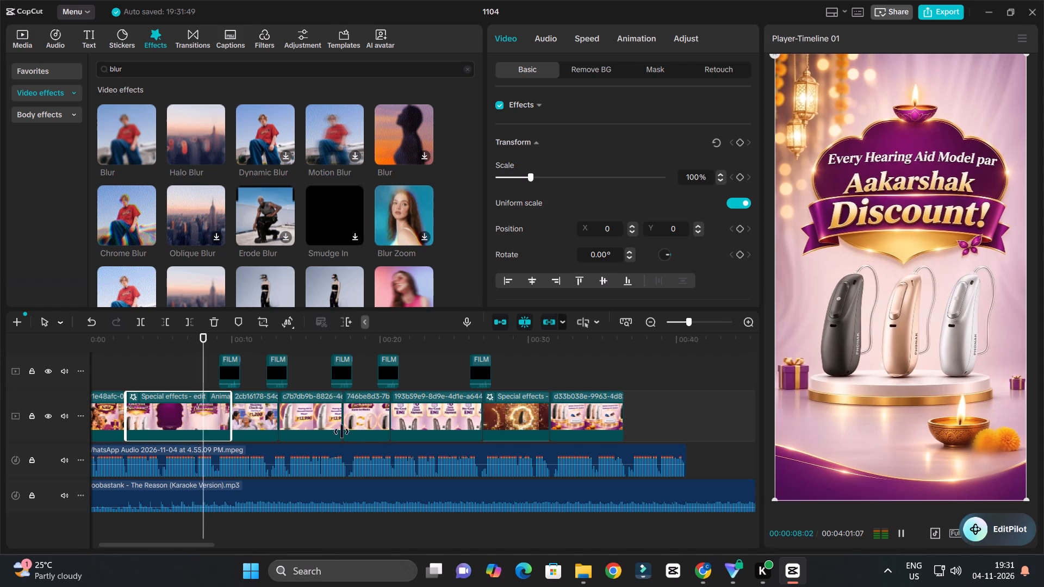
ctrl+scroll(353, 421, down, 4)
ctrl+scroll(353, 421, up, 3)
ctrl+scroll(353, 421, down, 3)
ctrl+scroll(353, 421, up, 3)
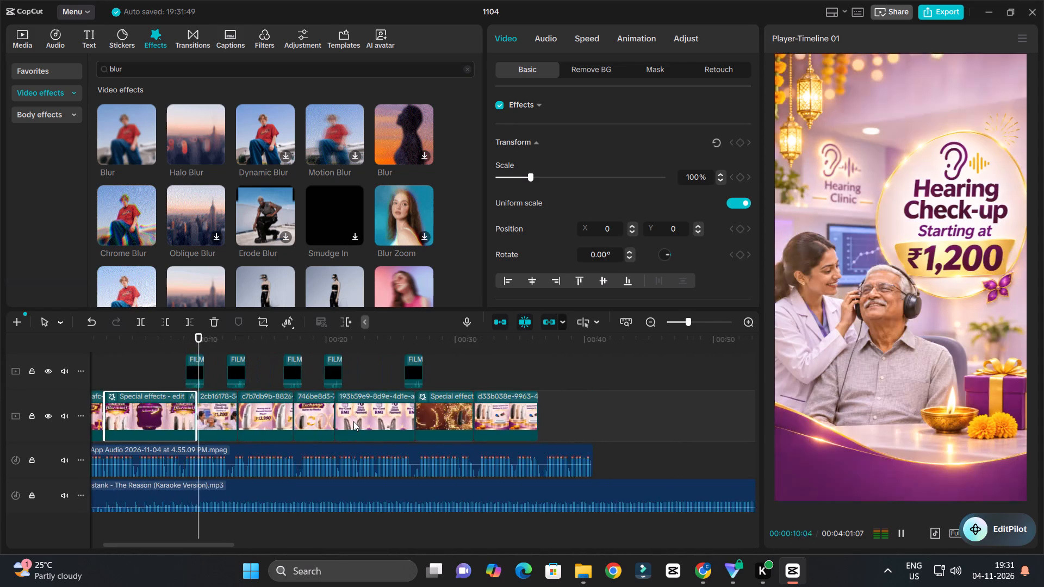
ctrl+scroll(353, 421, down, 4)
ctrl+scroll(354, 421, up, 3)
ctrl+scroll(354, 421, down, 3)
key(space)
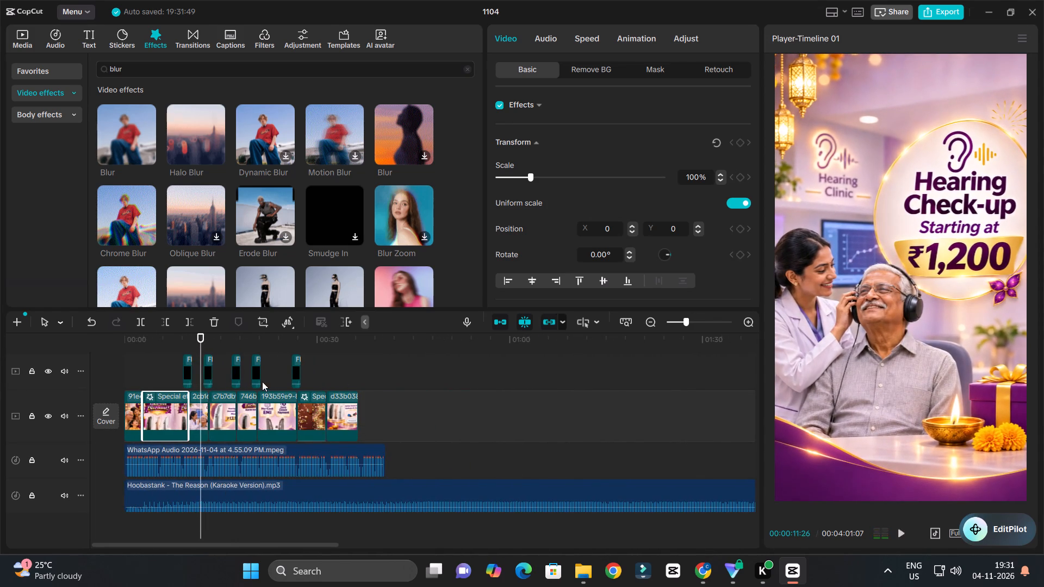
key(space)
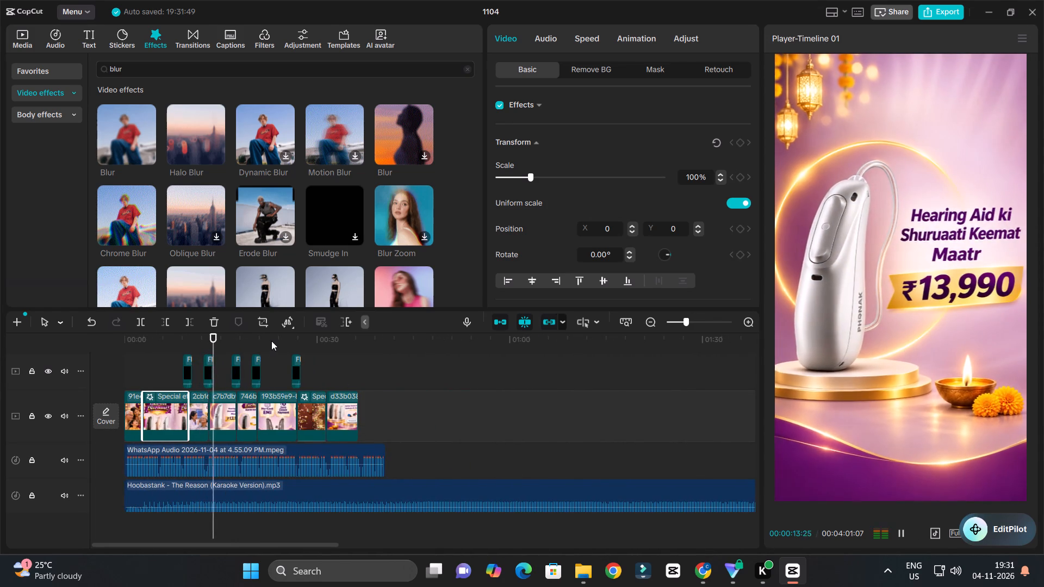
Play through the gemini_generated_video clip once more to review its blurred corner.
click(300, 342)
key(space)
key(space)
ctrl+scroll(388, 384, up, 4)
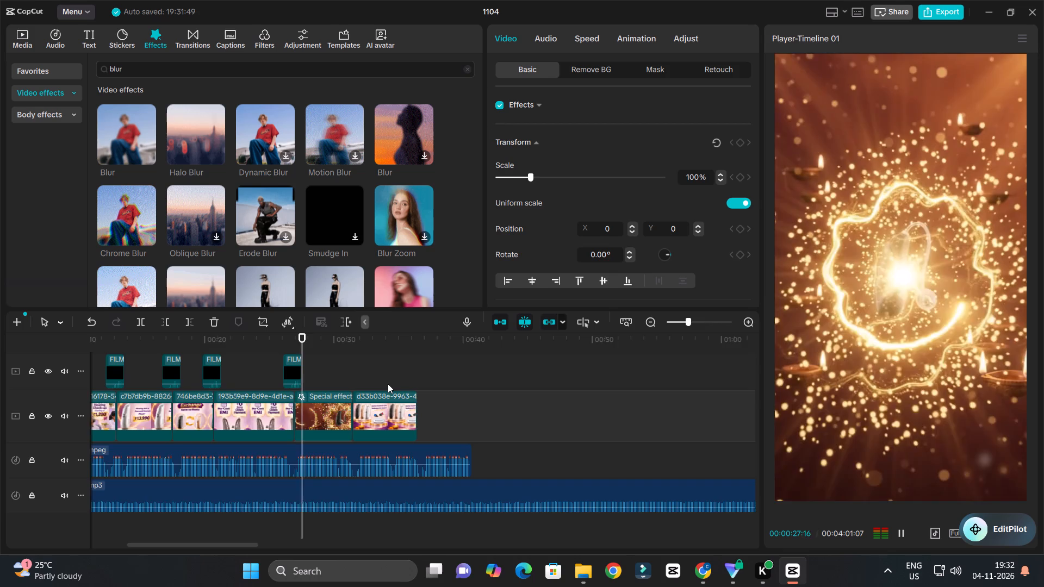
ctrl+scroll(388, 384, down, 3)
ctrl+scroll(432, 401, up, 4)
ctrl+scroll(432, 401, down, 4)
ctrl+scroll(432, 401, up, 3)
ctrl+scroll(432, 401, down, 4)
key(space)
scroll(359, 378, up, 3)
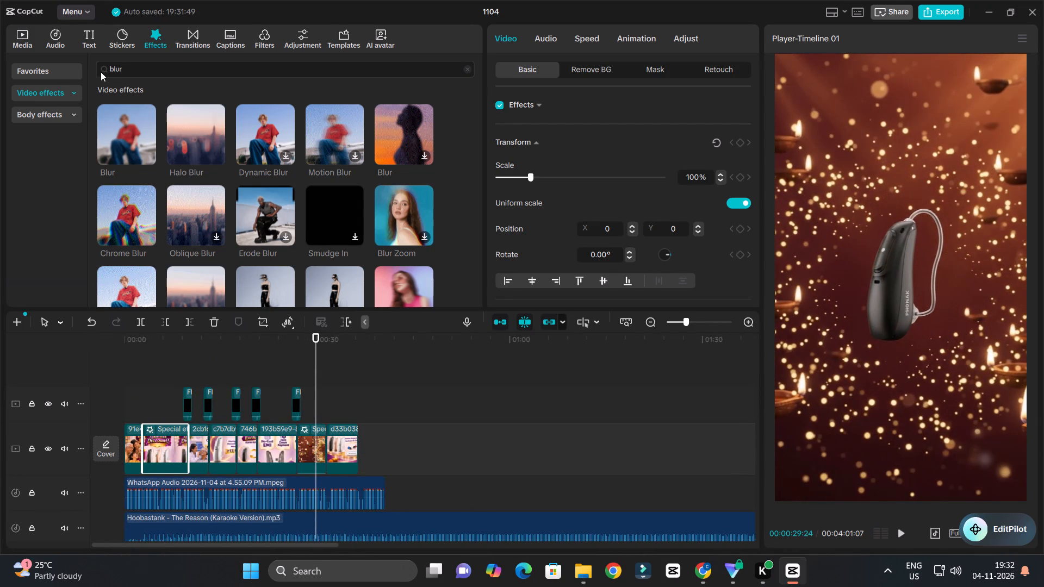
Import the AudiZone JSMP, Durg, Raipur and BSP outro videos plus AudiZone PNG logo.png from Downloads into the project's top-level media.
click(13, 39)
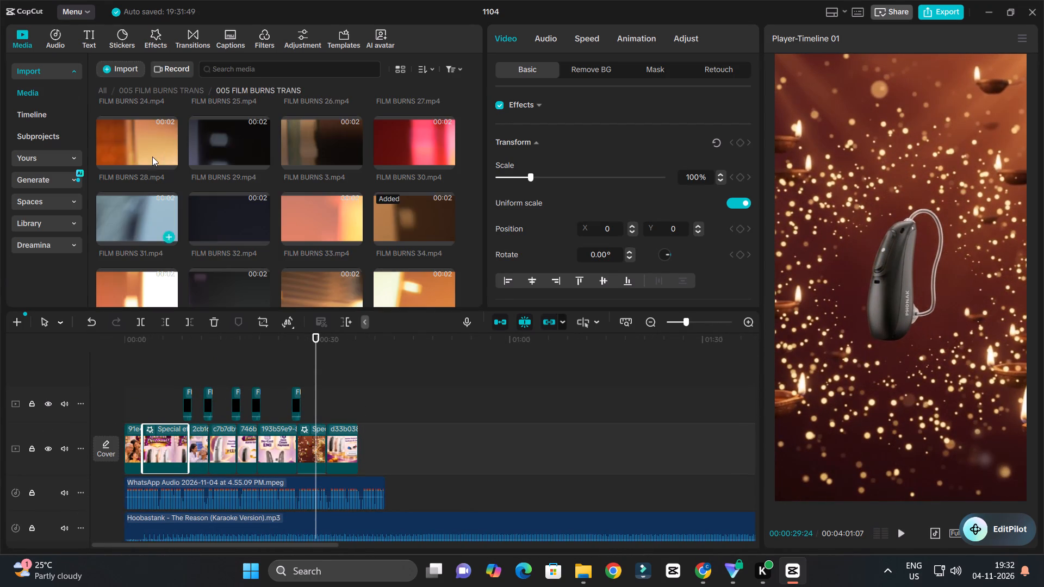
scroll(133, 116, up, 1)
click(103, 91)
click(107, 64)
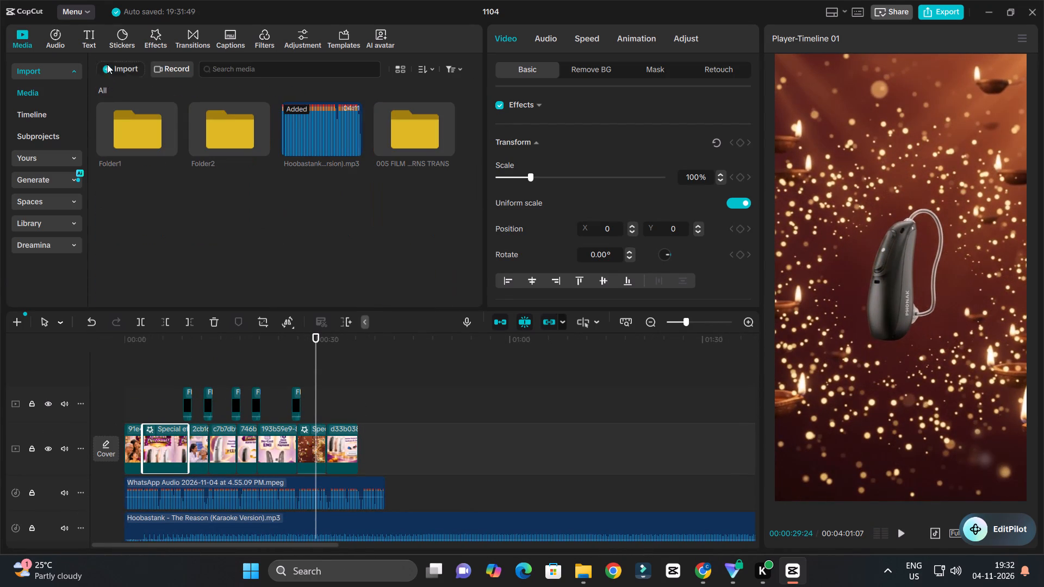
click(117, 93)
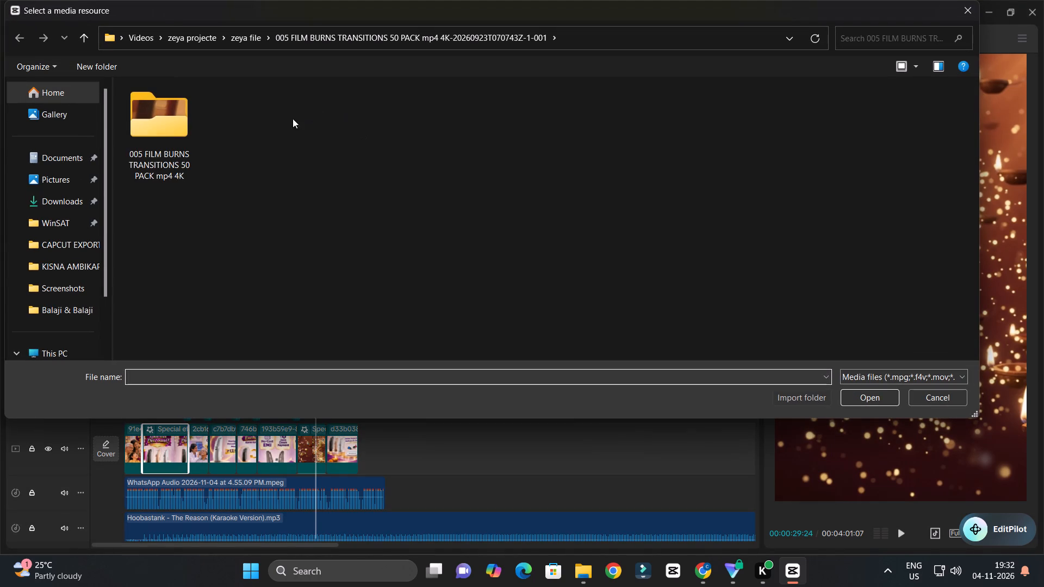
click(59, 202)
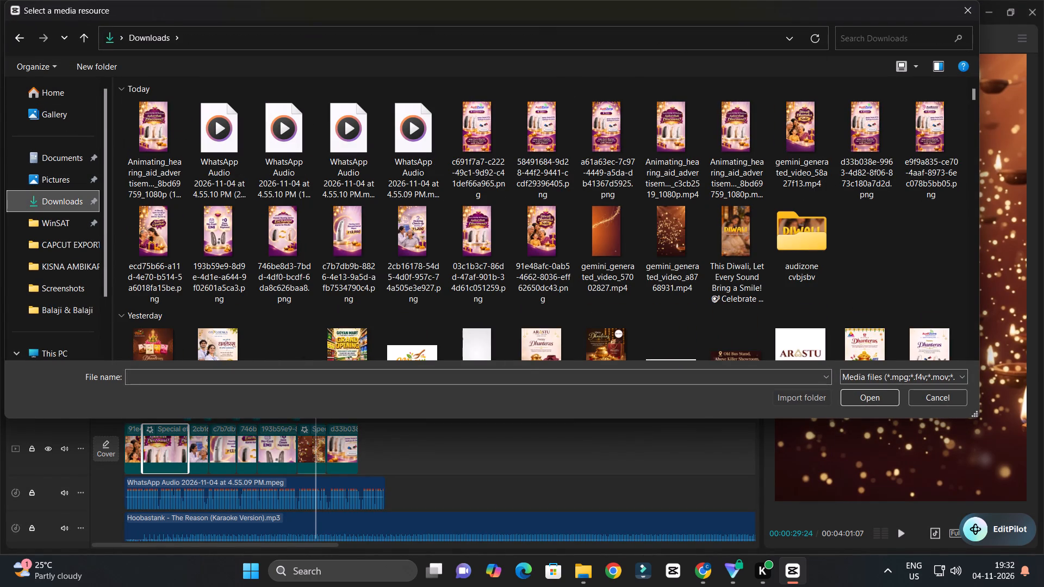
click(850, 34)
text(audi)
text(zone)
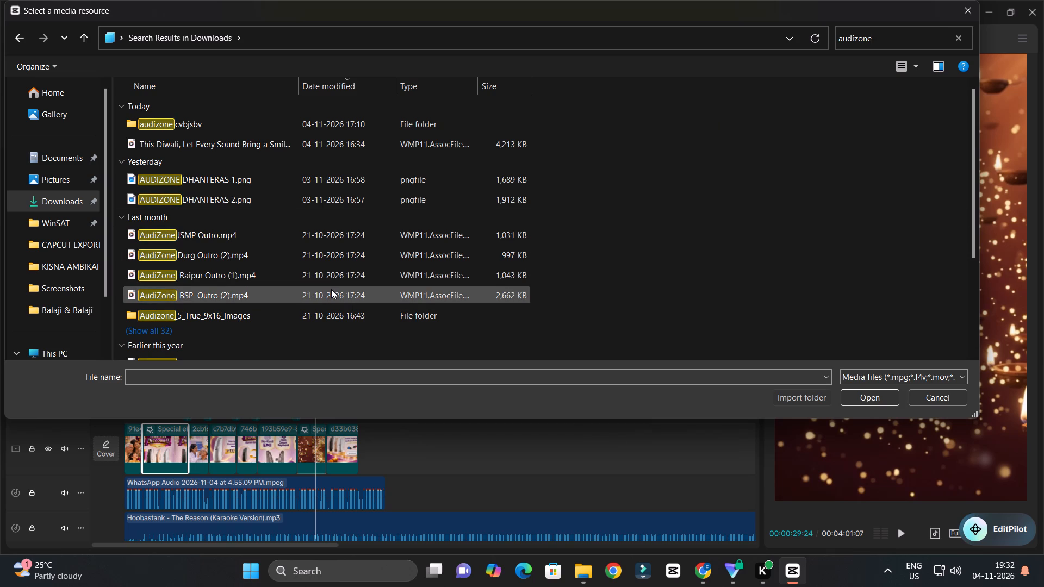
drag(545, 233, 457, 261)
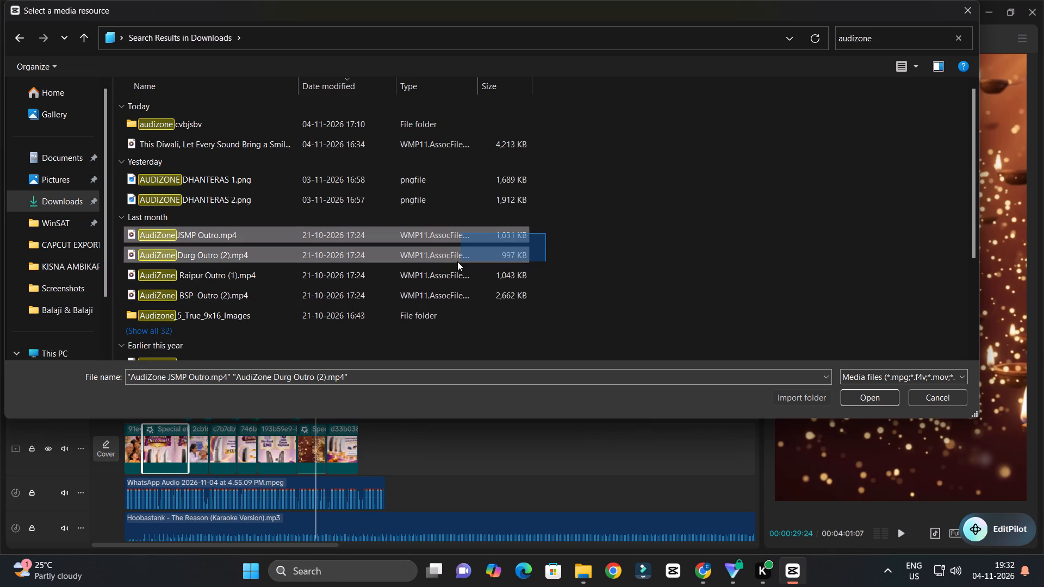
drag(457, 261, 420, 289)
scroll(439, 292, down, 1)
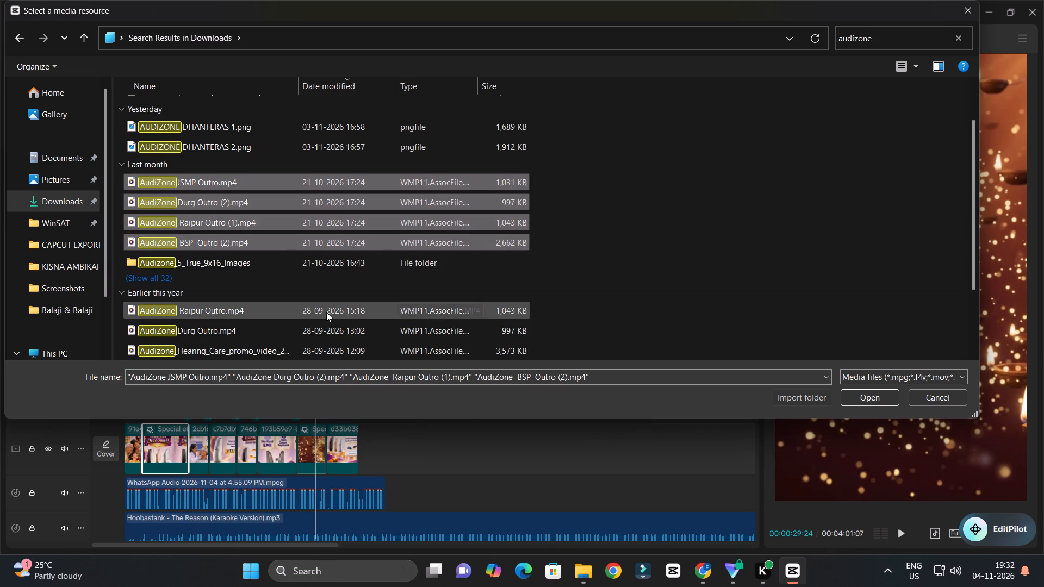
scroll(314, 332, down, 2)
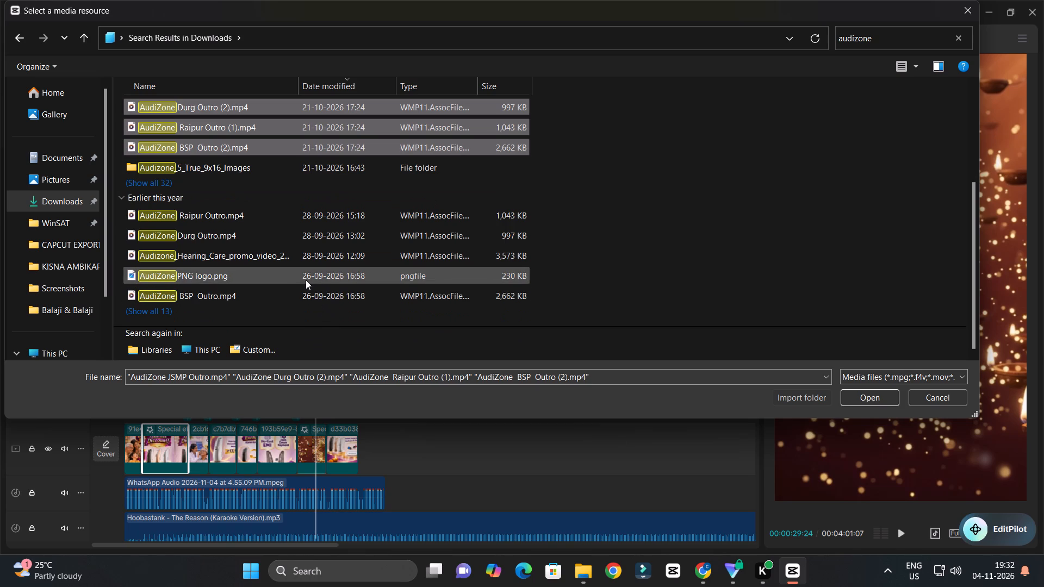
ctrl+click(306, 280)
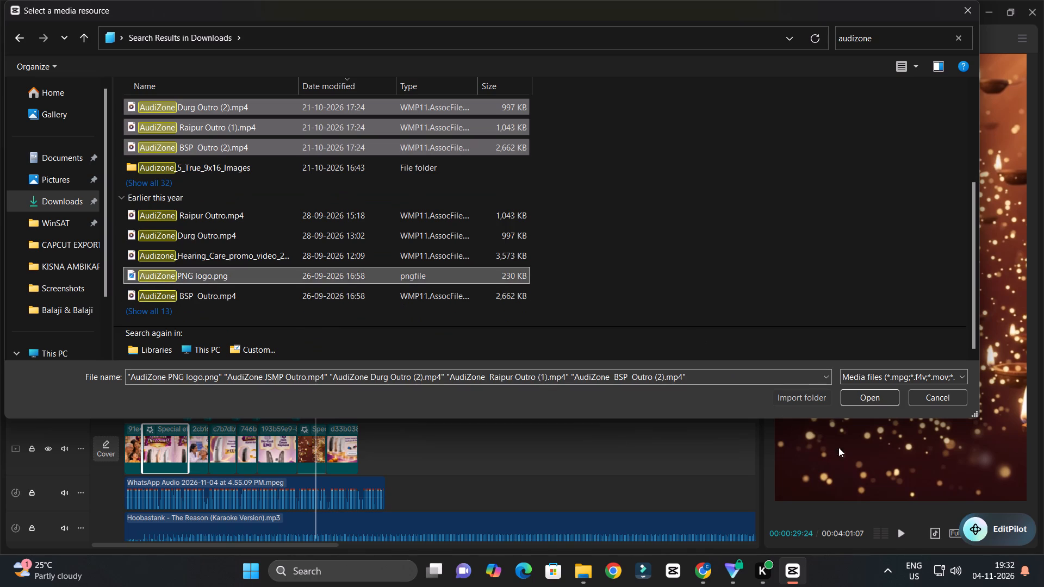
click(866, 397)
click(349, 242)
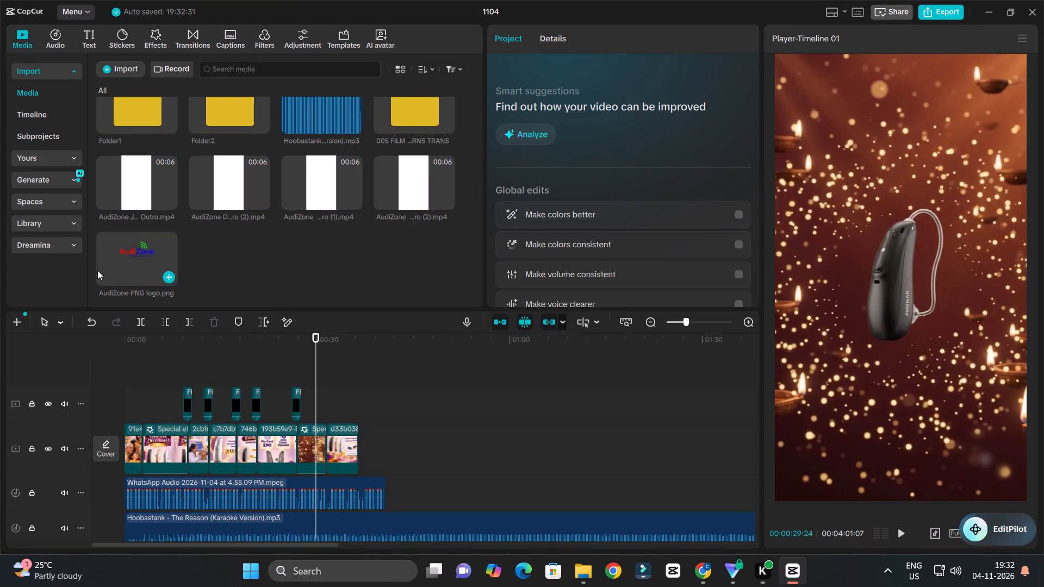
Place AudiZone PNG logo.png on a new top track from the timeline's start and extend it to the last clip's end, 00:00:36:14.
click(114, 260)
drag(129, 253, 109, 374)
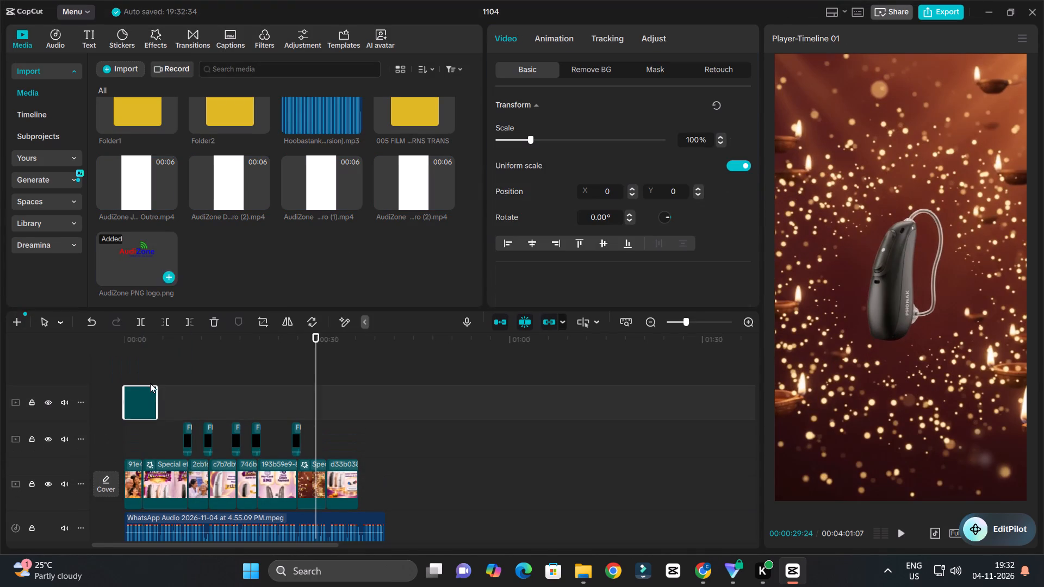
drag(160, 402, 361, 417)
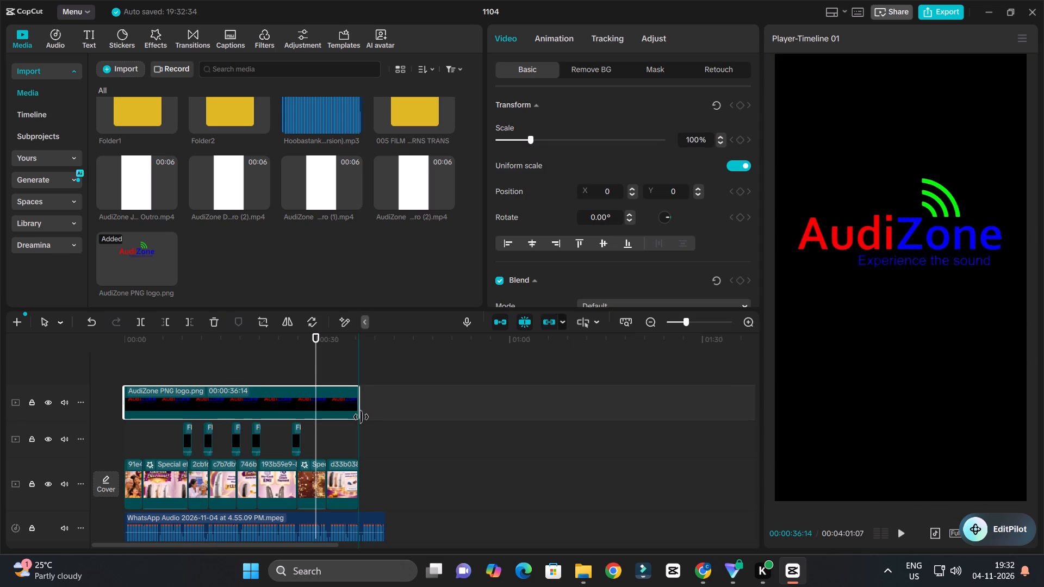
drag(361, 417, 359, 415)
Shrink the AudiZone logo to about 23% and move it into the upper-right corner of the video frame.
key(space)
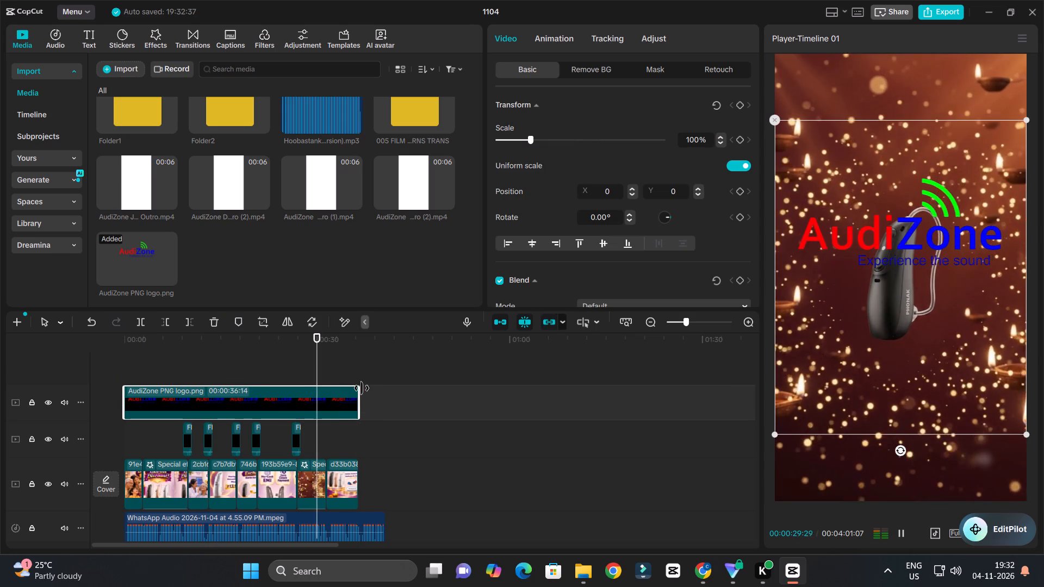
ctrl+scroll(366, 390, up, 3)
key(space)
drag(775, 438, 886, 302)
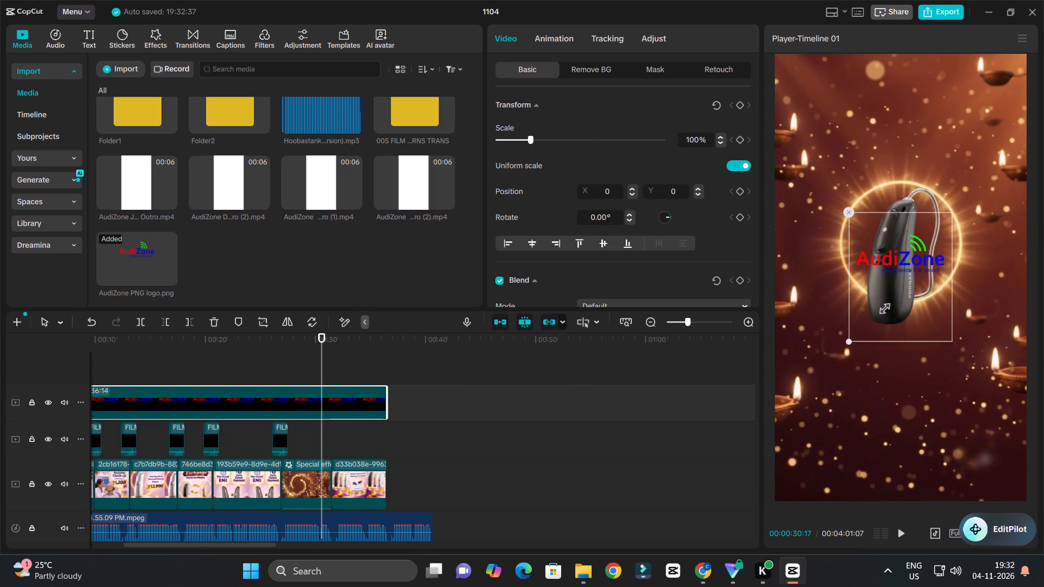
drag(886, 302, 895, 290)
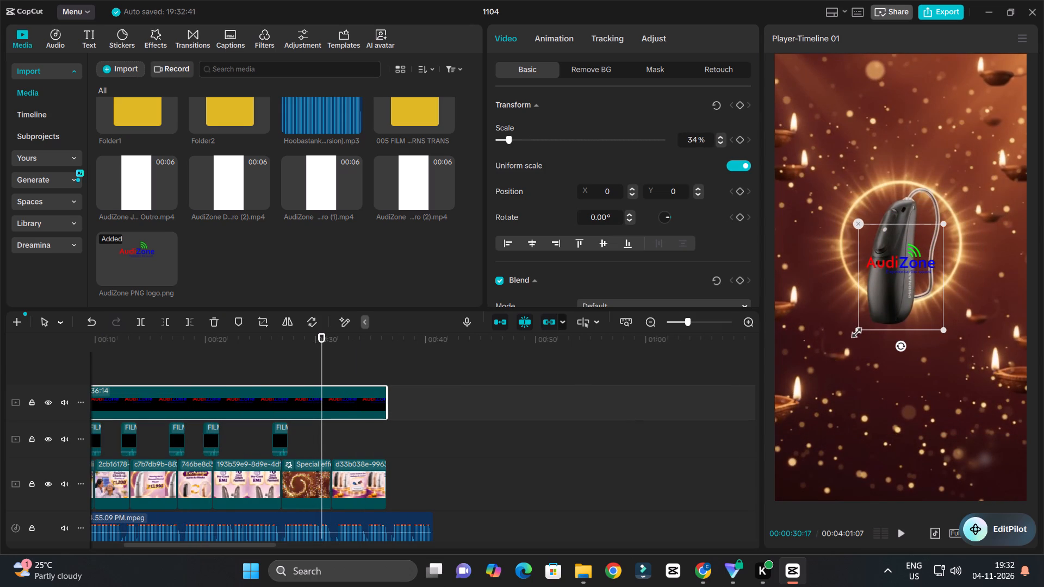
drag(855, 330, 883, 310)
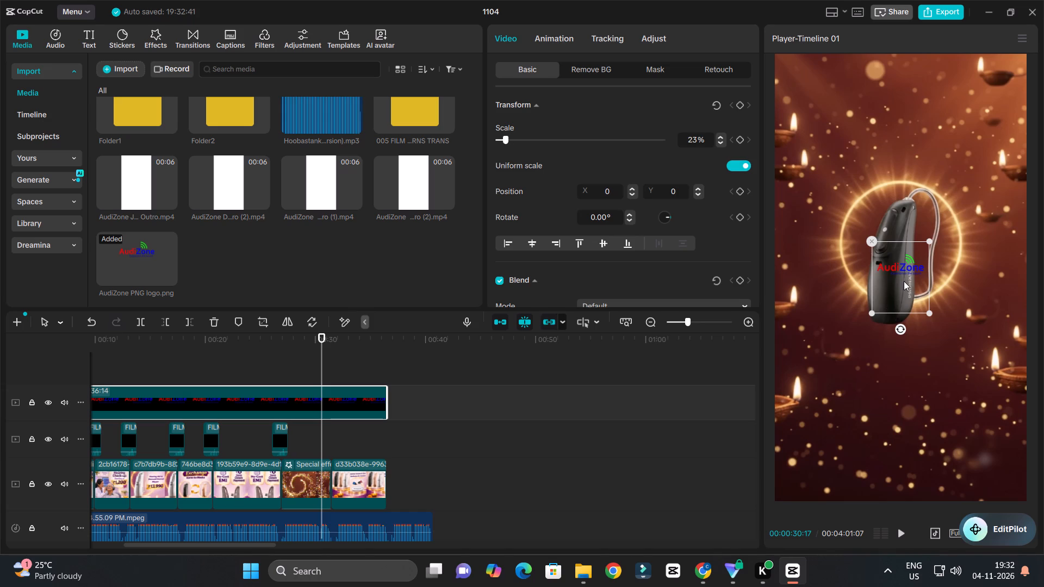
drag(902, 278, 999, 88)
Check the logo over the opening clip, set its scale to 20% and nudge it to about X 864, Y 1684.
key(space)
key(space)
drag(270, 346, 0, 410)
key(space)
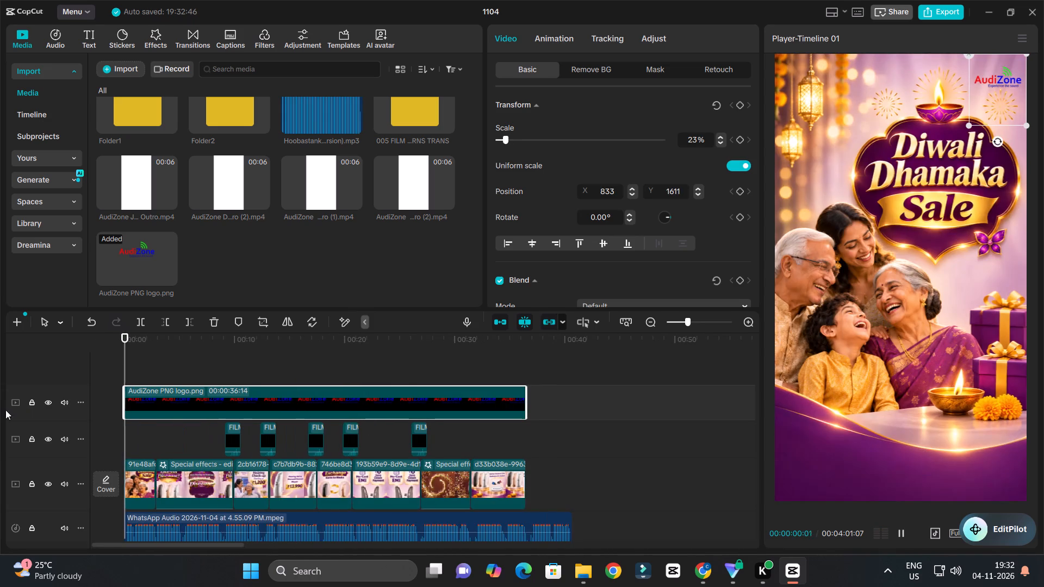
ctrl+scroll(212, 411, up, 4)
ctrl+scroll(212, 411, down, 4)
key(space)
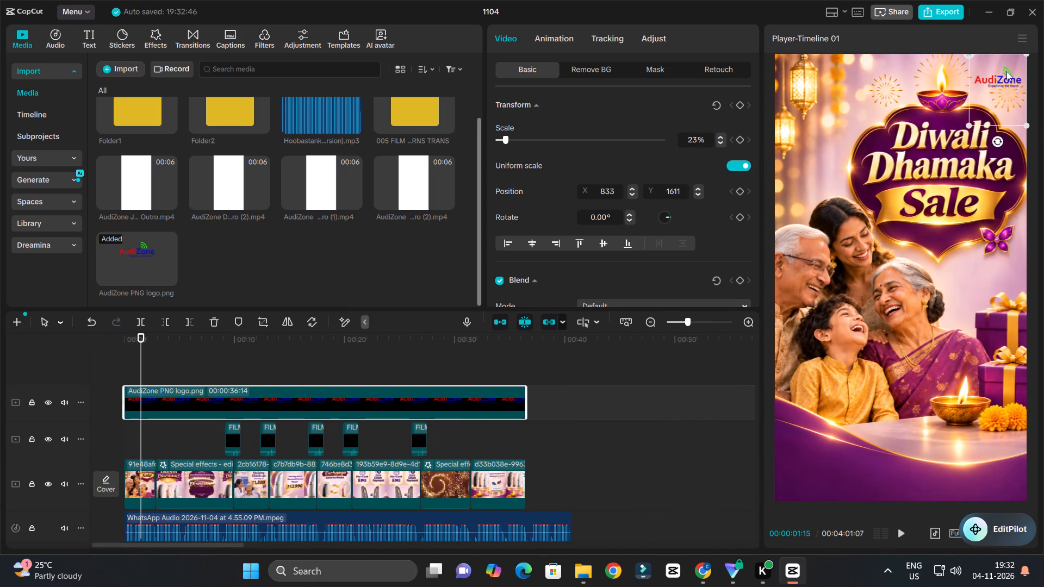
drag(985, 88, 986, 79)
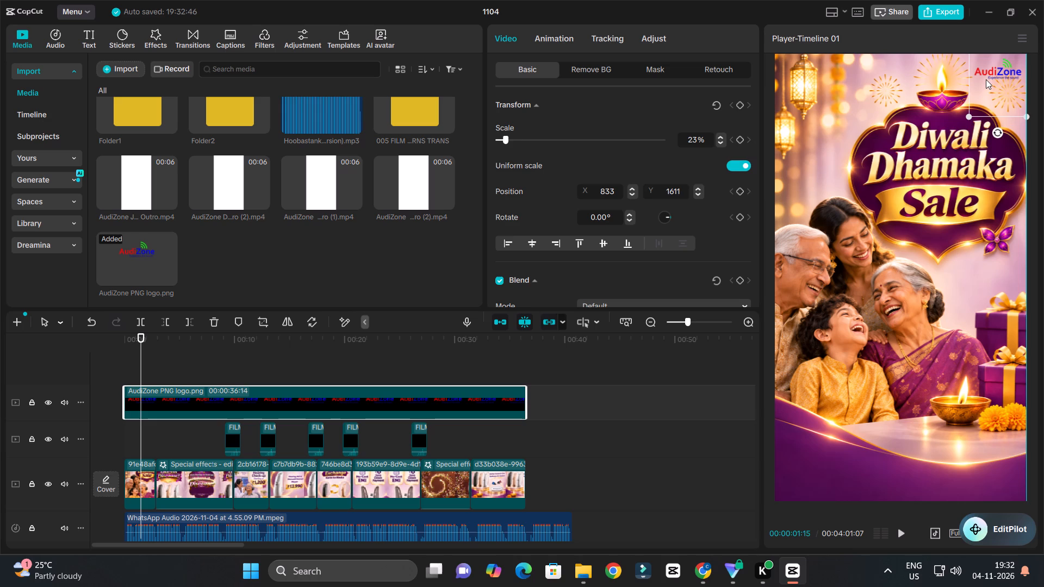
drag(986, 79, 986, 80)
drag(699, 138, 644, 147)
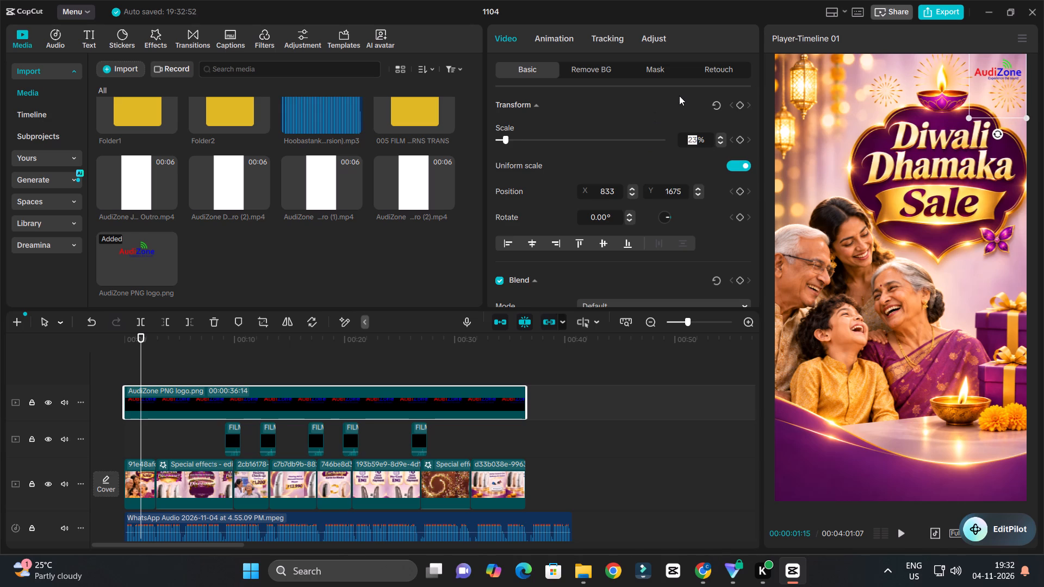
text(20)
key(Return)
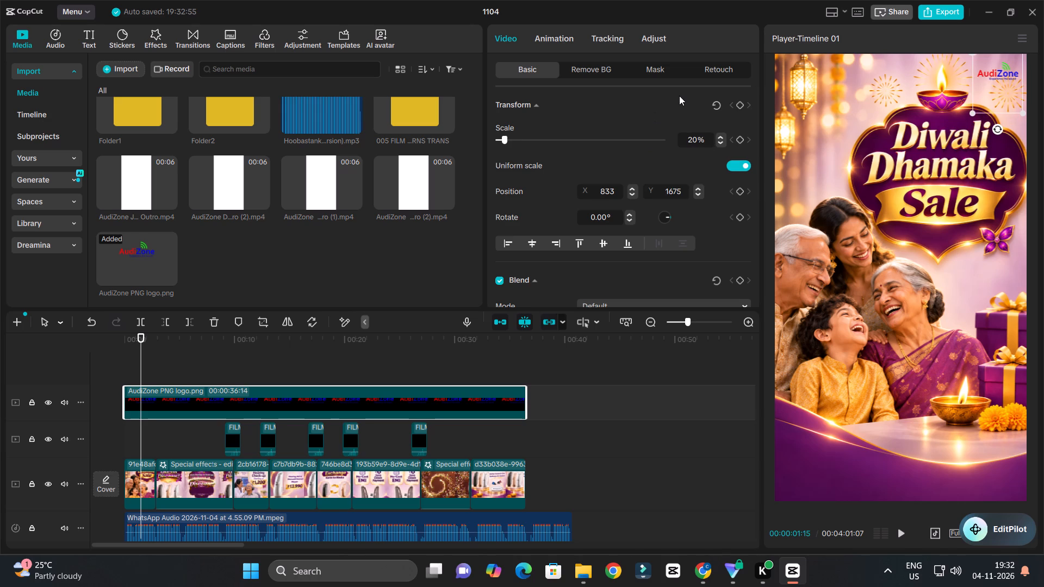
drag(997, 67, 1003, 66)
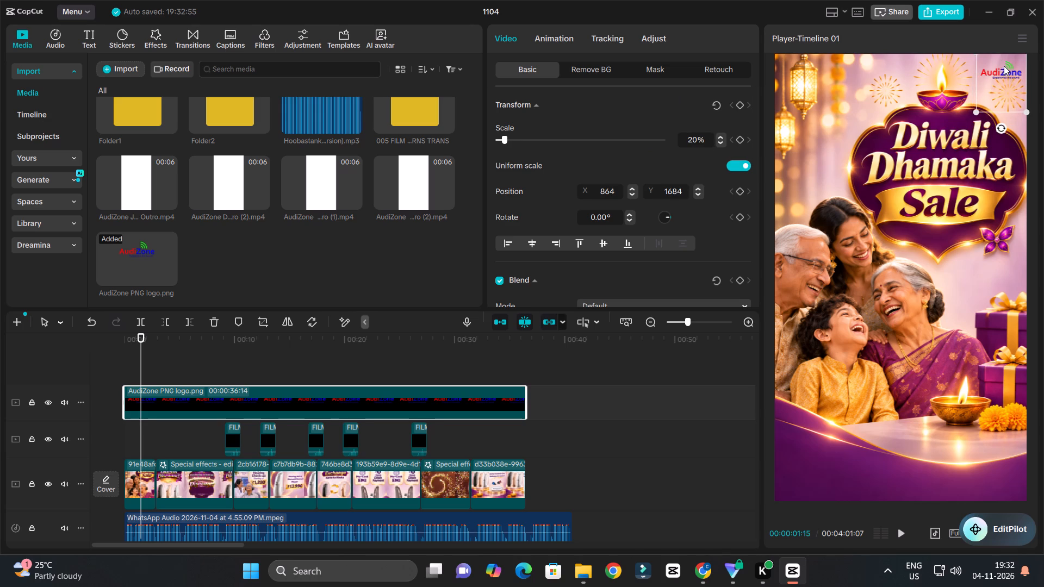
Duplicate a FILM BURNS 34 clip over the cut into the Animating_hearing clip and again at the very start of the timeline.
click(624, 397)
drag(397, 340, 56, 392)
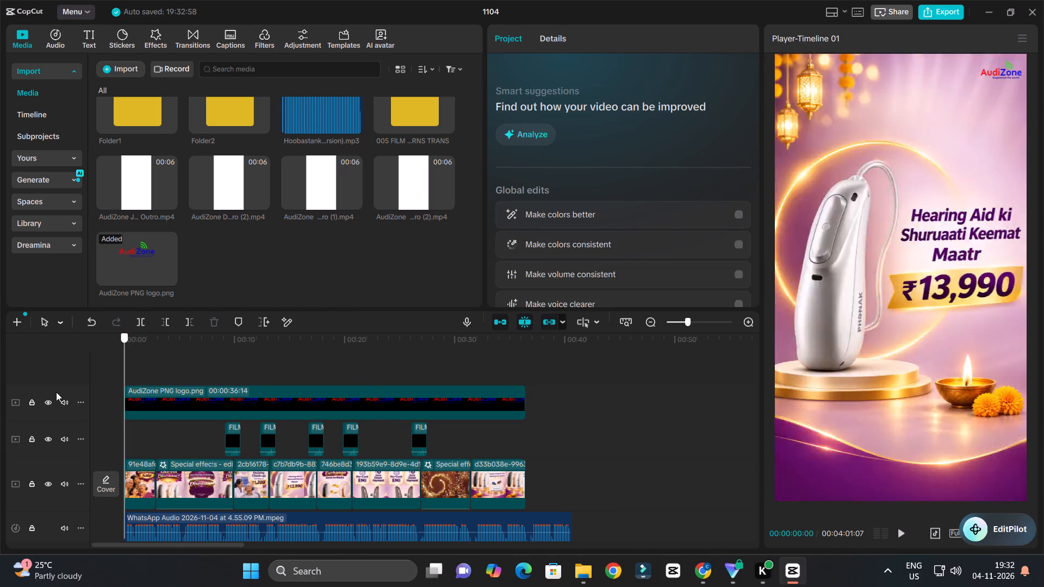
drag(56, 392, 45, 392)
key(space)
ctrl+scroll(252, 397, down, 3)
ctrl+scroll(253, 409, up, 7)
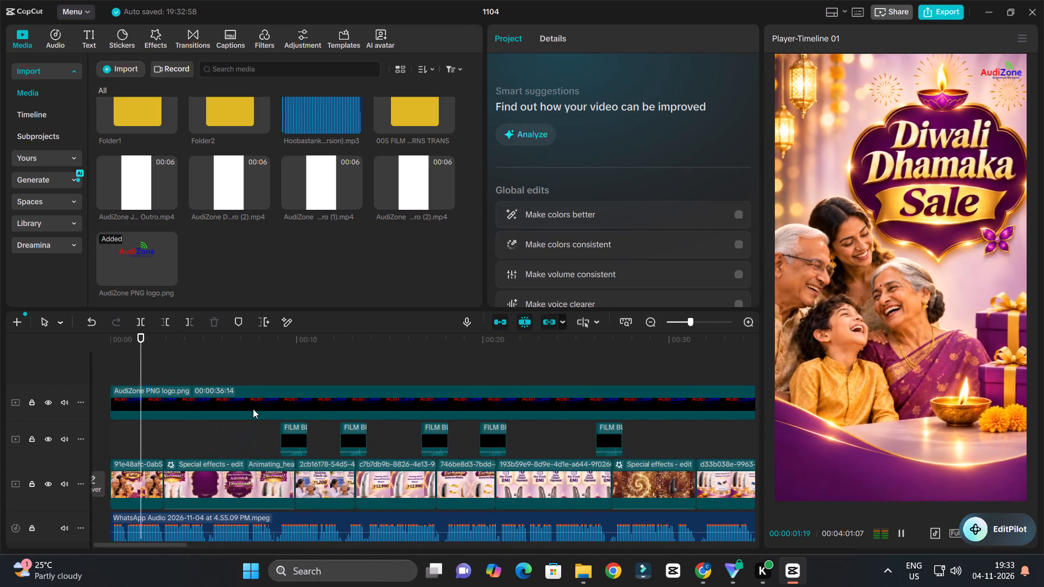
ctrl+scroll(253, 409, down, 3)
ctrl+scroll(254, 413, up, 2)
key(space)
alt+drag(276, 439, 158, 440)
alt+drag(162, 440, 120, 439)
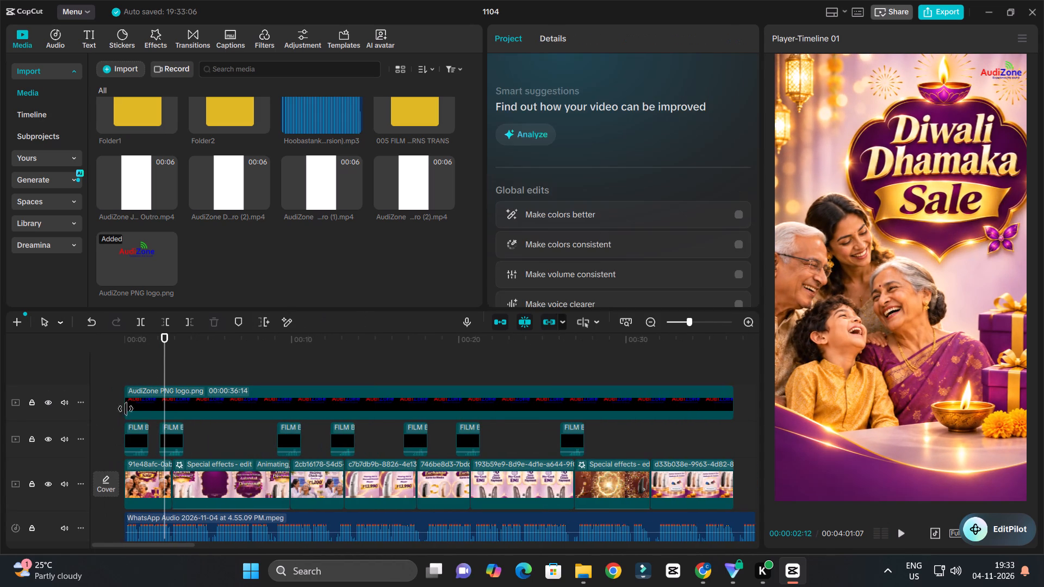
Trim about 12 frames off the beginning of the first FILM BURNS 34 clip and move it back to the timeline's start.
drag(155, 342, 75, 366)
key(space)
ctrl+scroll(133, 365, up, 11)
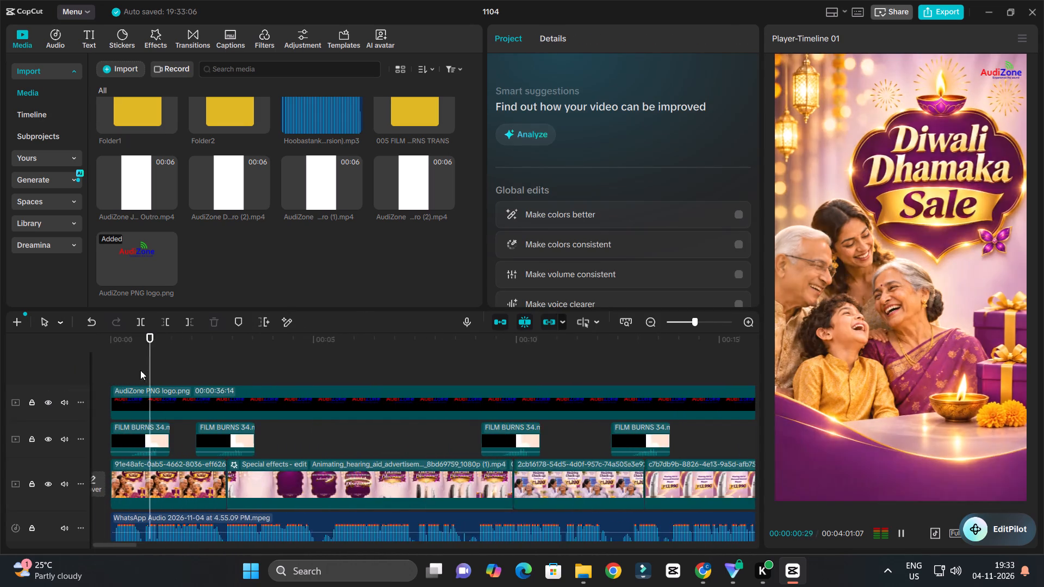
ctrl+scroll(140, 370, up, 1)
key(space)
drag(101, 440, 119, 443)
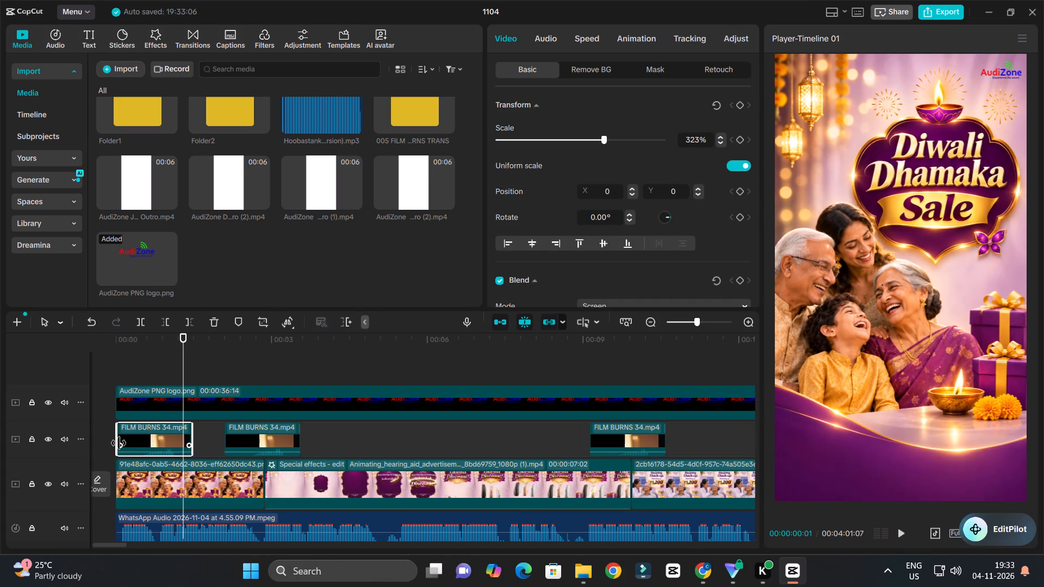
drag(119, 443, 120, 442)
click(121, 442)
drag(117, 432, 137, 440)
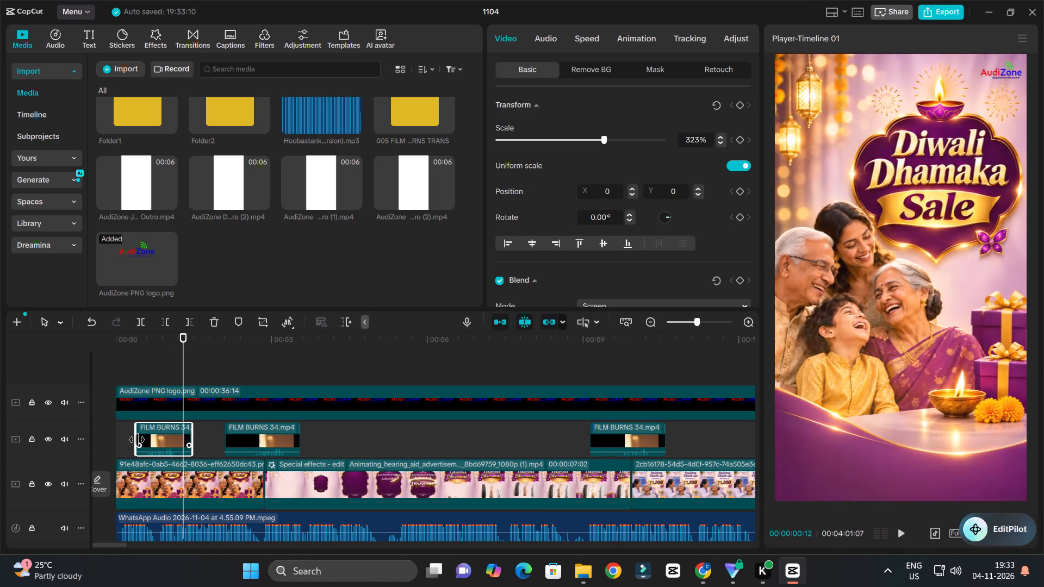
drag(137, 440, 142, 442)
click(141, 434)
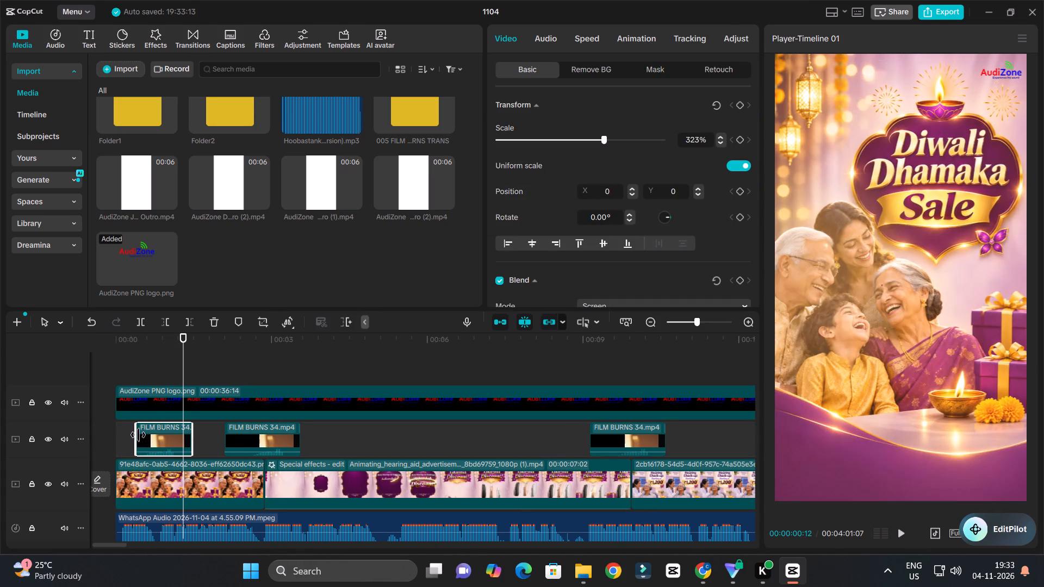
drag(149, 441, 115, 438)
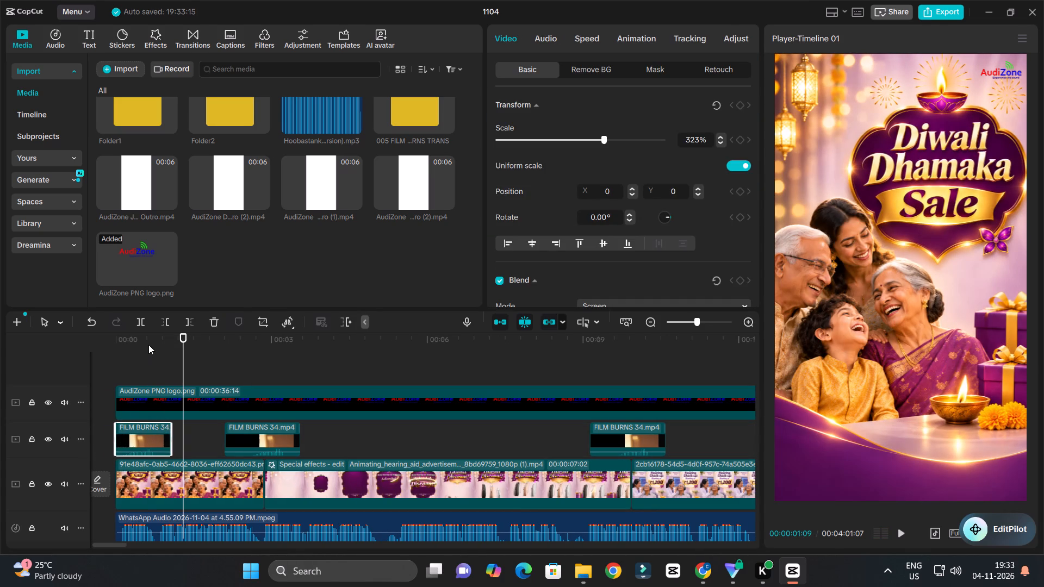
Play the video from the start to the No-Cost EMI image, reviewing the film burns, logo and audio.
drag(148, 340, 78, 357)
key(space)
ctrl+scroll(177, 365, down, 3)
ctrl+scroll(216, 385, up, 3)
ctrl+scroll(216, 385, down, 4)
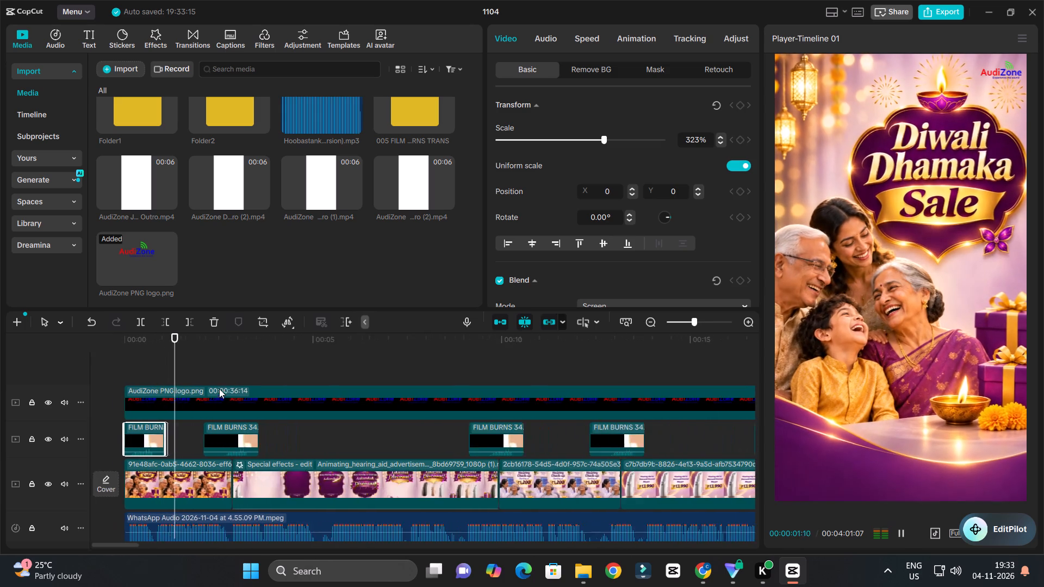
ctrl+scroll(222, 393, up, 4)
ctrl+scroll(224, 393, down, 4)
ctrl+scroll(238, 403, up, 3)
ctrl+scroll(238, 403, down, 4)
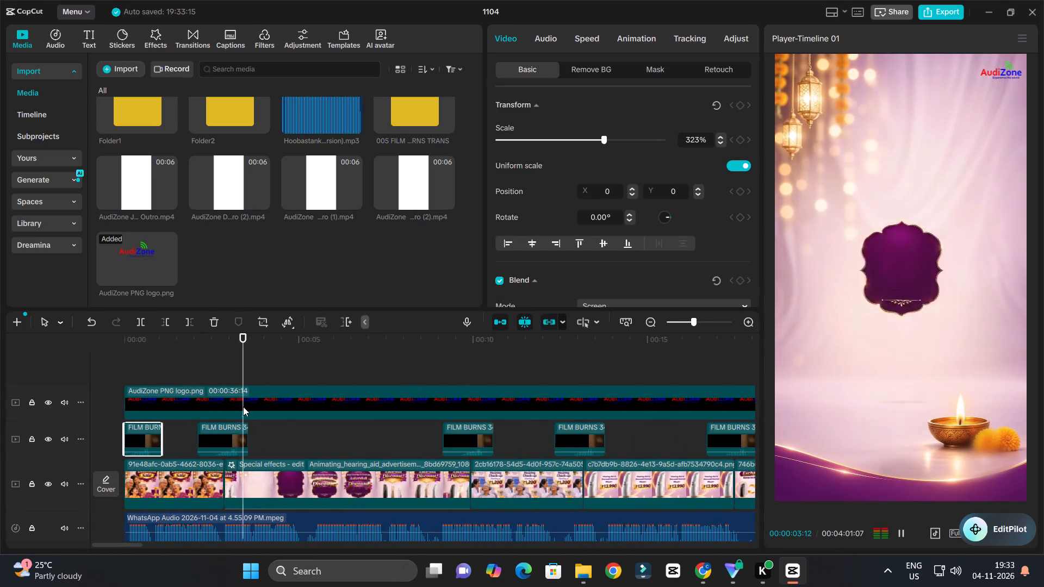
ctrl+scroll(243, 407, up, 4)
scroll(243, 407, down, 4)
ctrl+scroll(249, 411, up, 3)
ctrl+scroll(250, 411, down, 4)
ctrl+scroll(250, 411, up, 4)
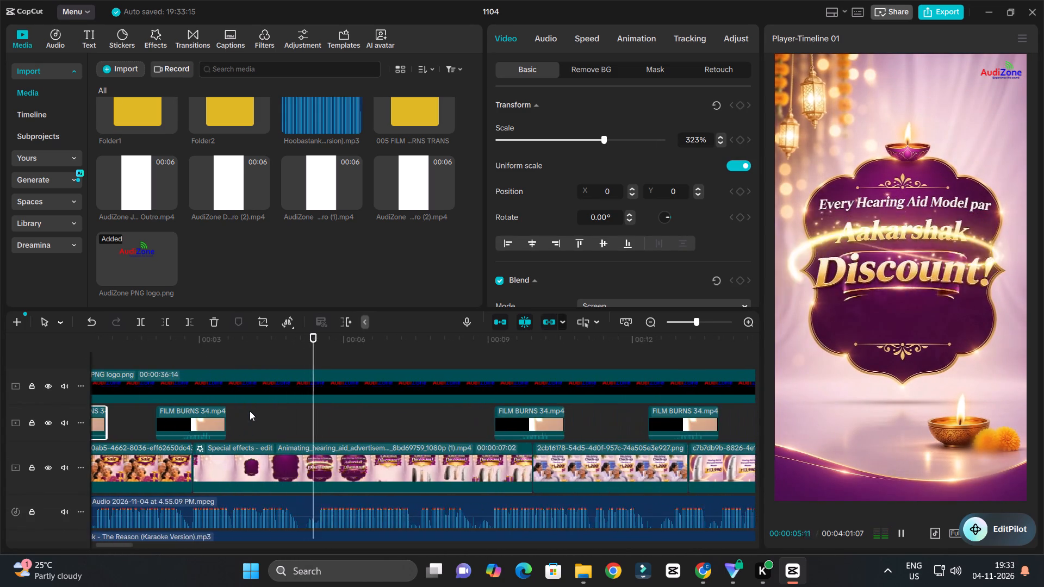
ctrl+scroll(250, 411, down, 5)
ctrl+scroll(251, 411, up, 4)
ctrl+scroll(251, 411, down, 4)
ctrl+scroll(253, 414, up, 3)
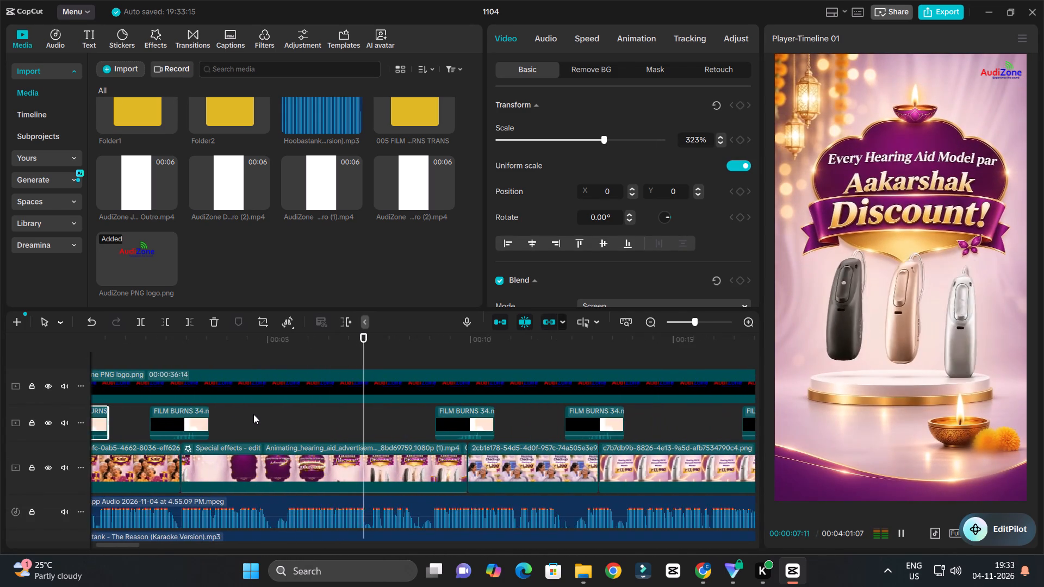
ctrl+scroll(253, 414, down, 4)
ctrl+scroll(254, 414, up, 3)
ctrl+scroll(254, 414, down, 4)
ctrl+scroll(254, 414, up, 3)
ctrl+scroll(256, 414, down, 4)
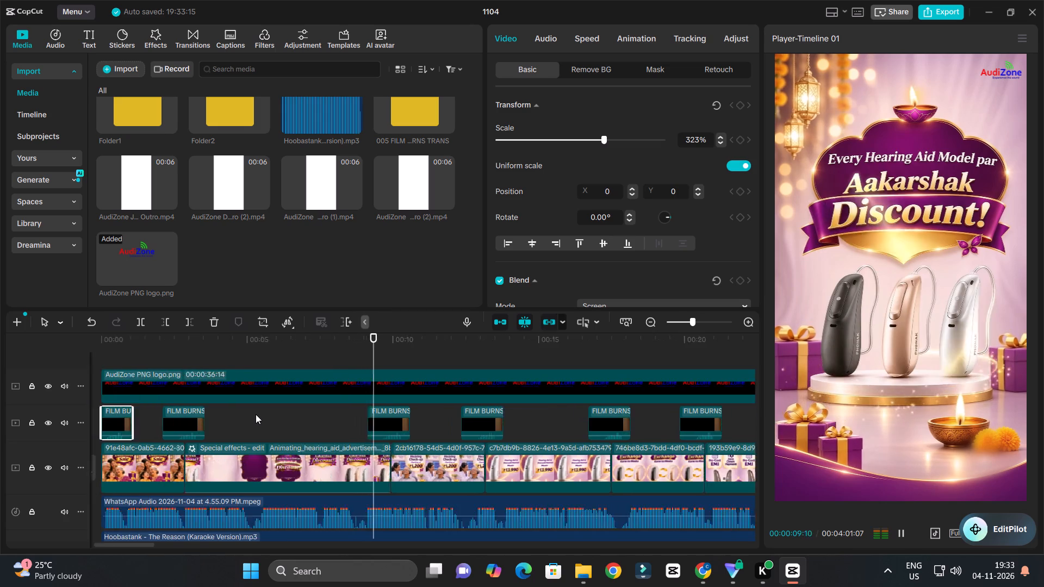
ctrl+scroll(272, 421, up, 3)
ctrl+scroll(276, 421, down, 4)
ctrl+scroll(276, 421, up, 2)
ctrl+scroll(276, 421, down, 5)
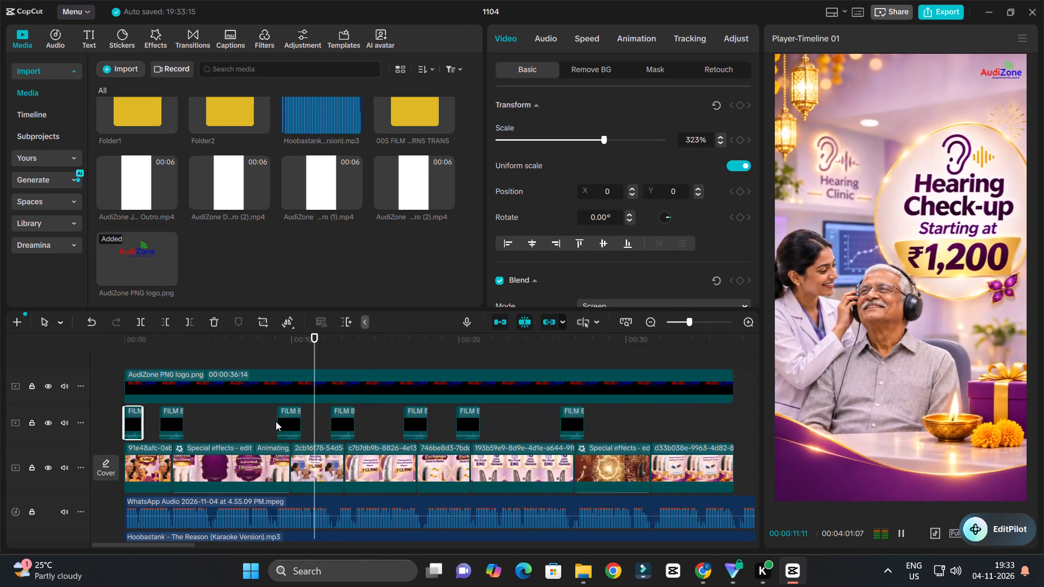
ctrl+scroll(276, 421, down, 1)
ctrl+scroll(298, 422, up, 3)
ctrl+scroll(298, 422, down, 3)
ctrl+scroll(299, 422, up, 1)
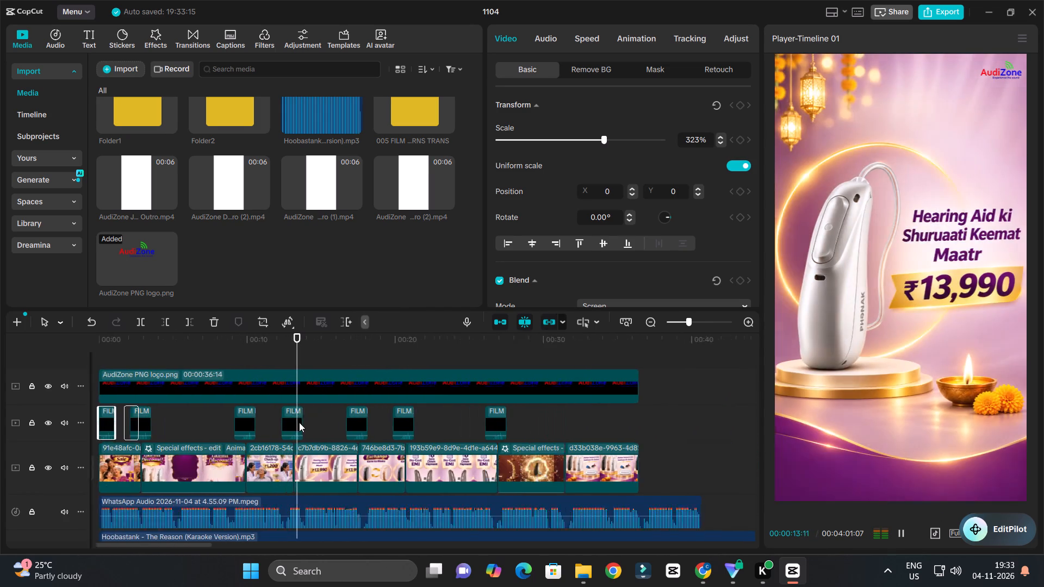
ctrl+scroll(299, 422, up, 1)
ctrl+scroll(302, 422, down, 3)
ctrl+scroll(314, 422, up, 6)
ctrl+scroll(350, 423, down, 3)
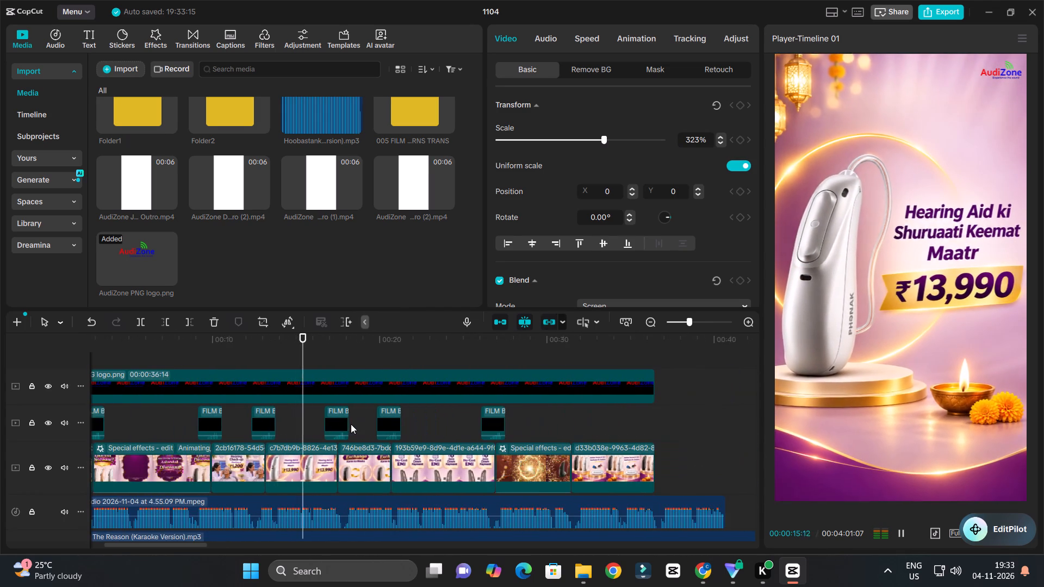
ctrl+scroll(351, 425, up, 3)
ctrl+scroll(351, 425, down, 3)
ctrl+scroll(352, 425, up, 2)
ctrl+scroll(352, 425, down, 2)
ctrl+scroll(352, 425, up, 2)
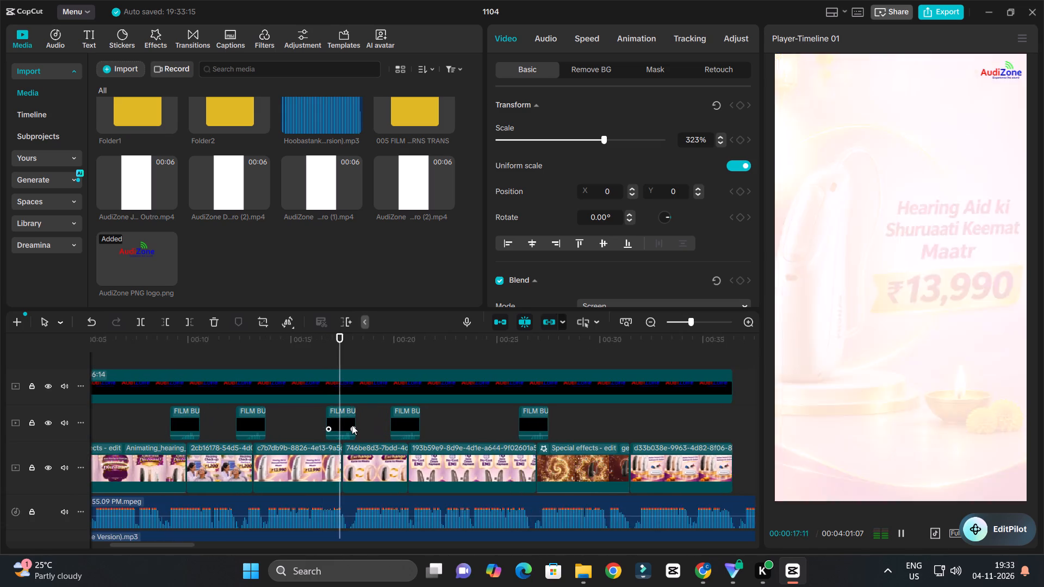
ctrl+scroll(352, 425, down, 3)
ctrl+scroll(352, 425, up, 2)
ctrl+scroll(352, 425, down, 2)
ctrl+scroll(352, 425, up, 2)
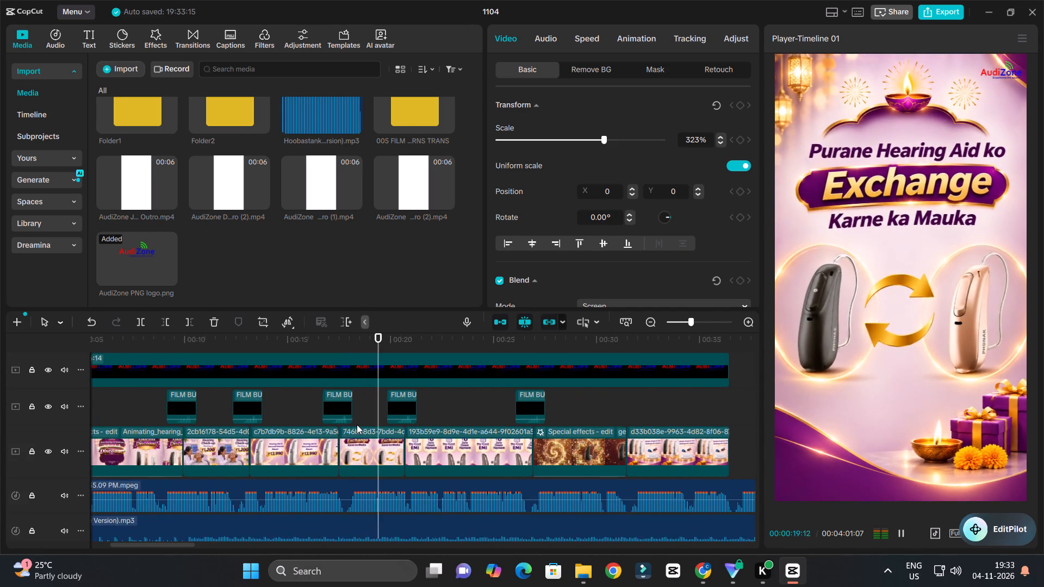
ctrl+scroll(357, 424, down, 5)
ctrl+scroll(372, 422, up, 5)
ctrl+scroll(372, 422, down, 2)
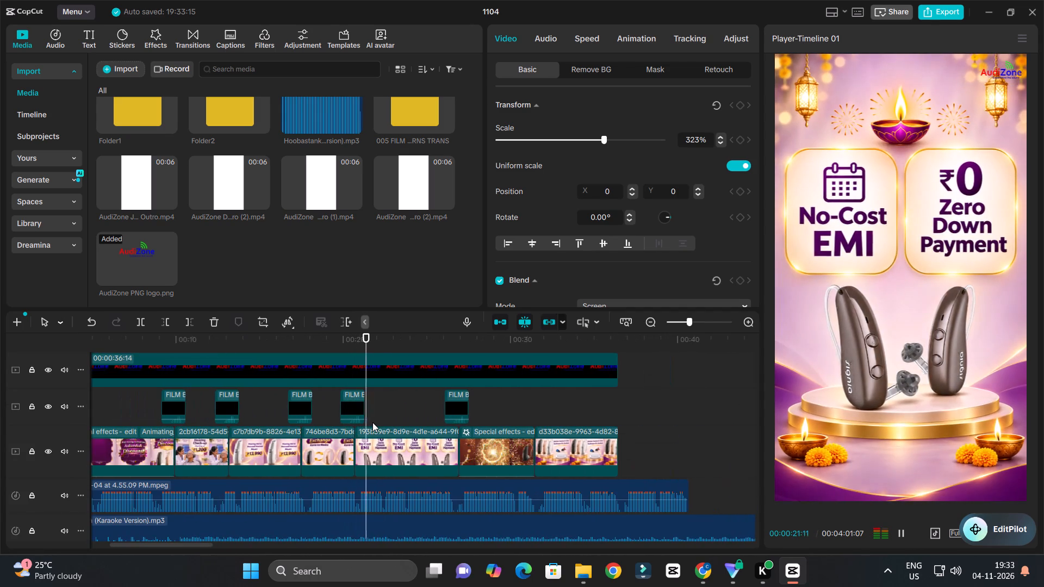
key(space)
Adjust the volume lines of the four FILM BURNS 34 clips over the cuts from the 2cb16178 image through to the Special effects clip.
click(356, 418)
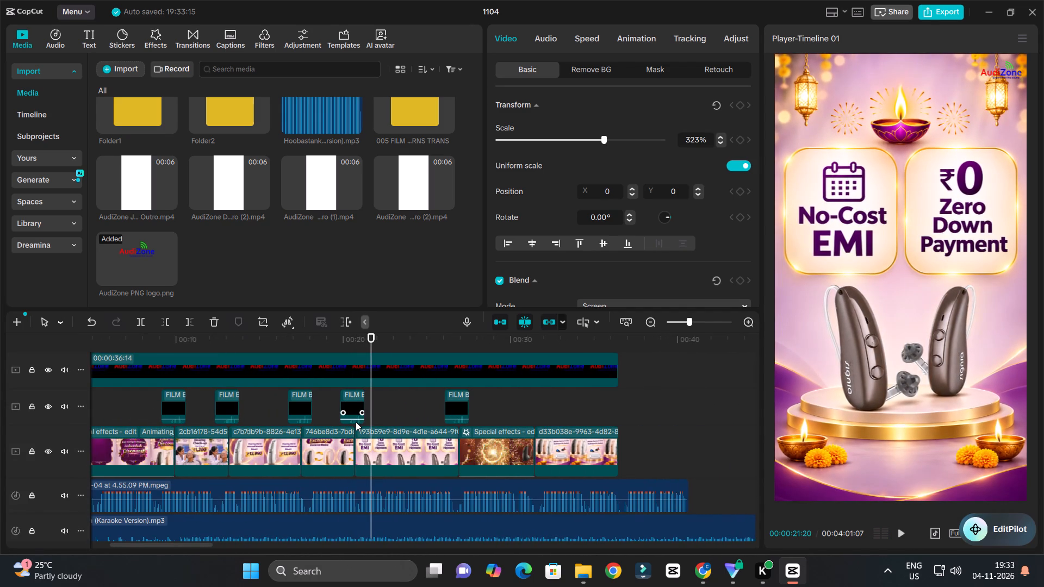
click(355, 420)
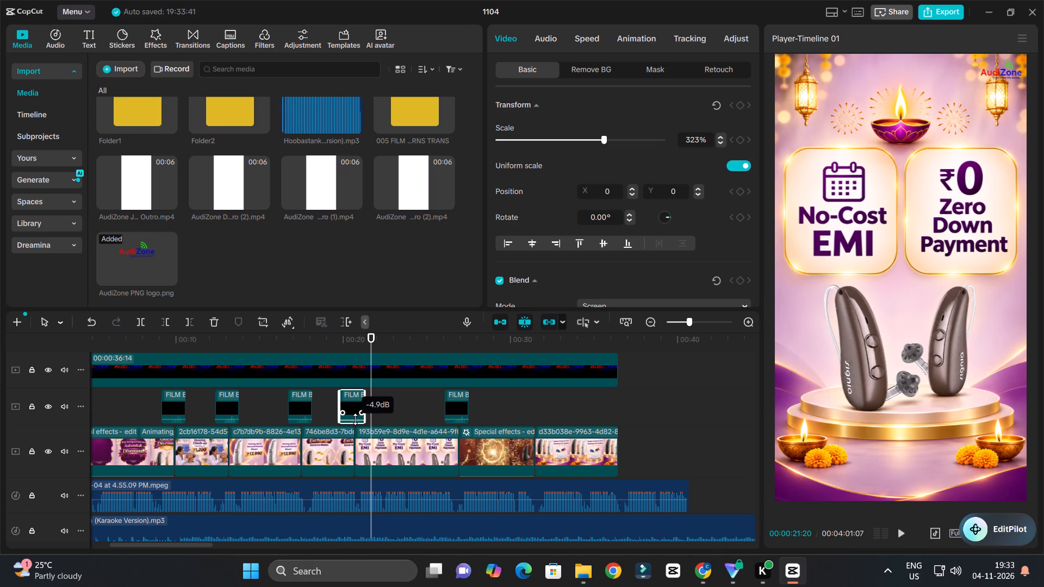
click(301, 419)
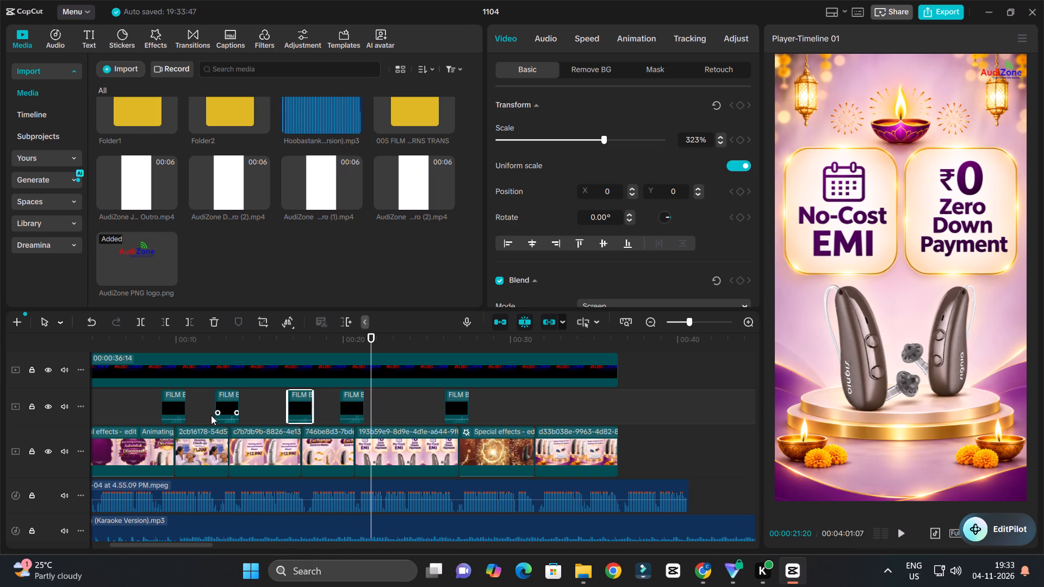
click(232, 419)
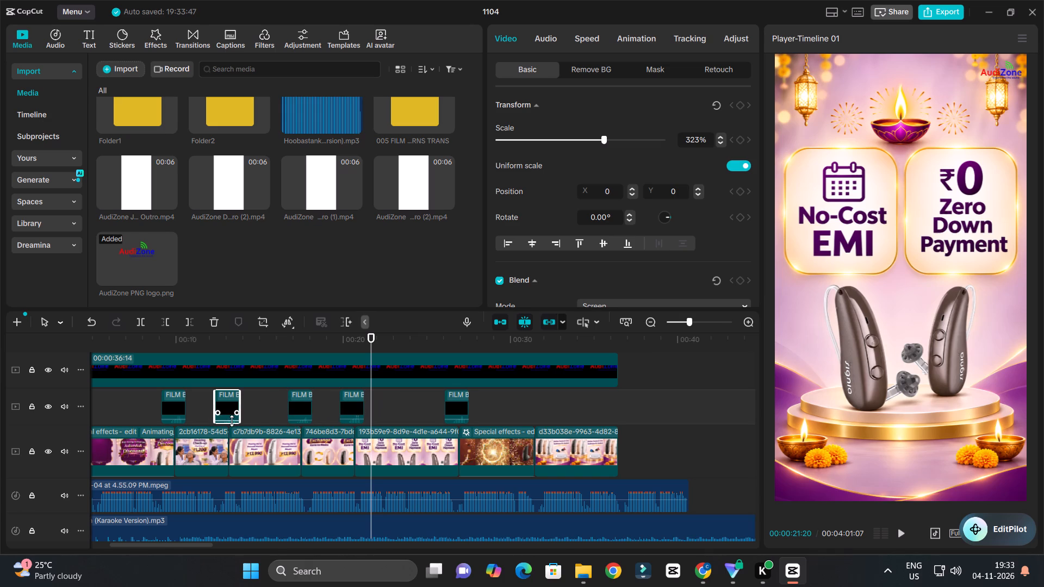
click(459, 420)
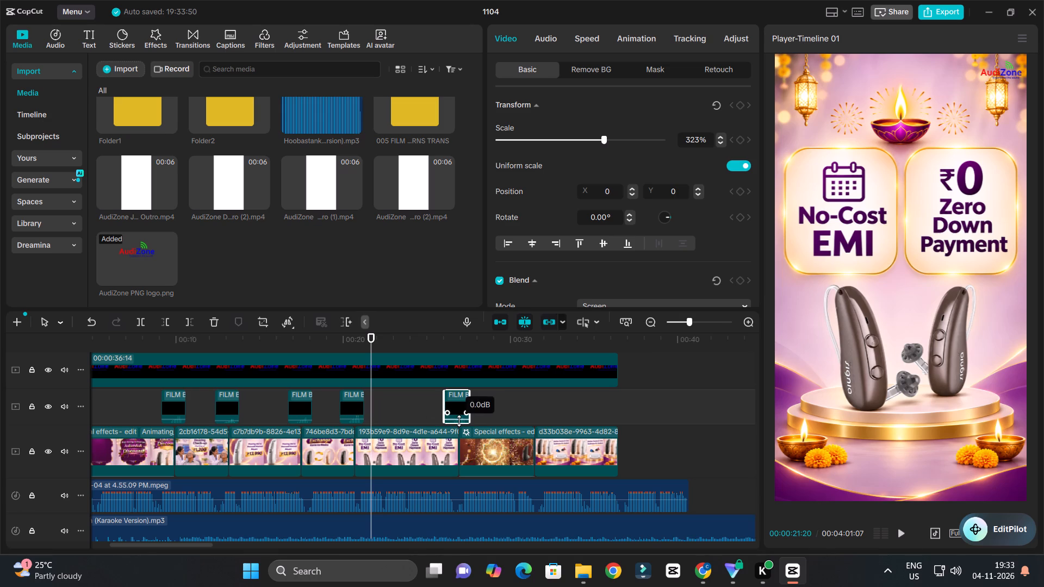
Duplicate the last FILM BURNS 34 clip over the cut into the closing d33b038e image.
key(space)
ctrl+scroll(418, 417, down, 4)
ctrl+scroll(418, 417, up, 3)
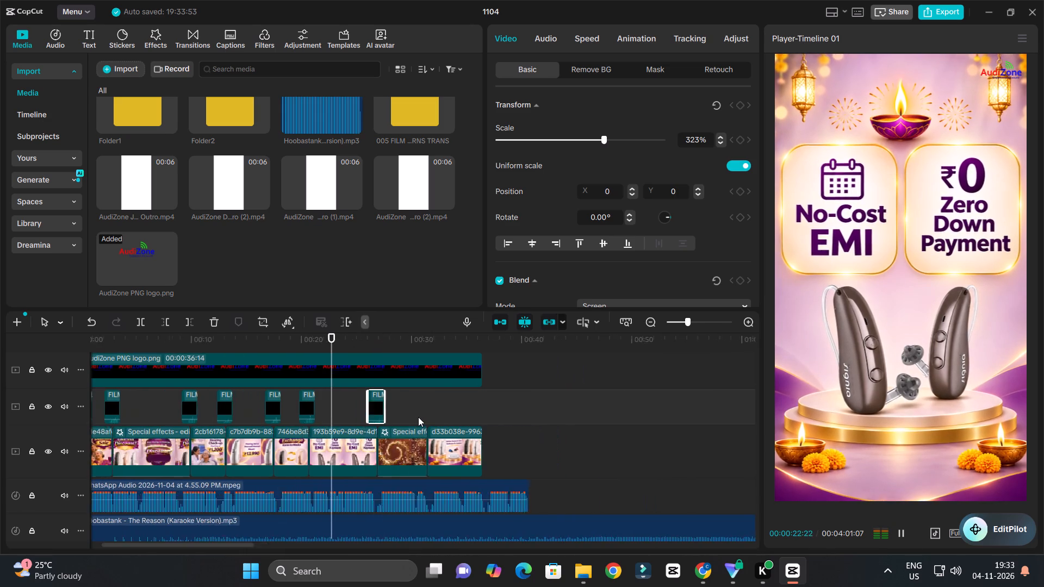
ctrl+scroll(420, 417, up, 3)
ctrl+scroll(421, 417, down, 3)
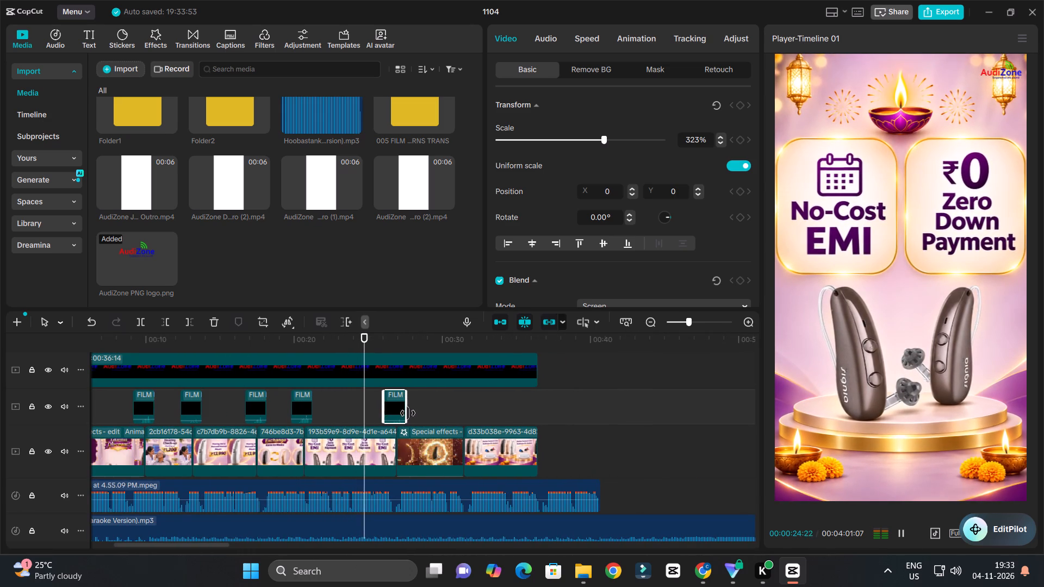
key(space)
alt+drag(394, 405, 462, 407)
Play the section from the Special effects clip into the closing Bilaspur offer image to check the added film burn.
key(space)
ctrl+scroll(484, 404, down, 4)
ctrl+scroll(497, 410, up, 3)
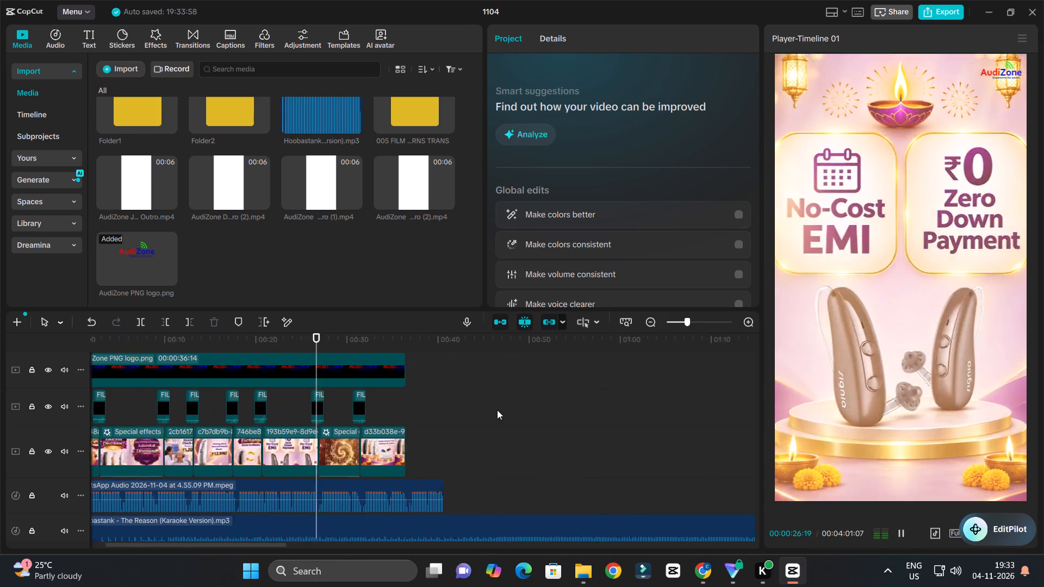
ctrl+scroll(497, 410, up, 4)
ctrl+scroll(508, 416, down, 3)
ctrl+scroll(508, 416, up, 3)
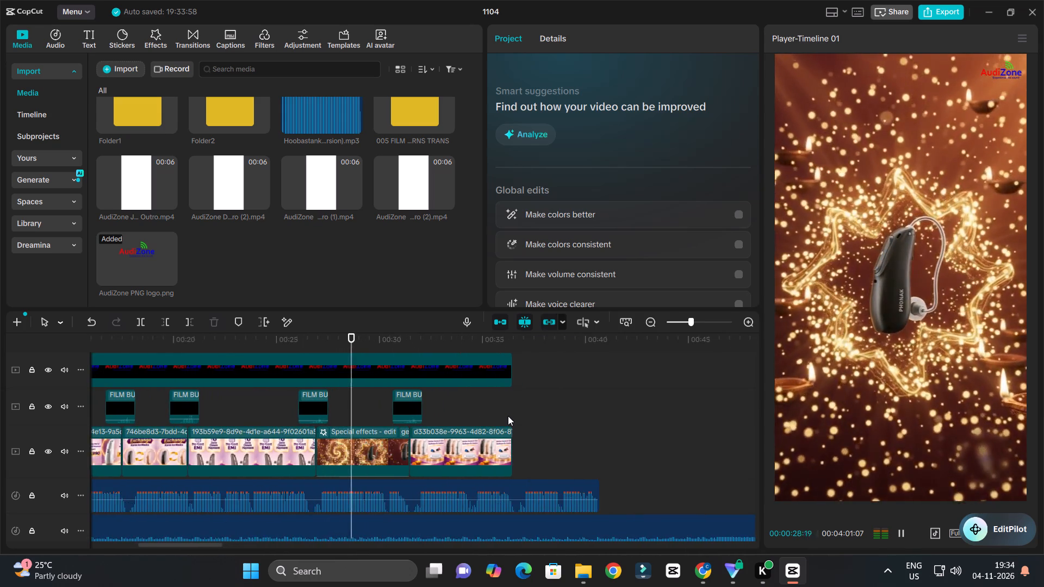
ctrl+scroll(508, 416, down, 2)
ctrl+scroll(508, 416, up, 3)
ctrl+scroll(509, 416, down, 3)
ctrl+scroll(509, 416, up, 3)
ctrl+scroll(509, 416, down, 3)
ctrl+scroll(509, 416, up, 3)
ctrl+scroll(509, 416, down, 3)
ctrl+scroll(509, 416, up, 3)
ctrl+scroll(509, 416, down, 3)
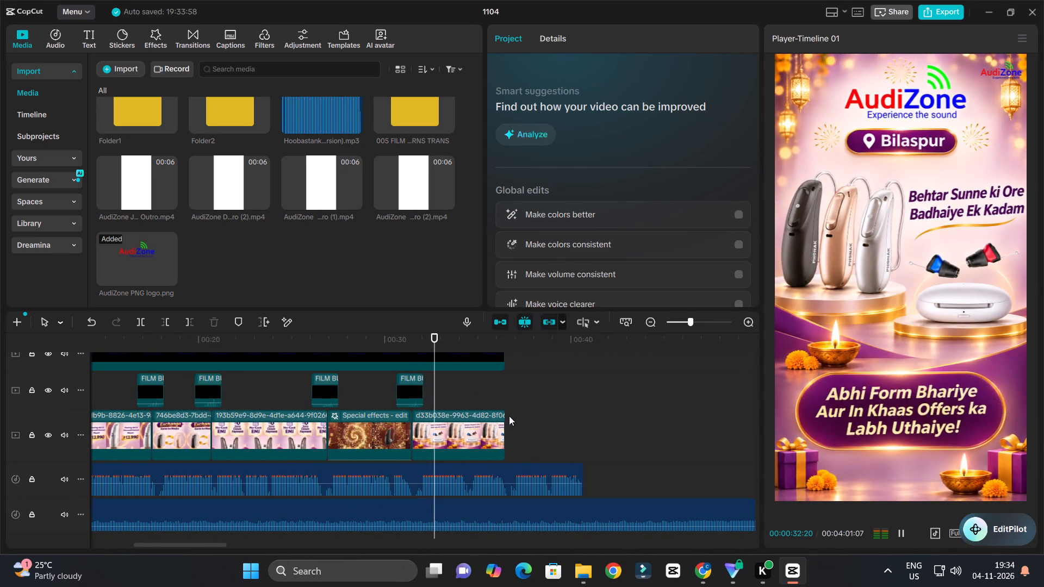
ctrl+scroll(513, 417, up, 2)
ctrl+scroll(513, 417, down, 3)
key(space)
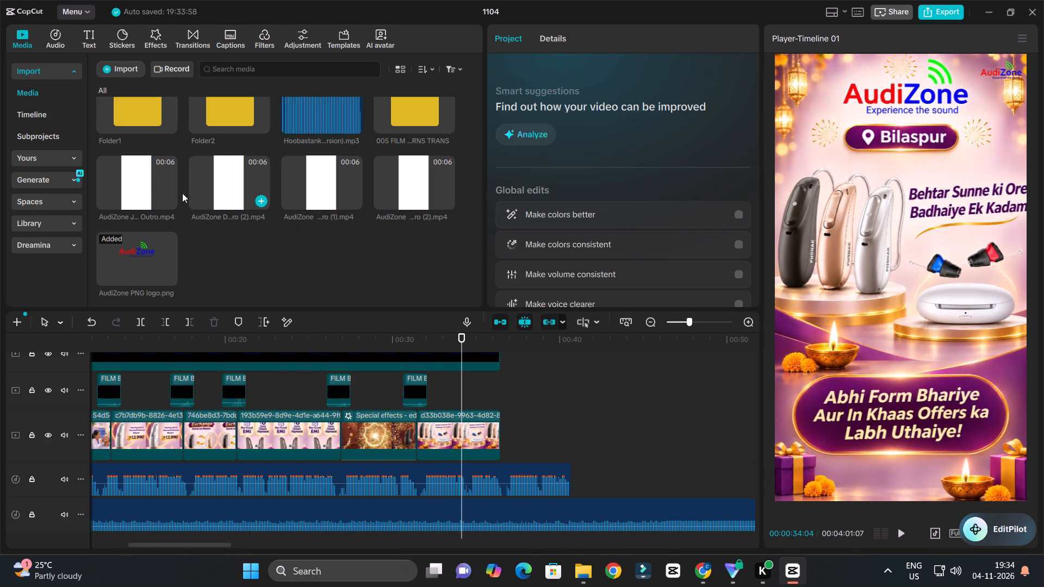
Add the AudiZone BSP Outro (2).mp4 clip to the main track directly after the closing d33b038e image.
double_click(429, 185)
key(space)
drag(407, 179, 519, 326)
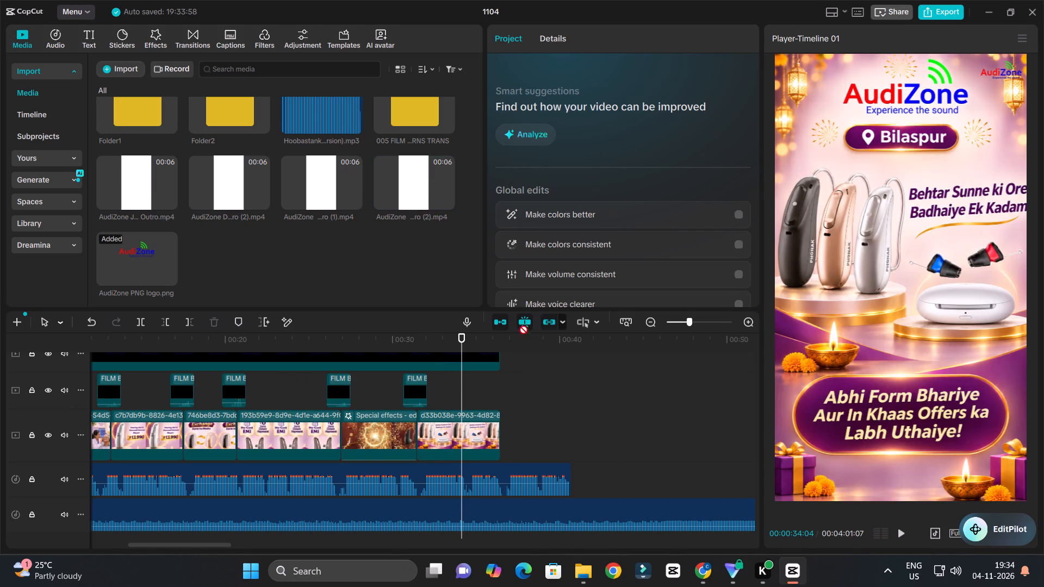
drag(519, 326, 498, 423)
Play through the Bilaspur outro to its end, checking the picture and how far the audio tracks run.
key(space)
ctrl+scroll(540, 399, down, 4)
ctrl+scroll(540, 408, up, 3)
ctrl+scroll(540, 408, down, 3)
ctrl+scroll(537, 417, up, 3)
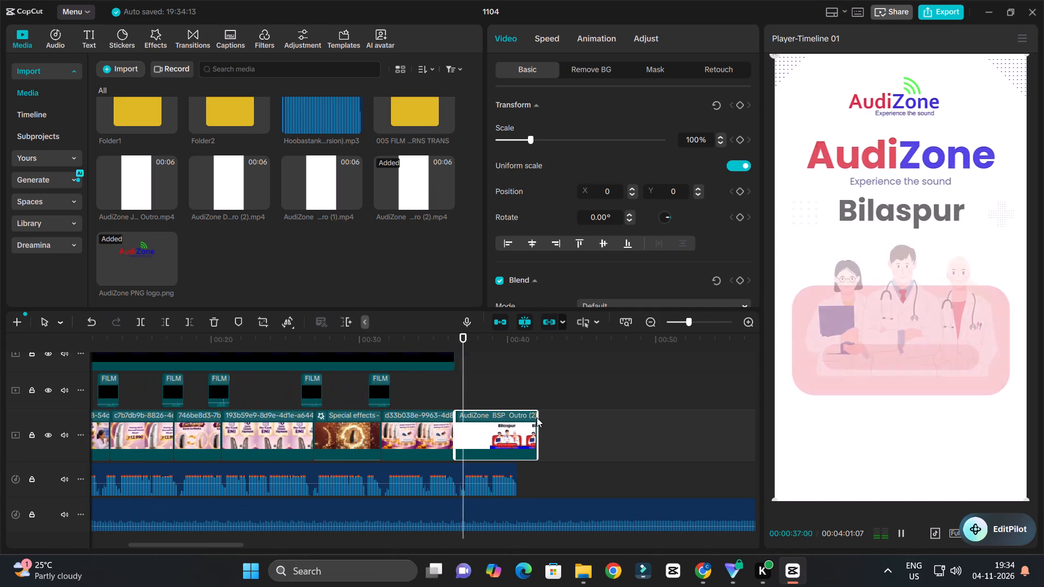
ctrl+scroll(537, 417, down, 3)
ctrl+scroll(537, 417, up, 3)
ctrl+scroll(537, 417, down, 2)
ctrl+scroll(537, 418, up, 6)
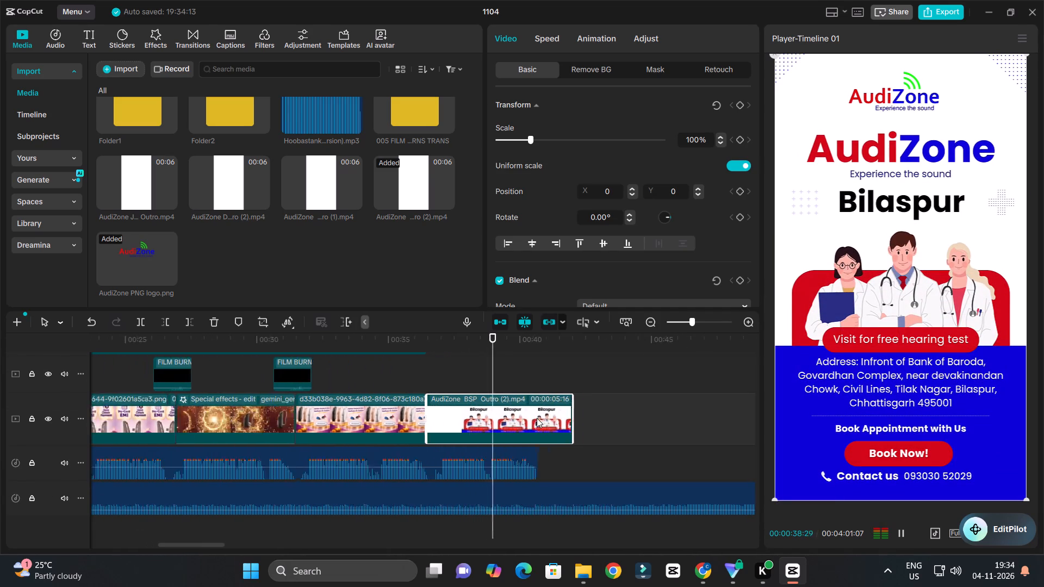
ctrl+scroll(537, 418, up, 7)
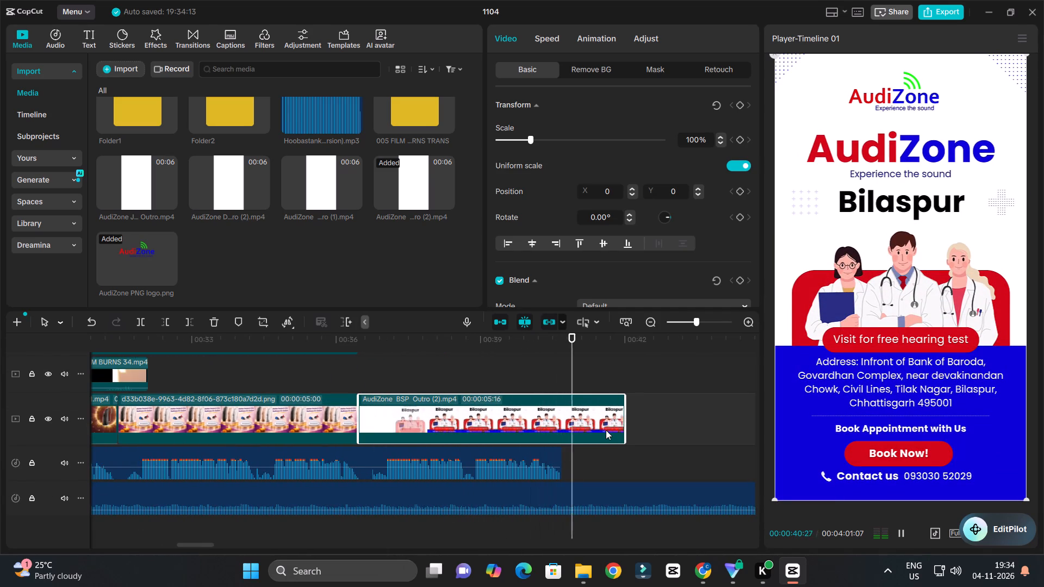
key(space)
key(space)
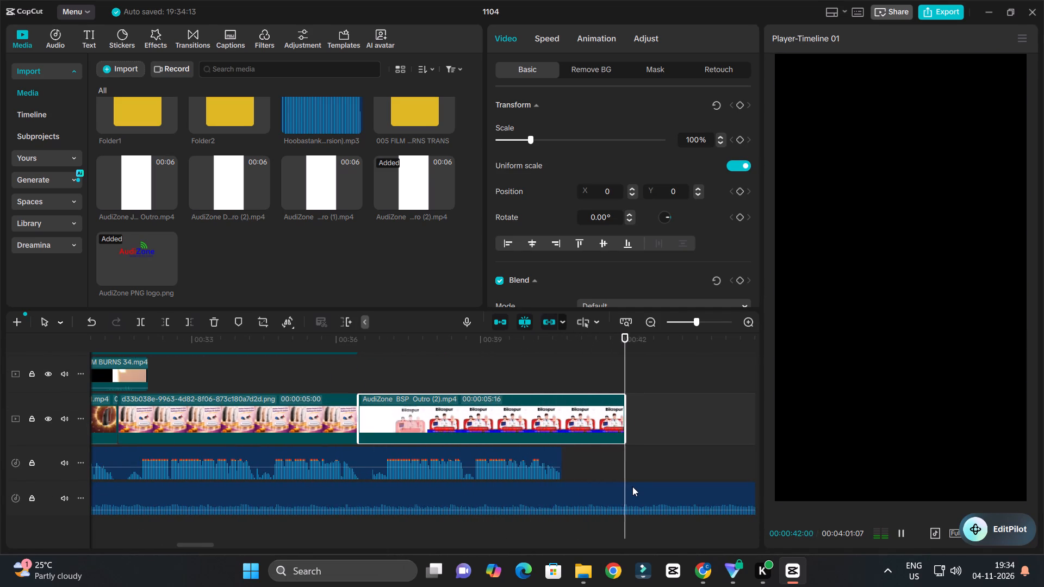
key(space)
Trim the Hoobastank background music so it ends with the outro at 00:00:42:00.
drag(636, 341, 626, 355)
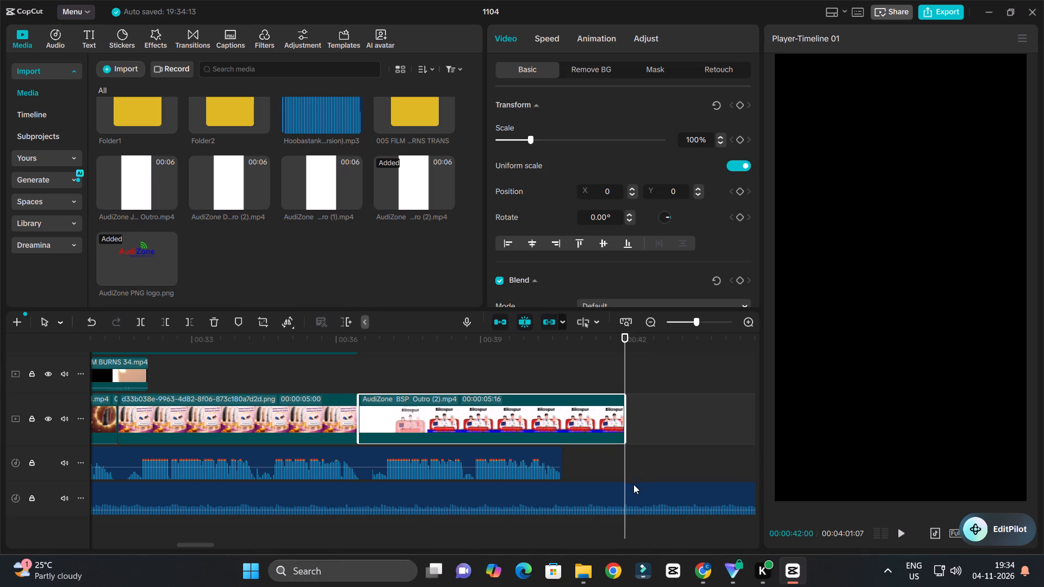
click(635, 487)
key(w)
Apply a 0.5 s Fade Out animation to the end of the Bilaspur outro clip and save the project.
click(607, 419)
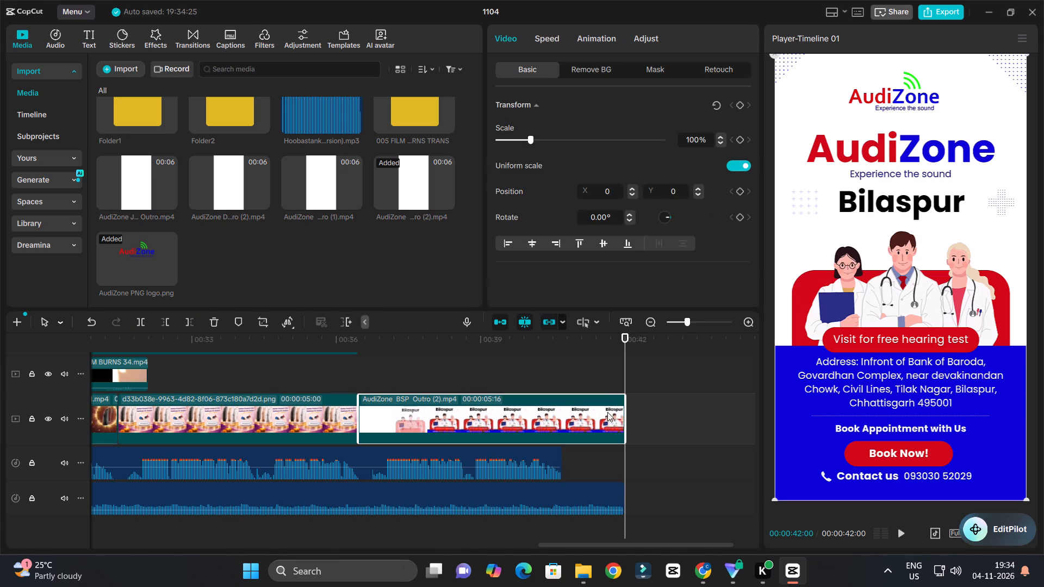
click(577, 36)
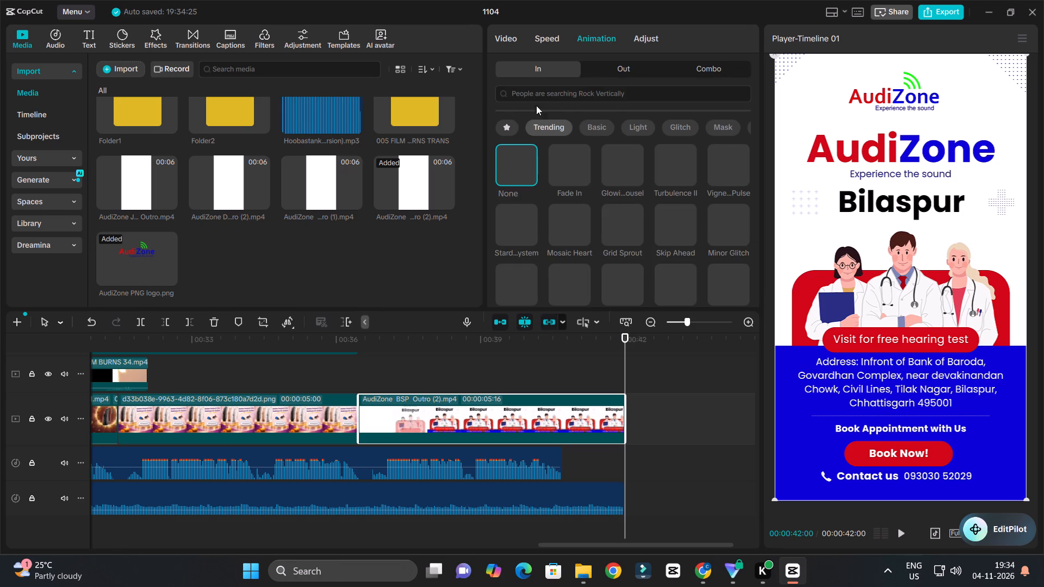
click(602, 74)
click(573, 155)
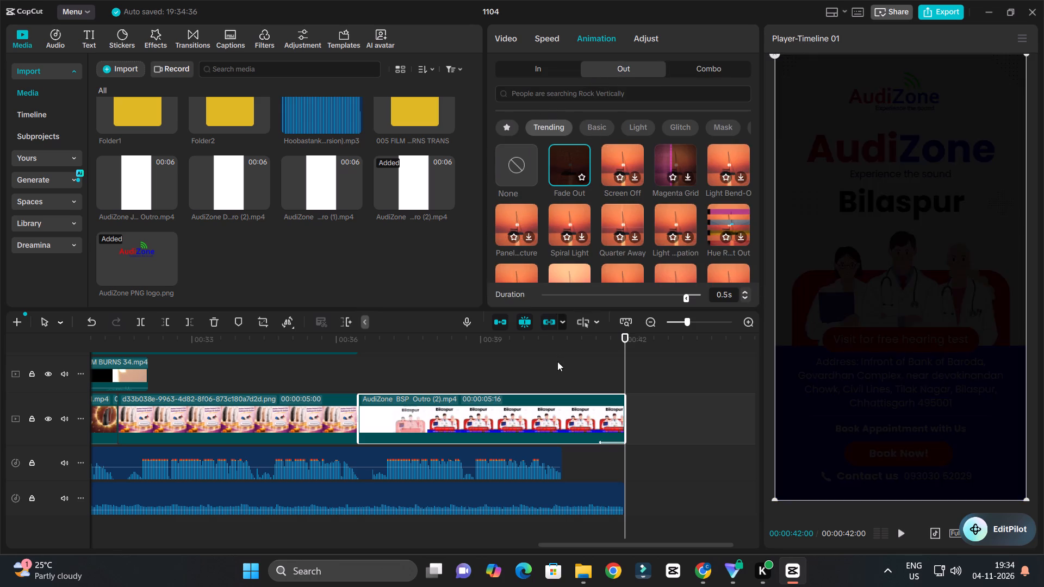
ctrl+scroll(588, 360, down, 11)
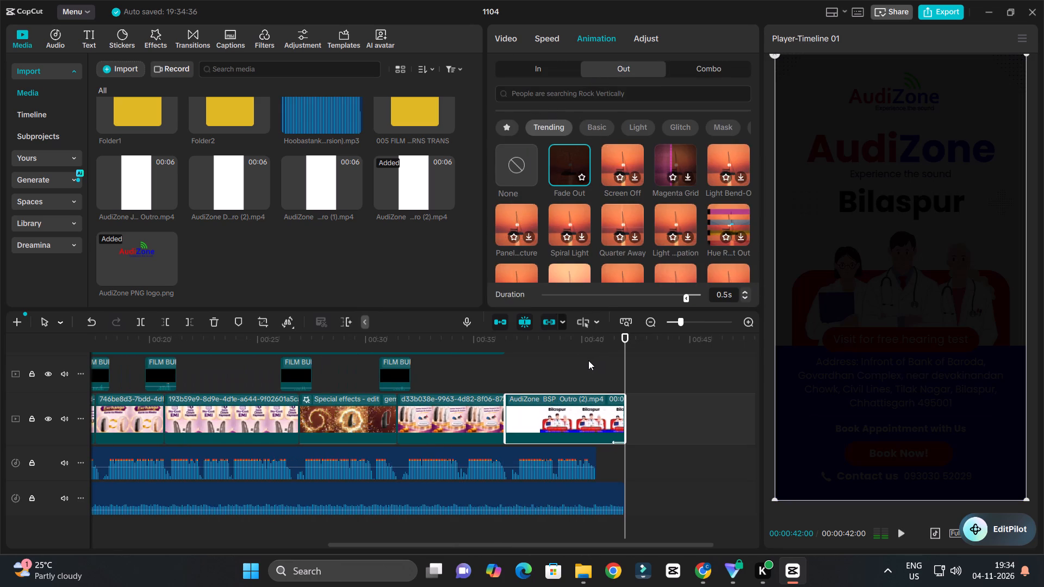
key(ctrl+s)
Preview the start of the outro and set the out point at the outro's end, 00:00:42:00.
ctrl+scroll(588, 360, down, 4)
scroll(587, 361, up, 2)
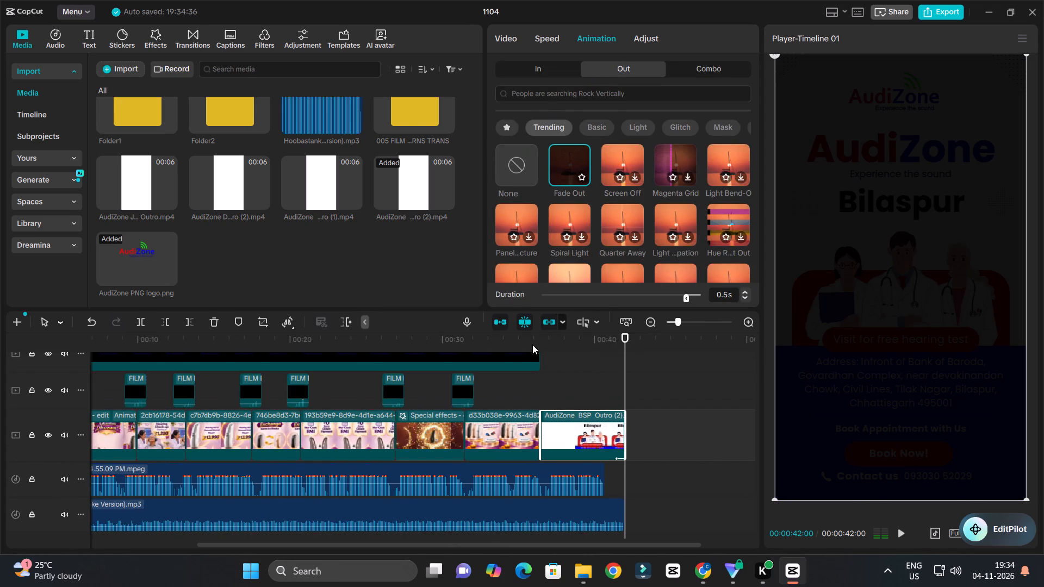
click(530, 343)
key(space)
ctrl+scroll(581, 360, down, 4)
ctrl+scroll(581, 360, up, 4)
key(space)
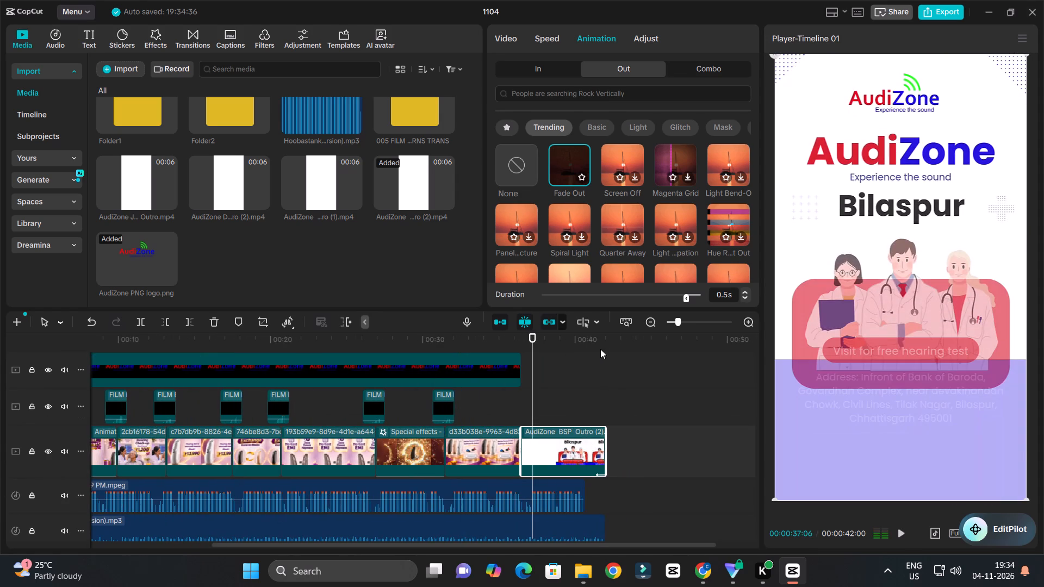
drag(600, 340, 614, 361)
key(o)
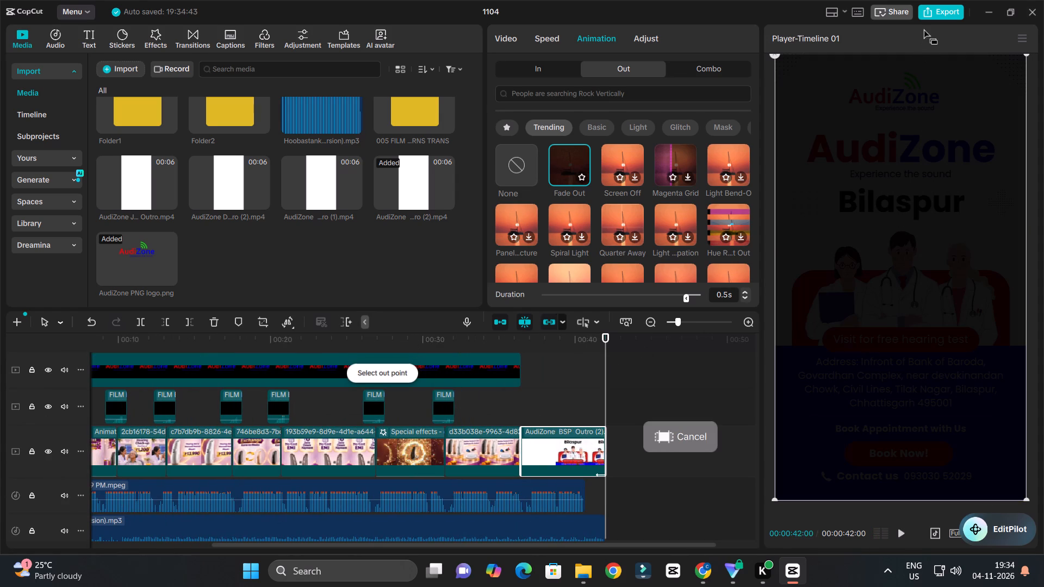
Open the export settings for the timeline and replace the file name with "audizone".
click(923, 10)
drag(634, 124, 563, 110)
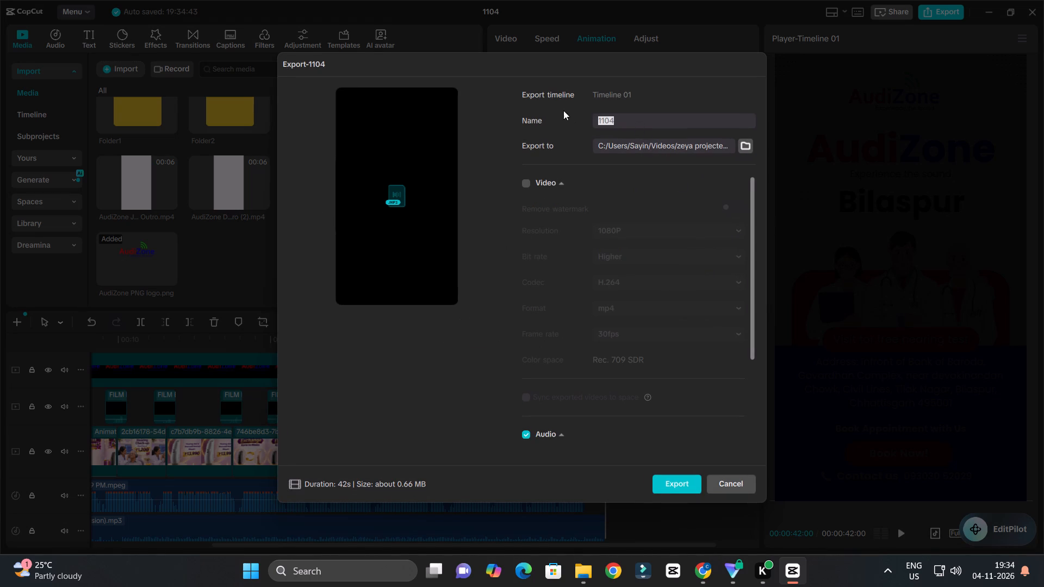
drag(563, 110, 555, 108)
text(audi)
text(zone)
key(space)
Enable video export and turn off the separate MP3 audio export.
click(526, 184)
scroll(563, 344, down, 2)
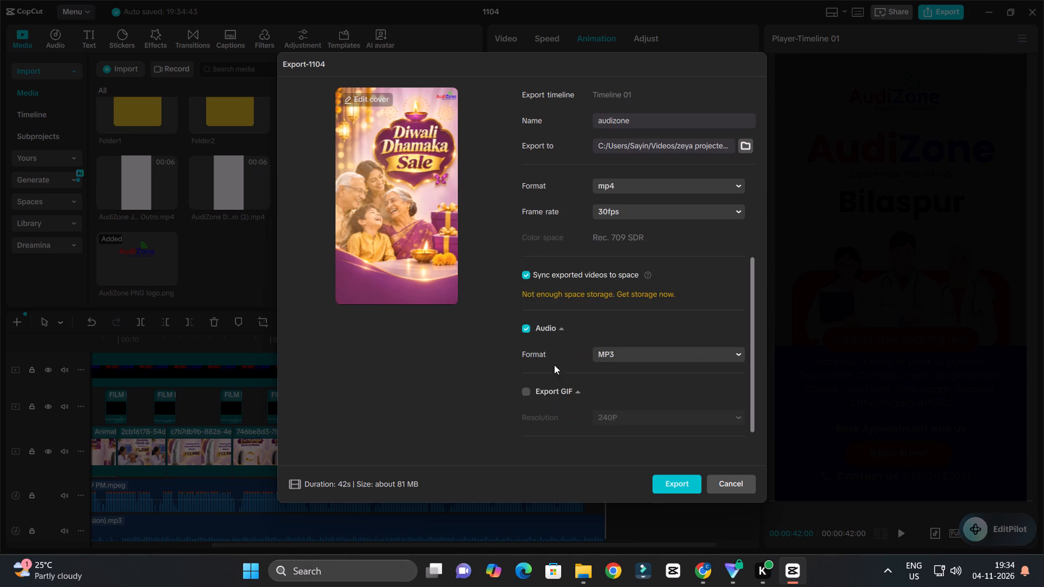
click(529, 330)
scroll(575, 301, up, 4)
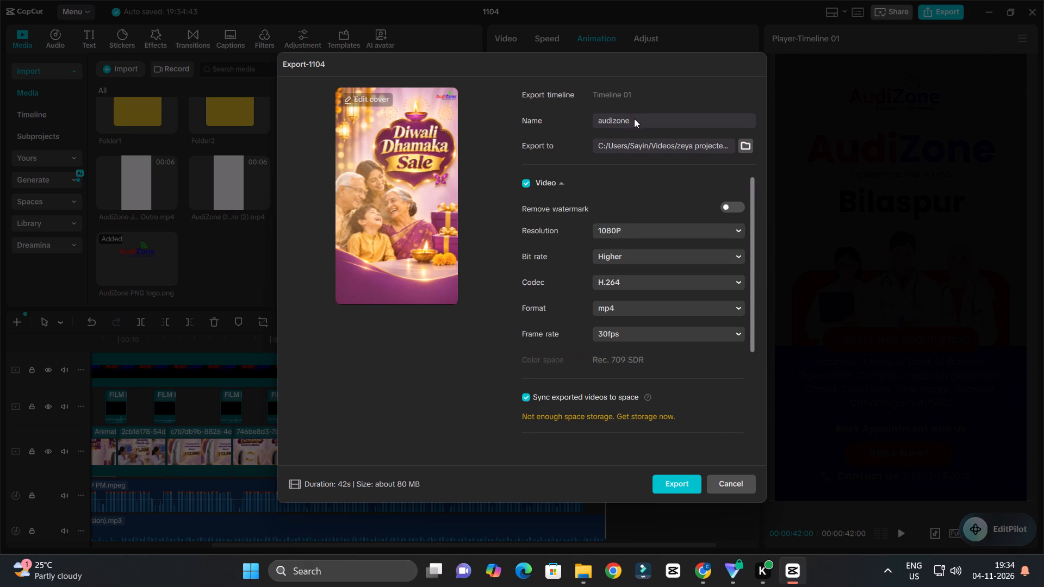
Extend the export name to "audizone Diwali offer sm".
click(643, 119)
key(d)
text(iwali offer)
key(space)
text(sm)
key(space)
Insert "bilaspur" before "Diwali" in the export name so it reads "audizone bilaspur Diwali offer sm".
key(Left)
key(Left)
key(Left)
key(Left)
key(Left)
key(Left)
key(Left)
key(Left)
key(Left)
key(Left)
key(Left)
key(Left)
key(Left)
key(Left)
key(Left)
key(Left)
text(bilka)
key(BackSpace)
key(BackSpace)
text(aspur)
key(space)
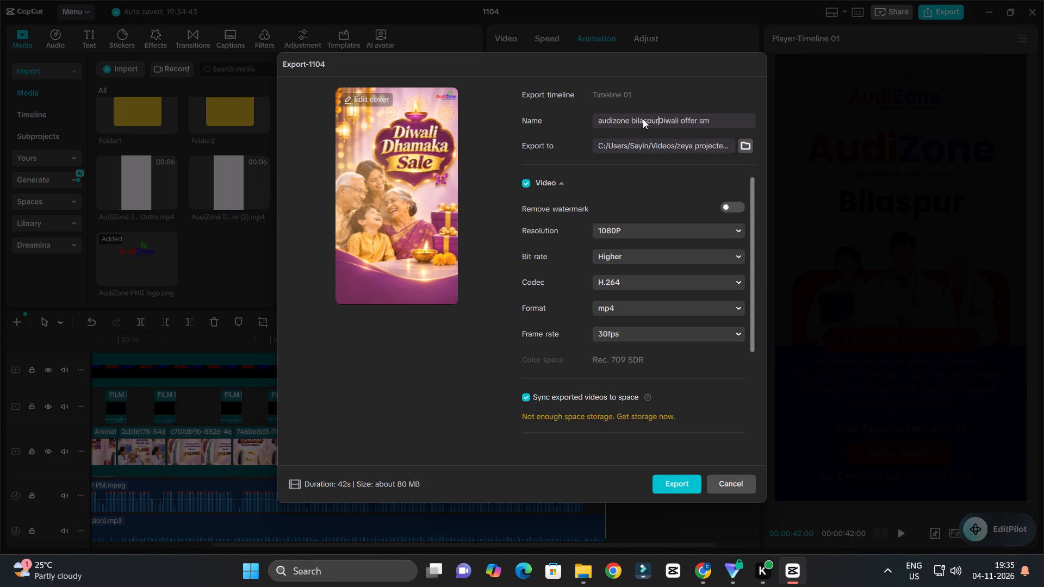
Add "z01" to the end of the export name.
click(714, 120)
key(z)
text(01)
Export the video as a 1080P H.264 mp4 at 30fps with the Higher bit rate.
click(672, 482)
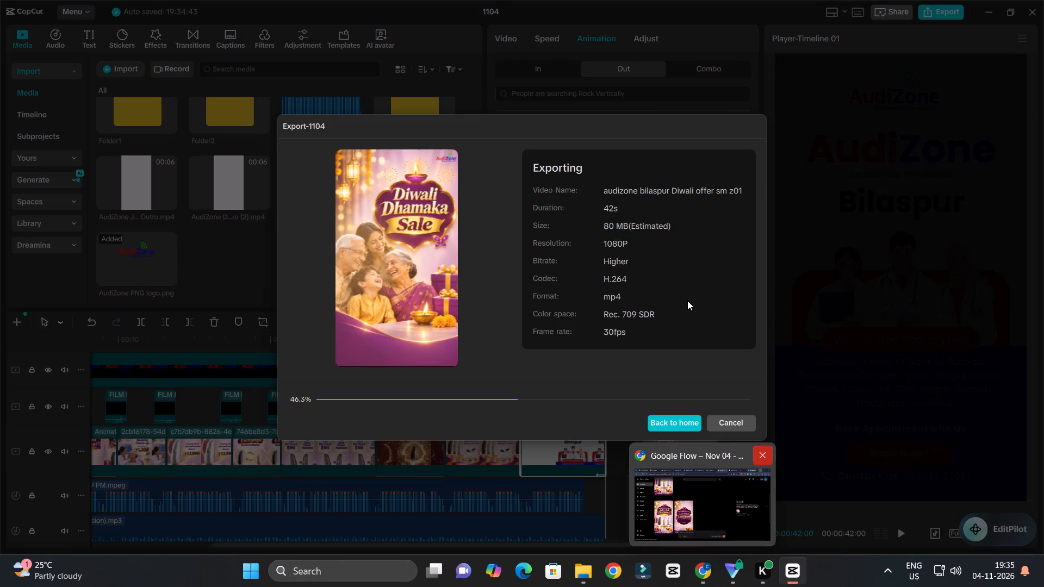
click(687, 301)
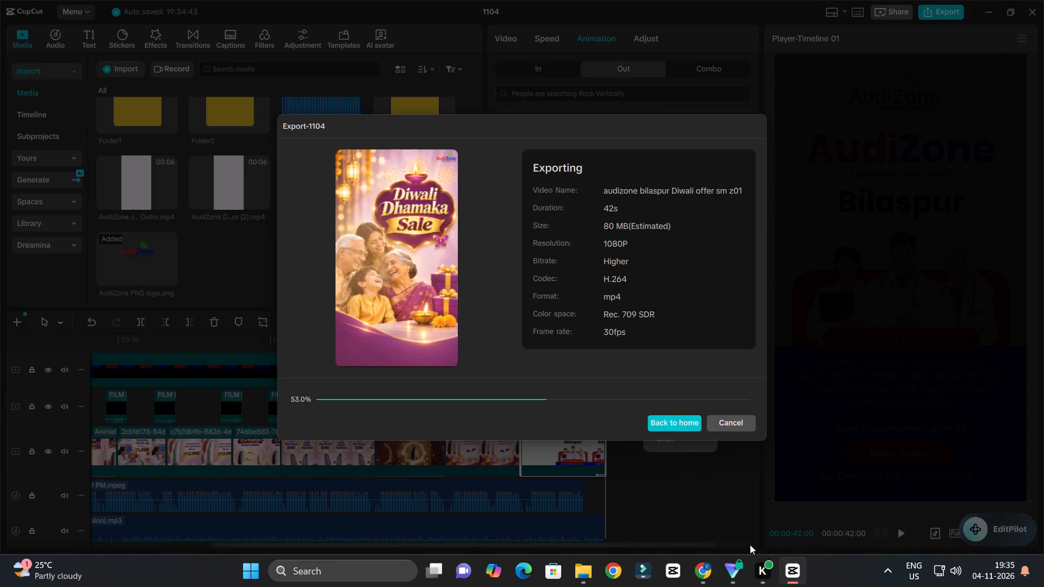
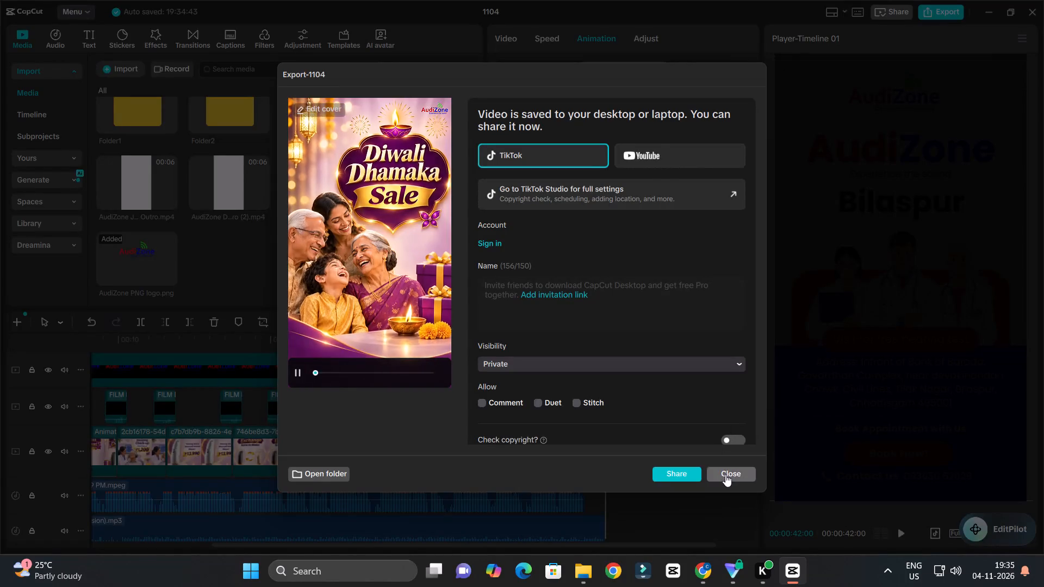
Close the finished export dialog.
click(725, 474)
Open Folder2 in the imported media and preview the WhatsApp audio ending in (2).mpeg.
drag(549, 341, 447, 360)
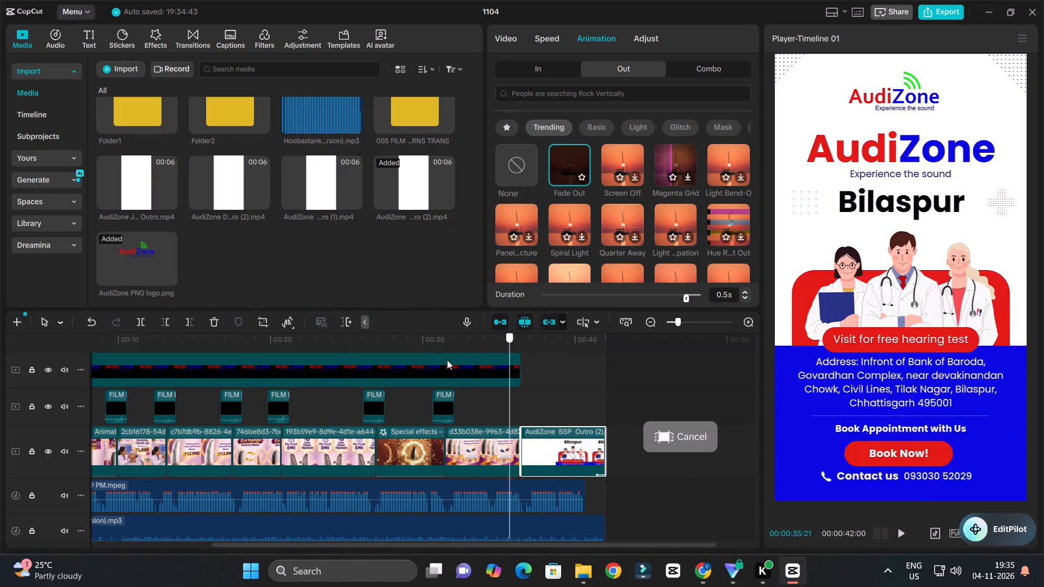
drag(447, 360, 387, 369)
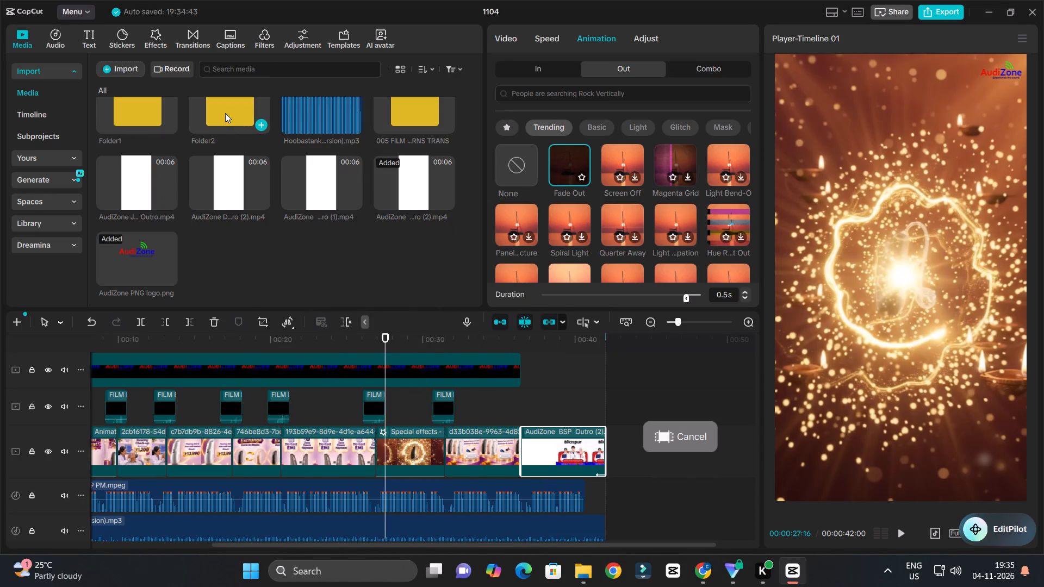
double_click(225, 113)
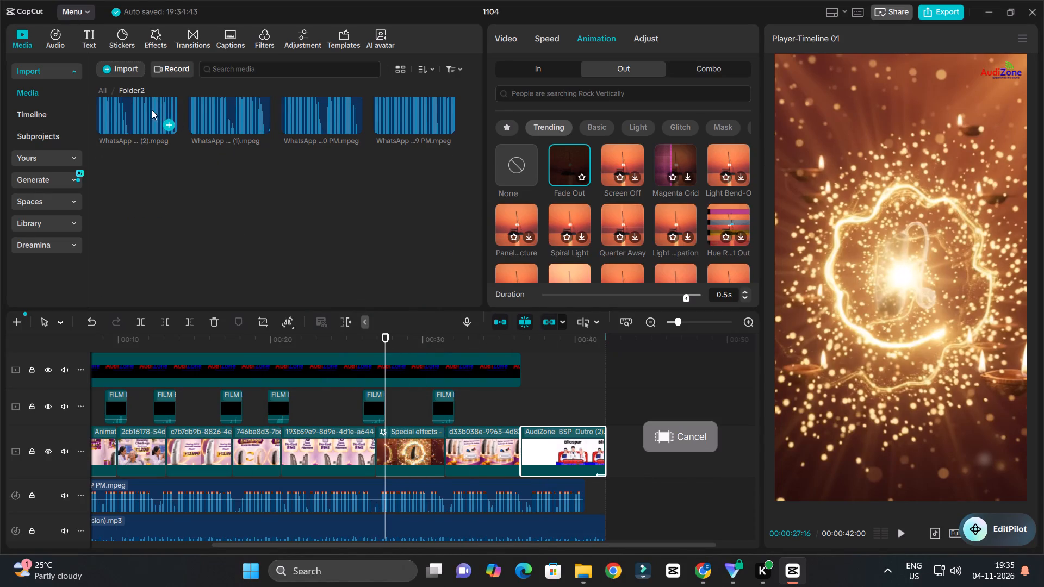
double_click(151, 109)
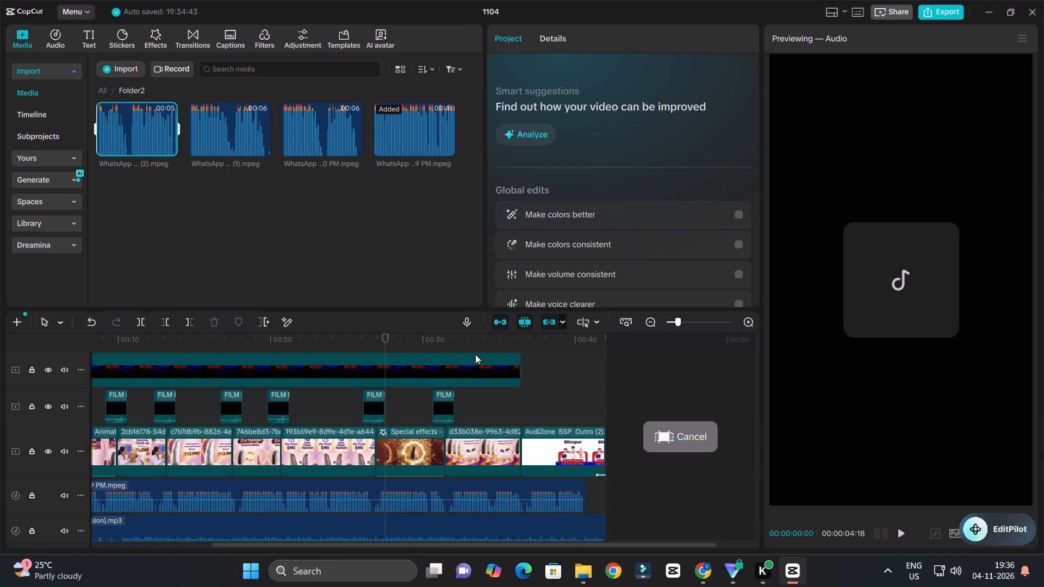
Play the closing hearing-aid section and split the voice-over clip at 00:00:36:20, just after the AudiZone outro begins.
drag(473, 337, 458, 346)
drag(457, 343, 451, 360)
click(465, 407)
drag(456, 345, 447, 346)
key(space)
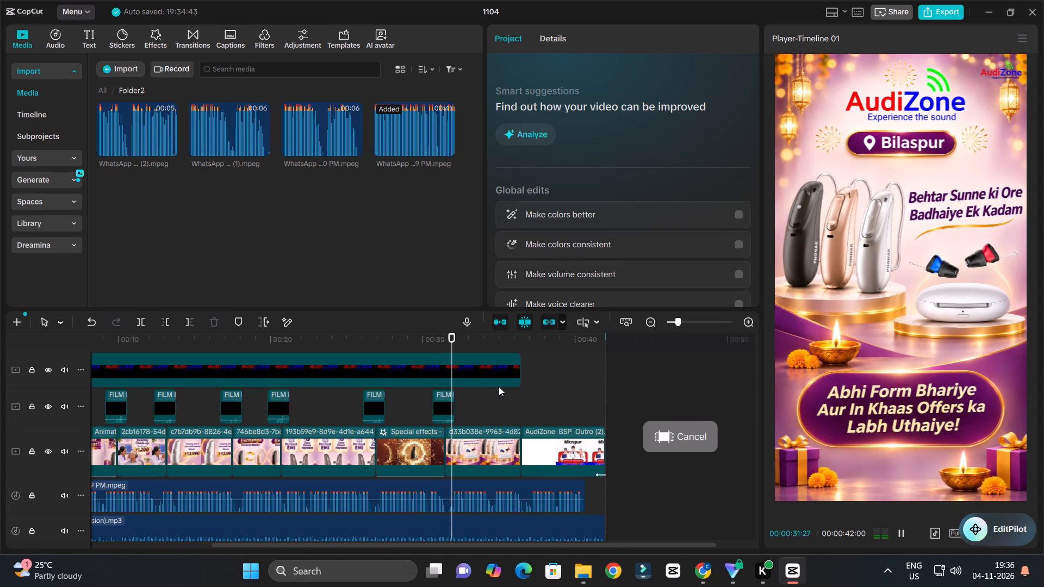
ctrl+scroll(499, 395, up, 3)
ctrl+scroll(498, 395, down, 4)
ctrl+scroll(504, 396, up, 4)
ctrl+scroll(505, 396, down, 3)
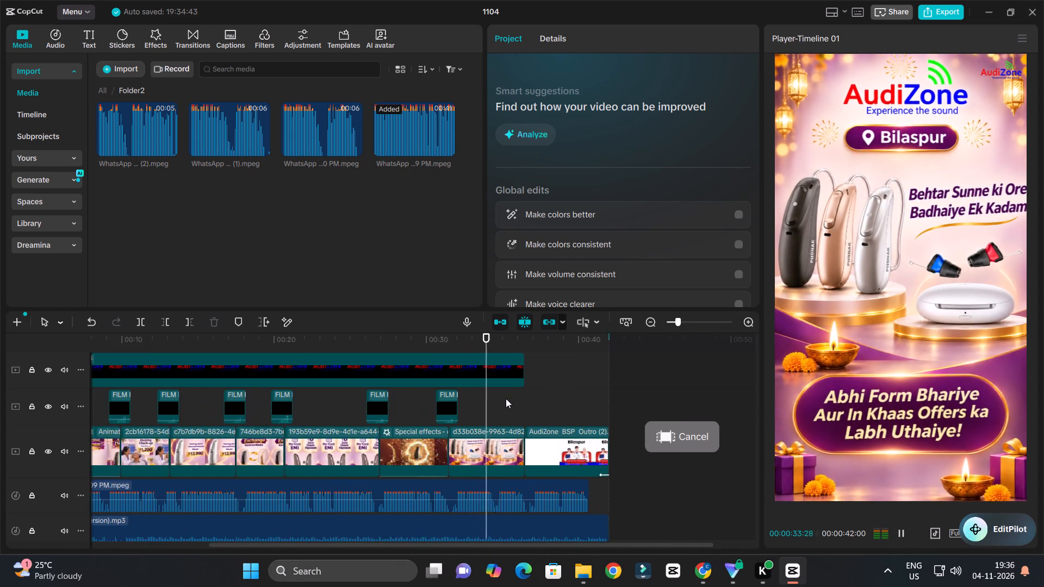
ctrl+scroll(507, 398, up, 3)
ctrl+scroll(508, 398, down, 4)
ctrl+scroll(513, 400, up, 7)
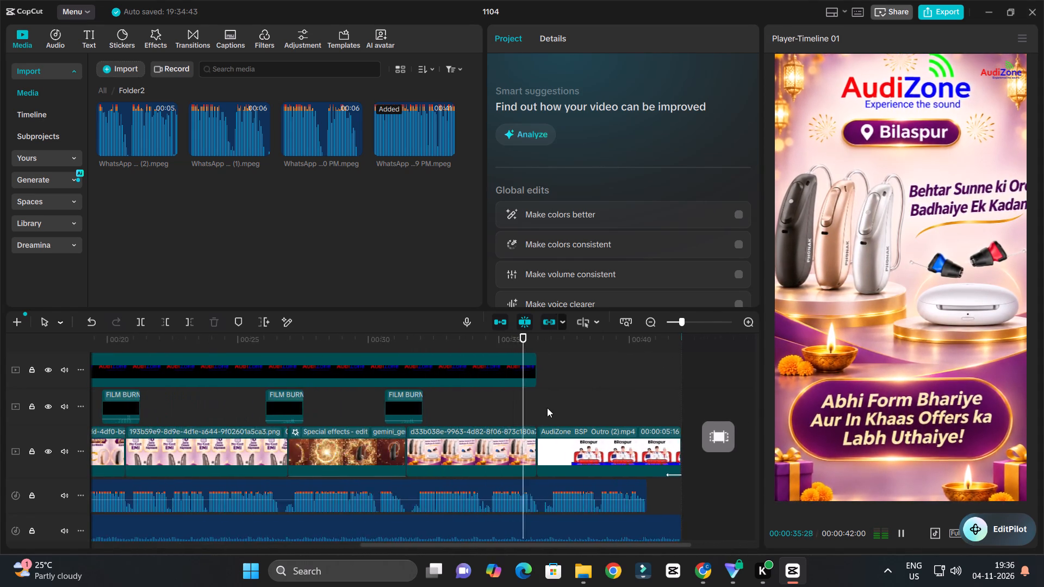
ctrl+scroll(547, 408, up, 3)
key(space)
click(543, 490)
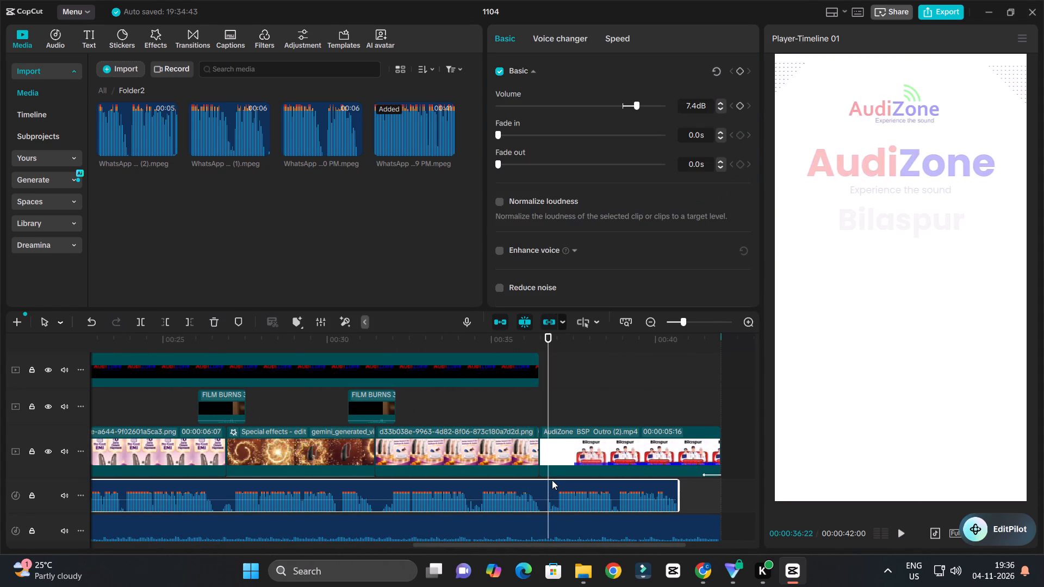
key(Left)
key(Left)
click(534, 486)
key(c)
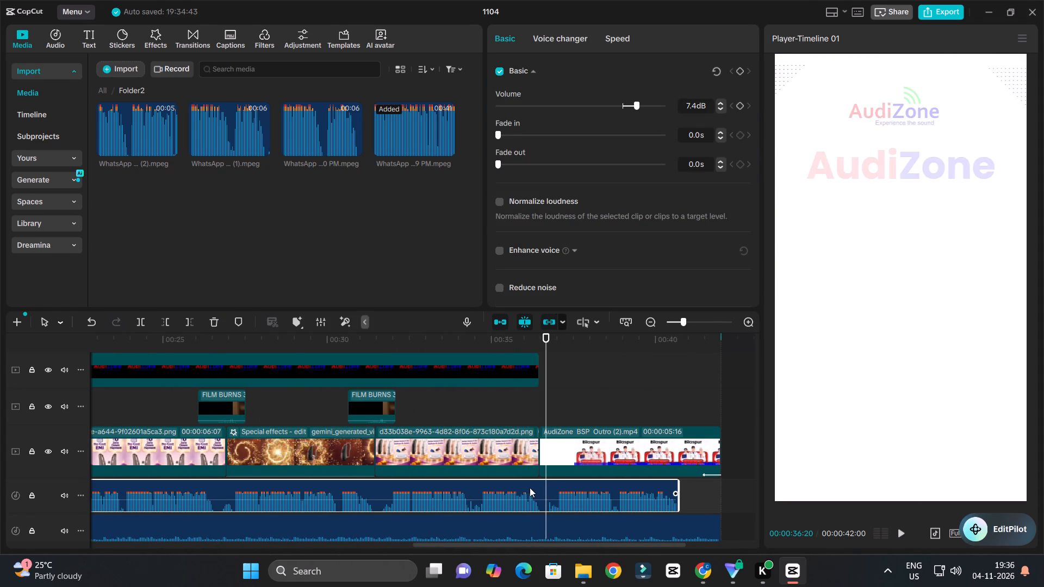
Split the voice-over at 00:00:31:14, where the closing offer image starts, and disable the segment between the two cuts.
drag(392, 340, 381, 415)
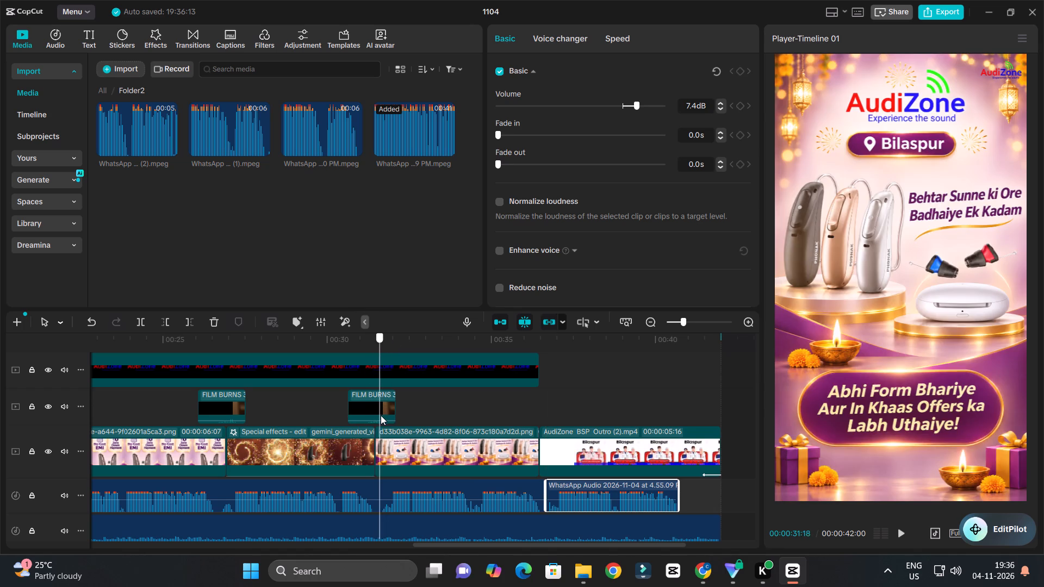
drag(381, 415, 378, 416)
click(379, 492)
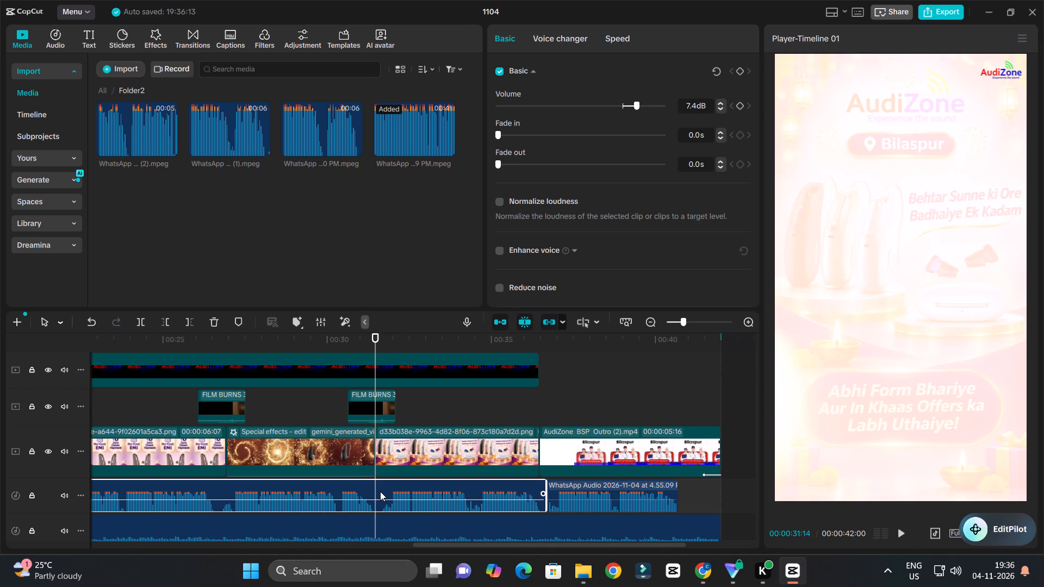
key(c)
click(404, 490)
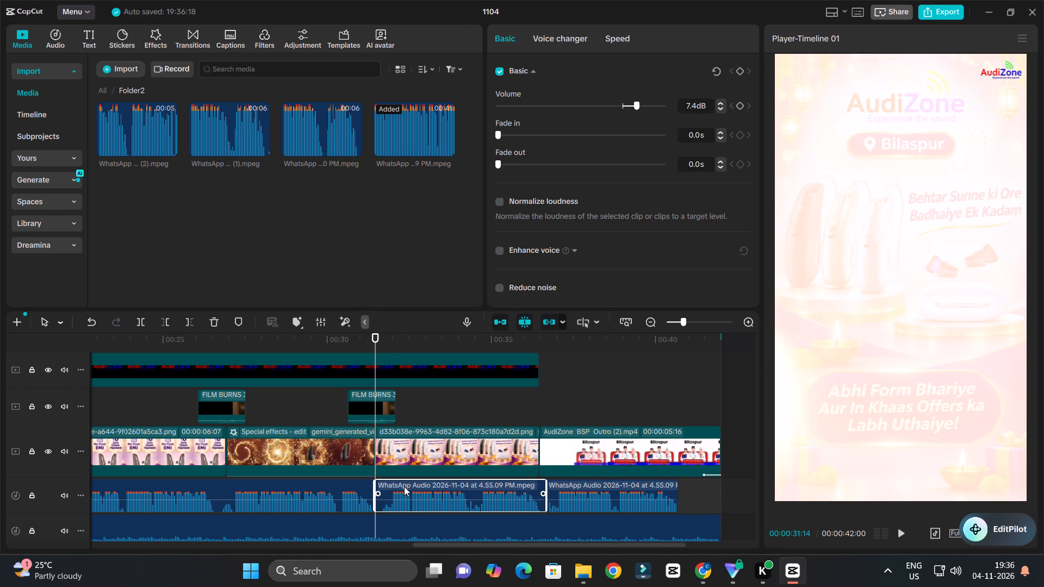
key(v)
Place the WhatsApp audio ending in (2).mpeg on a new audio track starting at 00:00:31:14.
drag(148, 126, 376, 544)
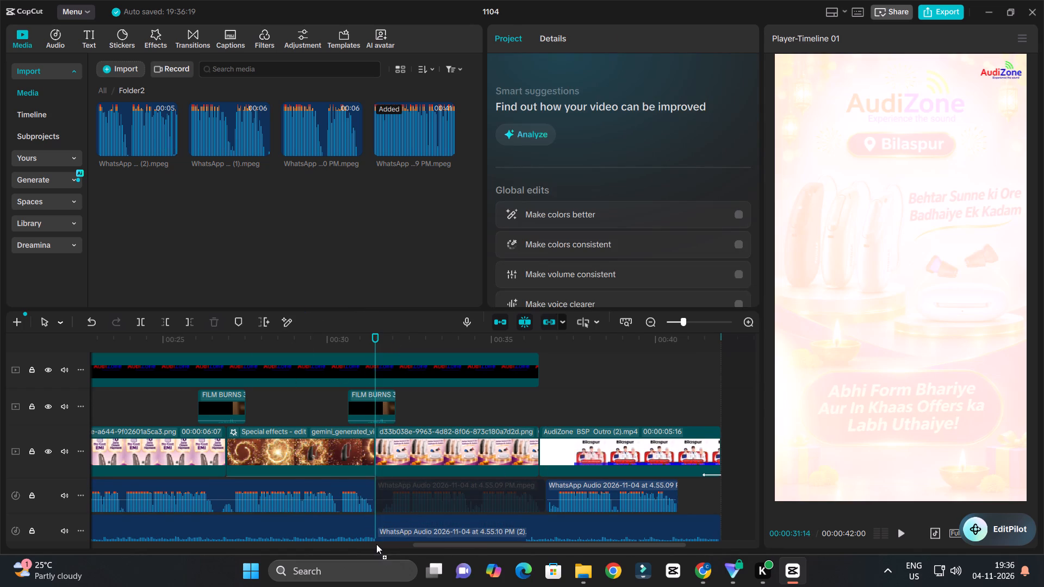
drag(376, 544, 375, 542)
Play the timeline from 00:00:31:14 to check the replacement voice-over against the closing offer image.
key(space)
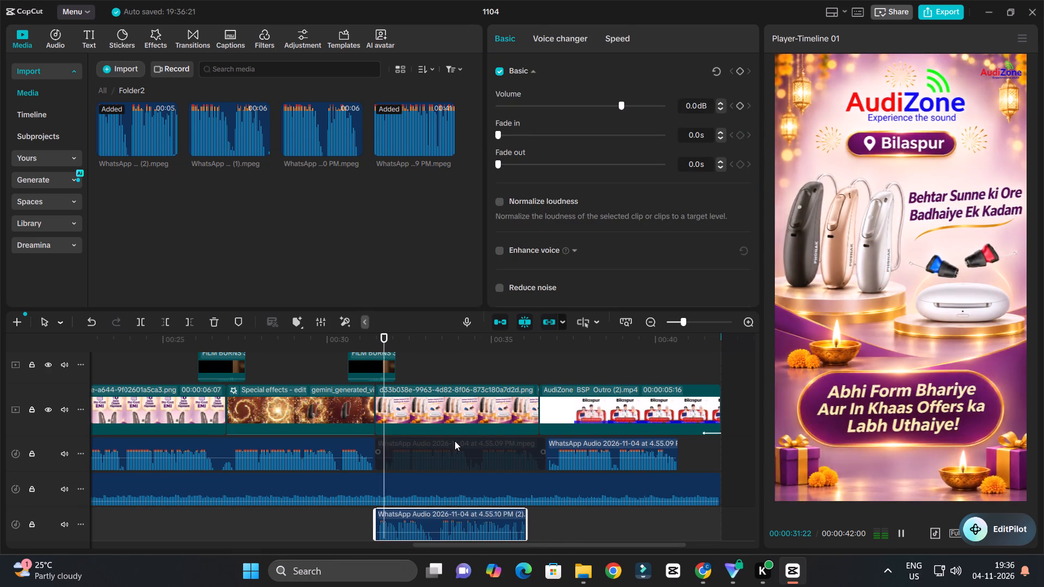
ctrl+scroll(455, 441, up, 4)
ctrl+scroll(455, 441, down, 3)
ctrl+scroll(517, 463, up, 3)
ctrl+scroll(517, 463, down, 3)
ctrl+scroll(554, 472, up, 2)
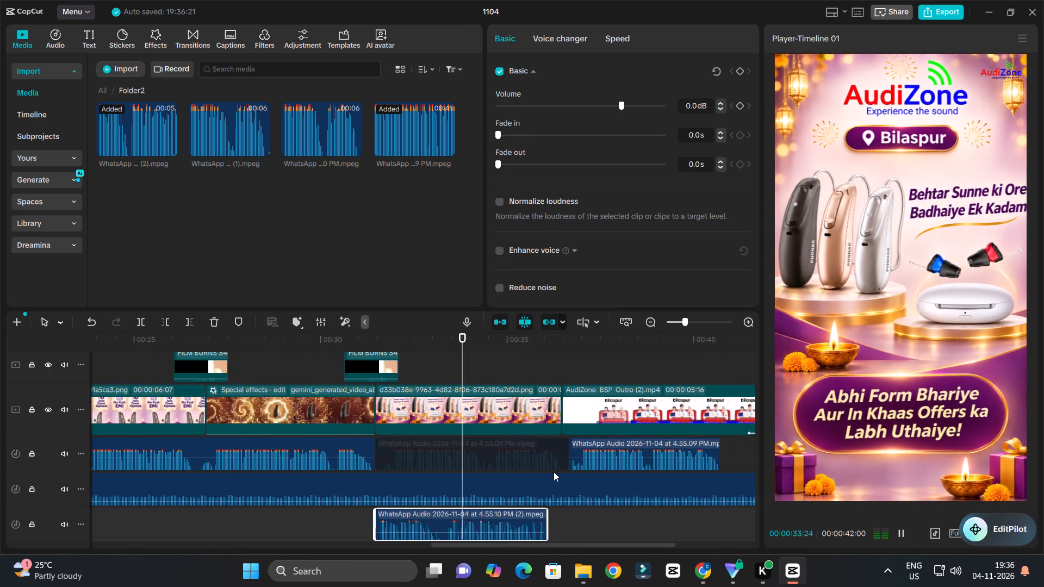
ctrl+scroll(554, 472, up, 2)
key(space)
Select the newly placed WhatsApp audio clip to adjust its volume.
click(528, 520)
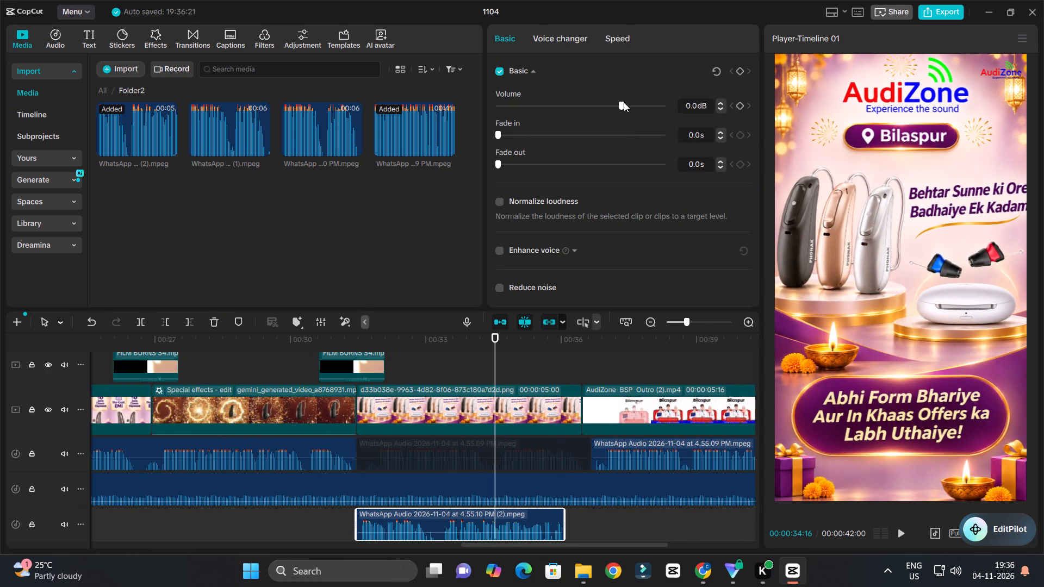
Raise the volume of the WhatsApp Audio 4.55.10 PM (2) clip under the d33b038e image clip to 7.1 dB.
click(628, 106)
click(636, 108)
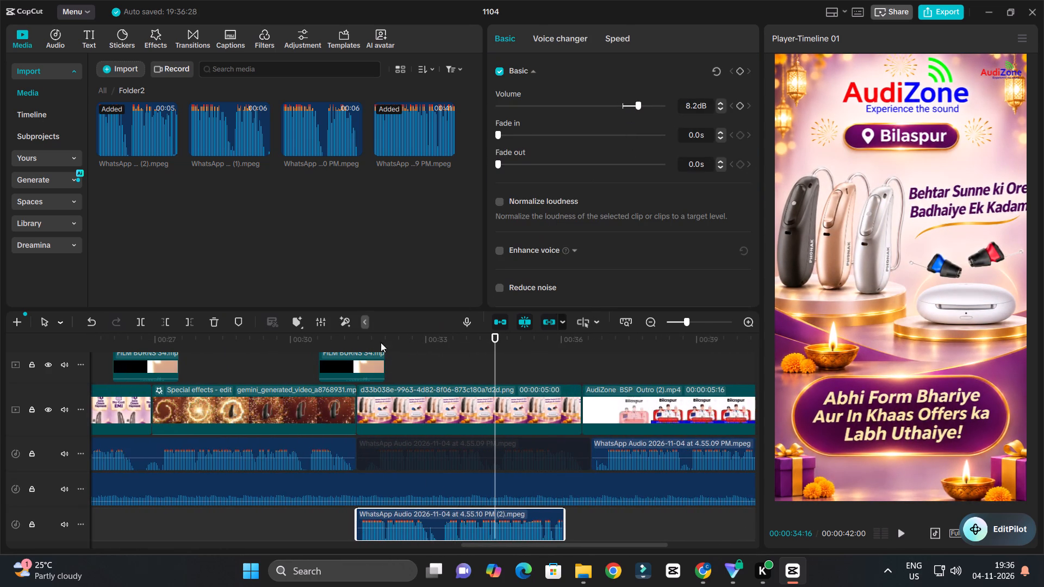
click(352, 343)
key(space)
ctrl+scroll(459, 377, down, 4)
scroll(469, 386, up, 1)
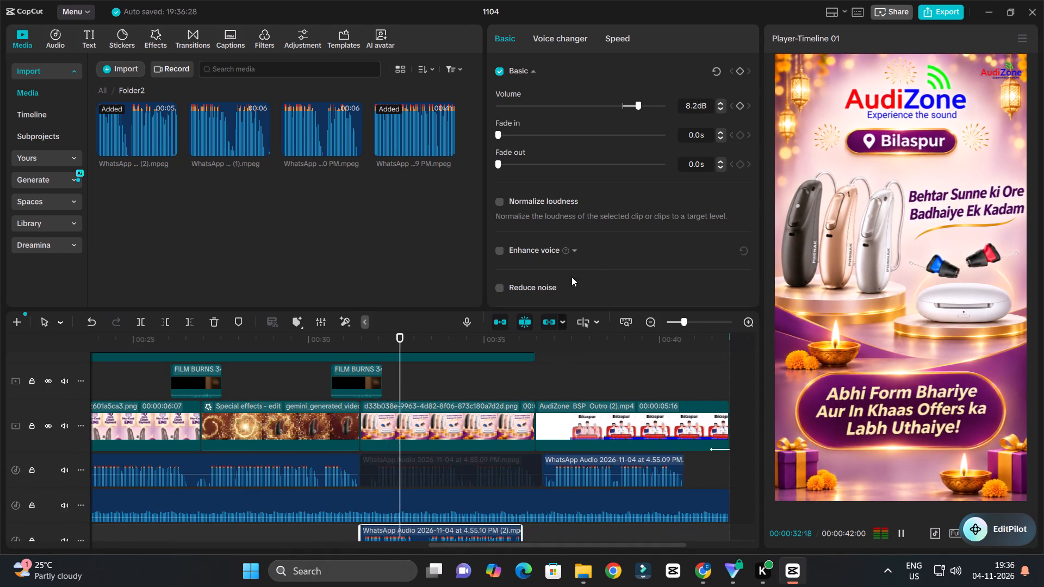
key(space)
click(635, 105)
click(635, 106)
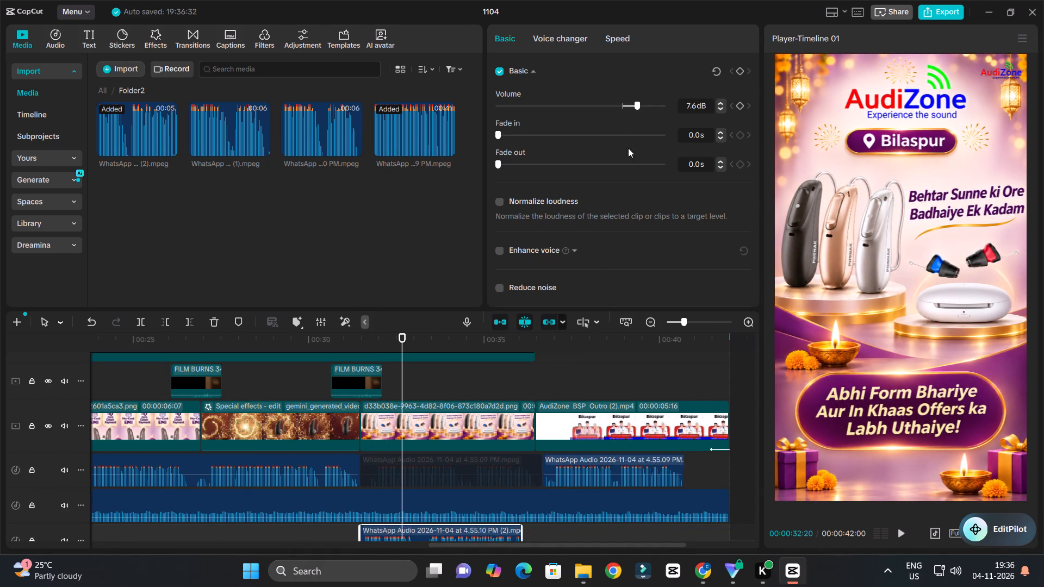
click(633, 106)
Play back the image section up to the outro to judge the voice clip's loudness and timing.
key(space)
ctrl+scroll(570, 400, up, 3)
ctrl+scroll(570, 400, down, 4)
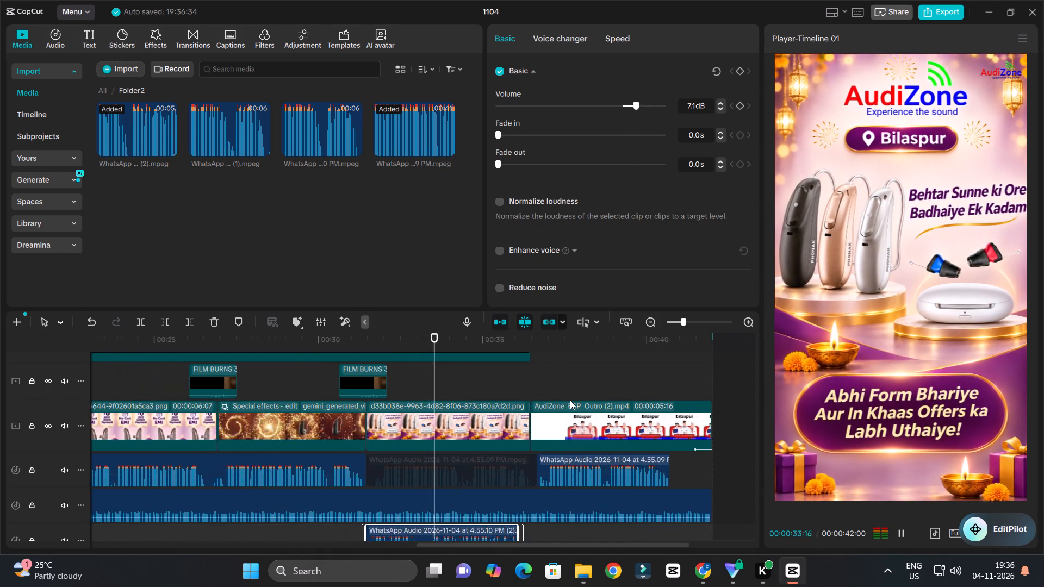
ctrl+scroll(569, 401, up, 4)
scroll(569, 401, down, 4)
ctrl+scroll(569, 406, up, 4)
scroll(569, 406, down, 4)
ctrl+scroll(569, 407, up, 2)
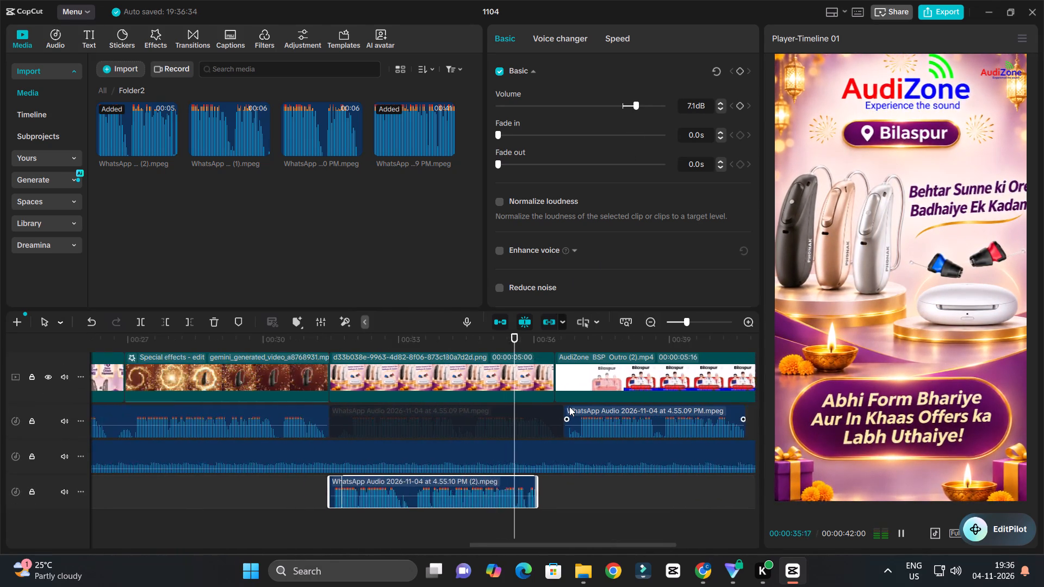
ctrl+scroll(569, 407, up, 1)
key(space)
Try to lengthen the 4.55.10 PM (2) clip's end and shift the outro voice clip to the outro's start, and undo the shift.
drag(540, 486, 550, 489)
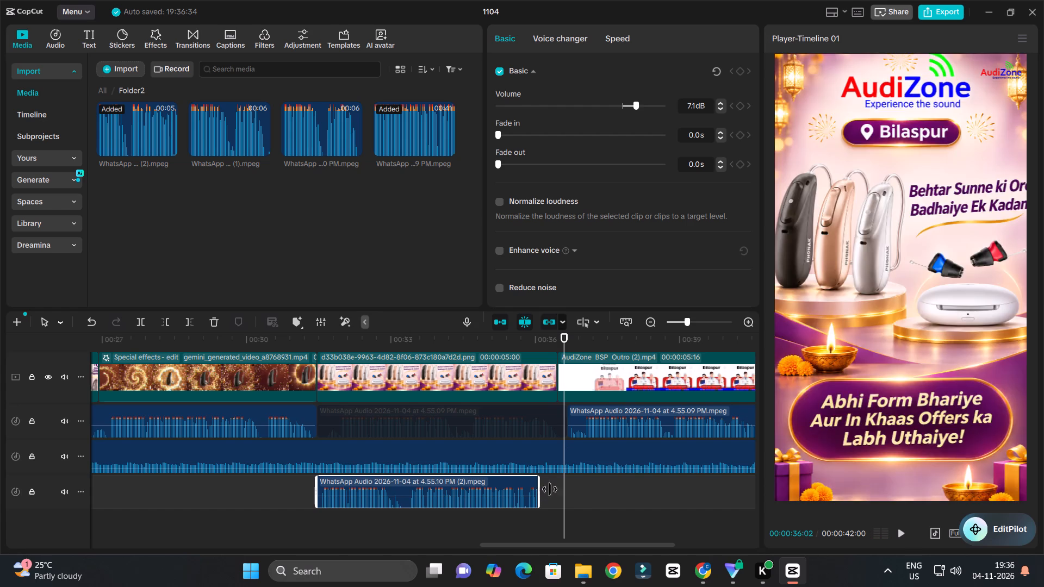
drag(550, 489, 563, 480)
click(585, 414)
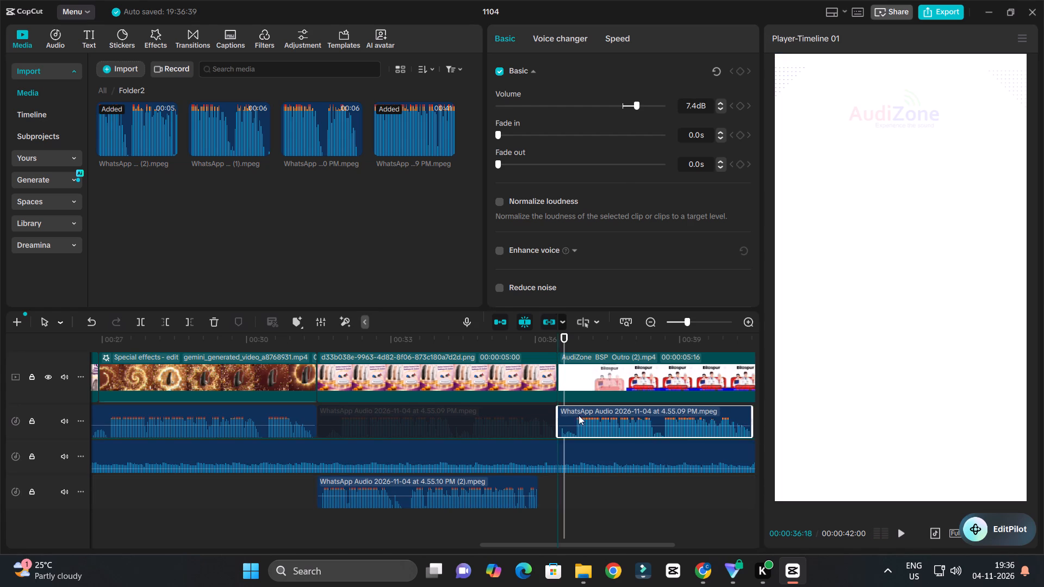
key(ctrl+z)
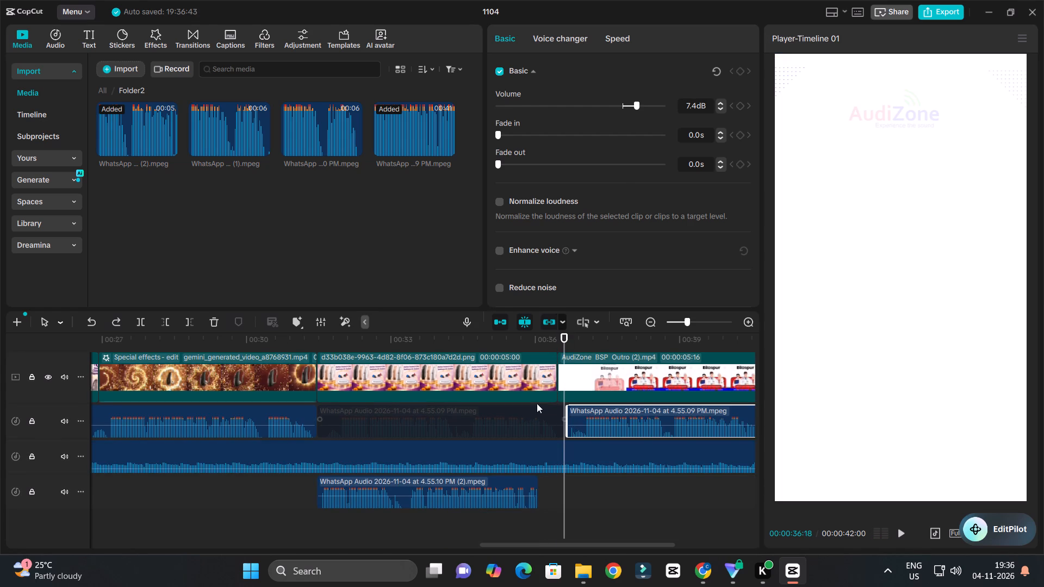
Re-enable the disabled 4.55.09 PM voice clip under the d33b038e image clip.
click(494, 423)
key(v)
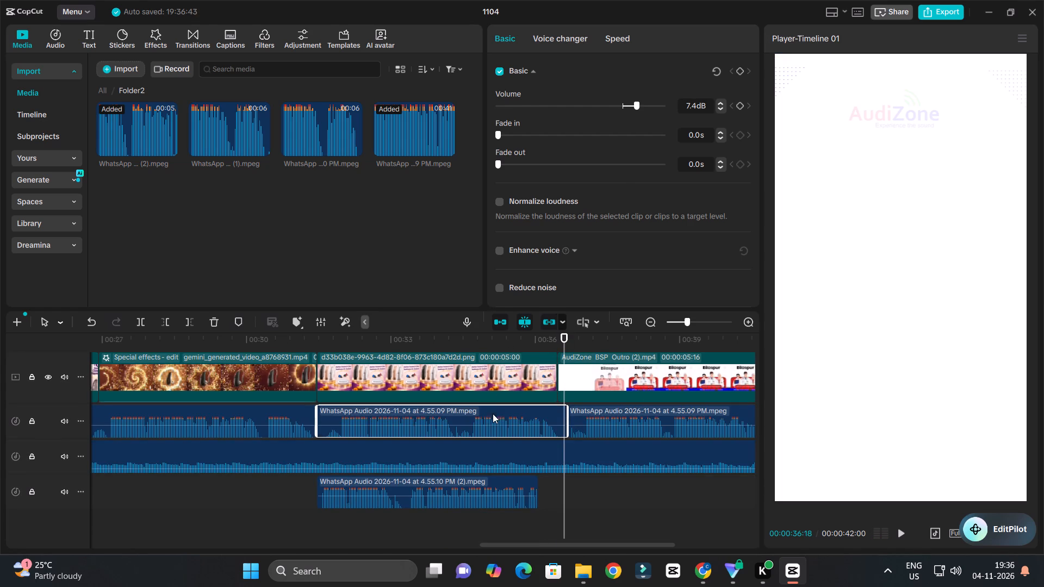
Play back the d33b038e image section with the 4.55.09 PM and 4.55.10 PM (2) voice clips sounding together.
drag(515, 336, 470, 382)
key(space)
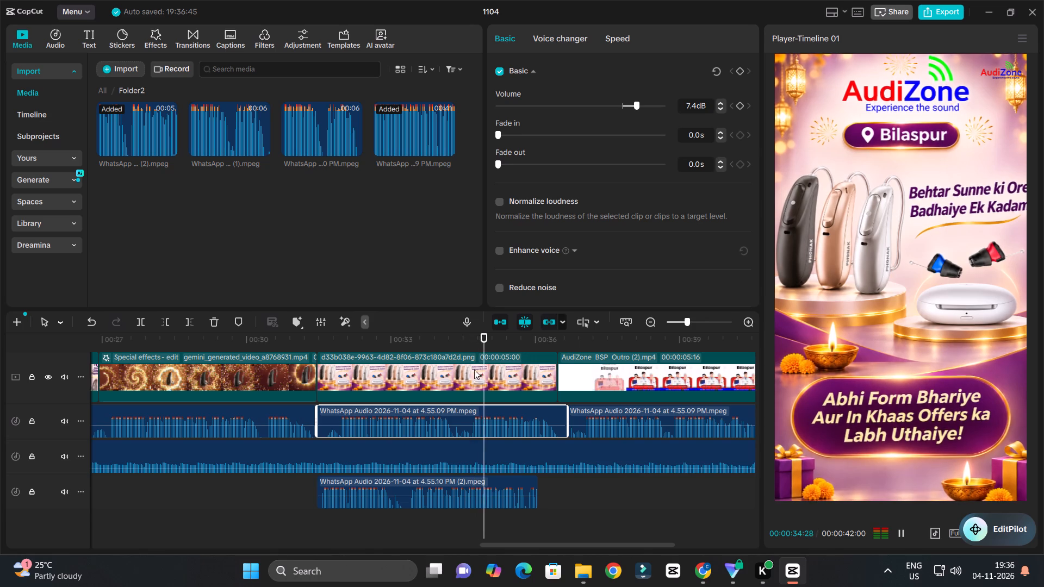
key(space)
drag(476, 342, 346, 427)
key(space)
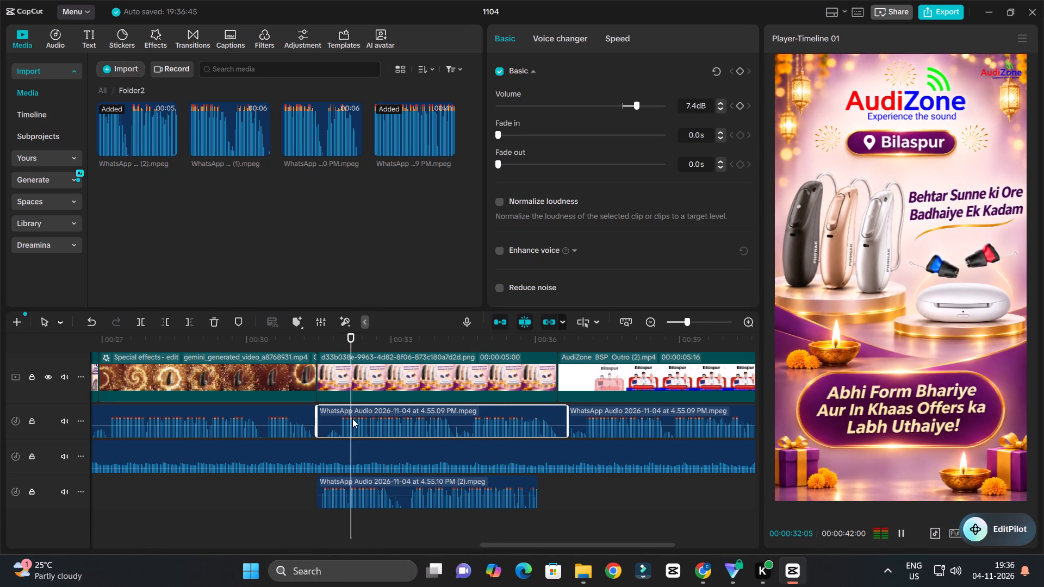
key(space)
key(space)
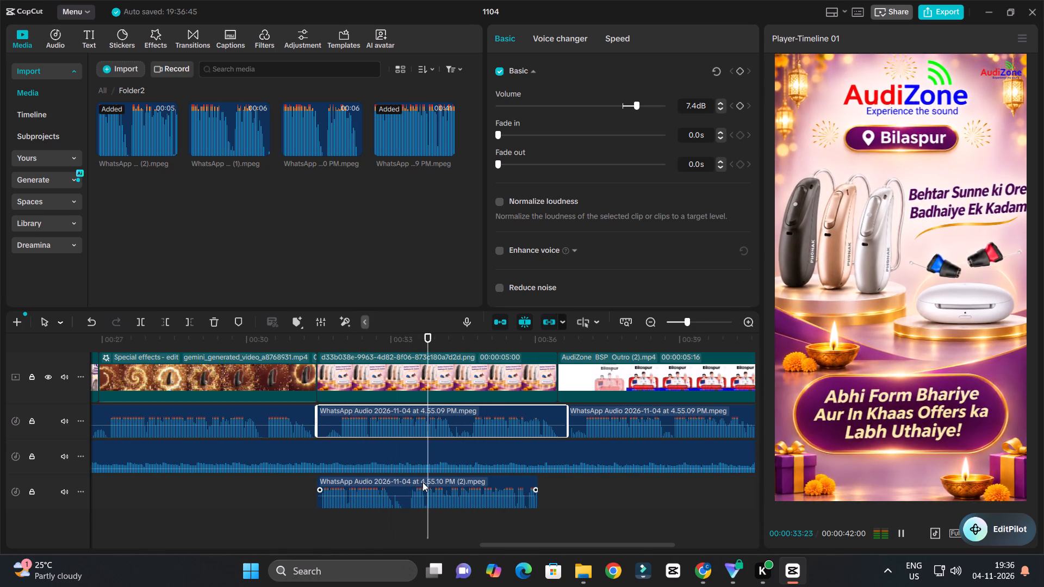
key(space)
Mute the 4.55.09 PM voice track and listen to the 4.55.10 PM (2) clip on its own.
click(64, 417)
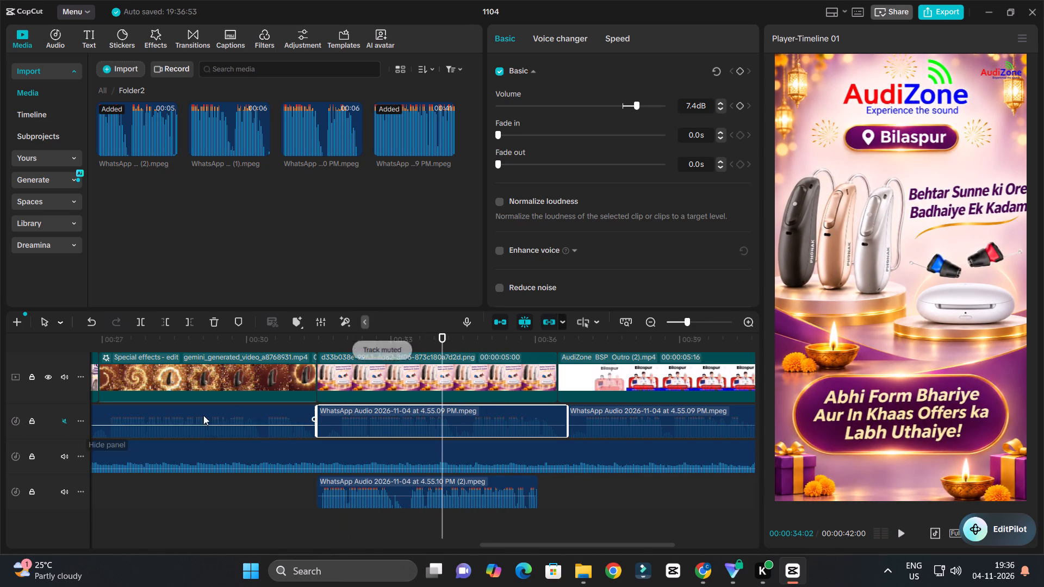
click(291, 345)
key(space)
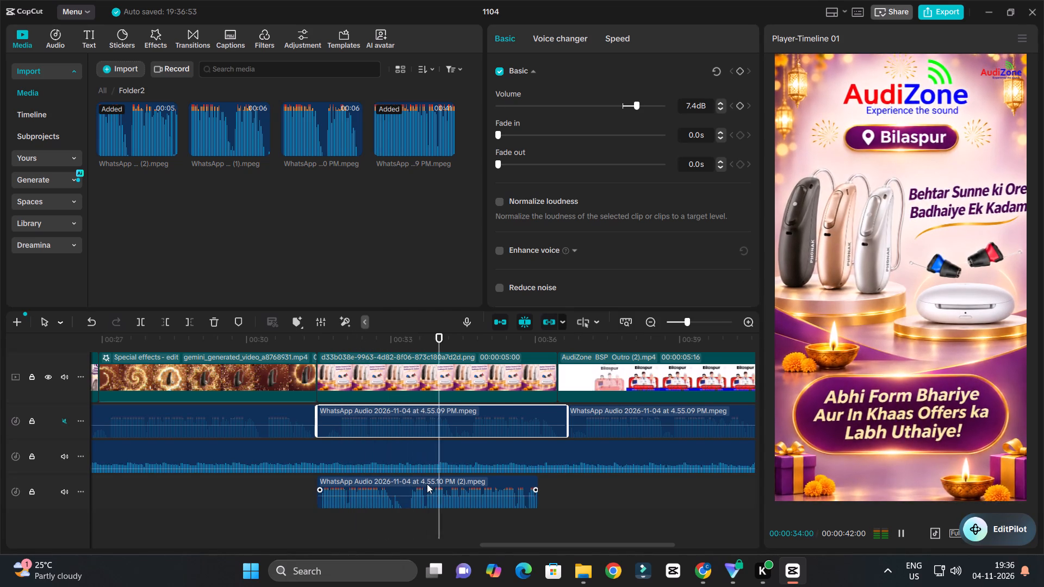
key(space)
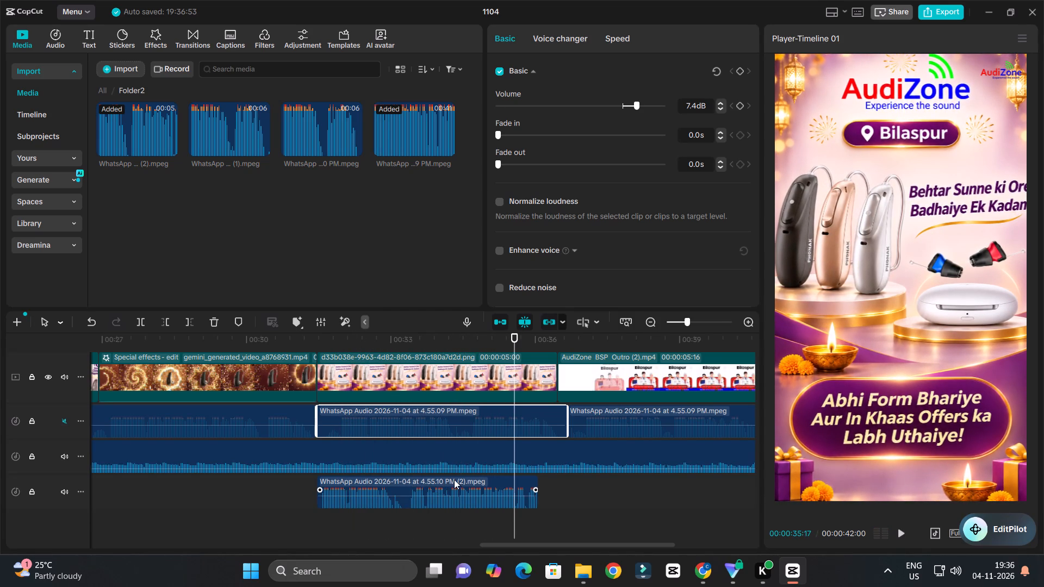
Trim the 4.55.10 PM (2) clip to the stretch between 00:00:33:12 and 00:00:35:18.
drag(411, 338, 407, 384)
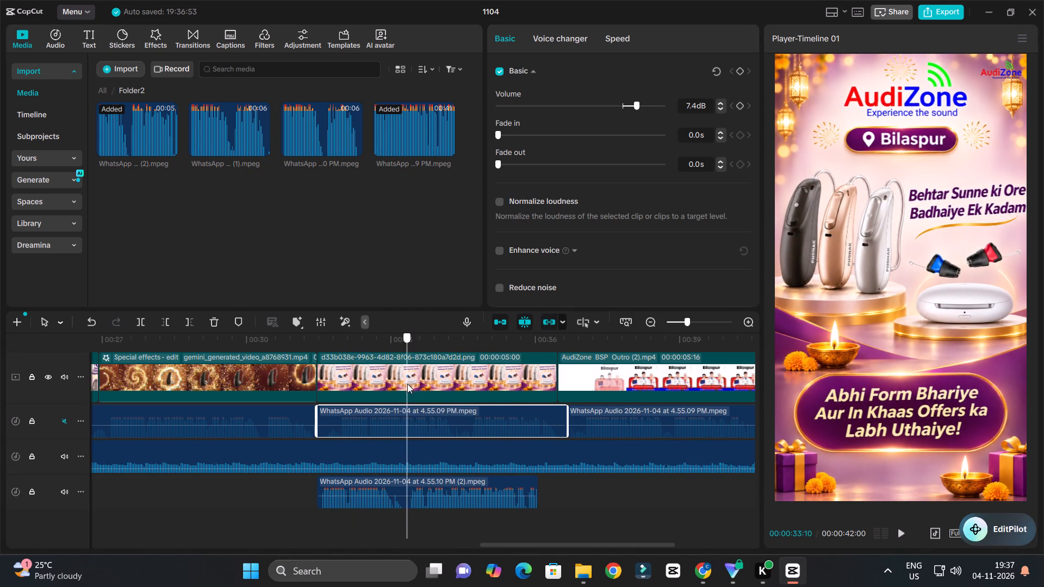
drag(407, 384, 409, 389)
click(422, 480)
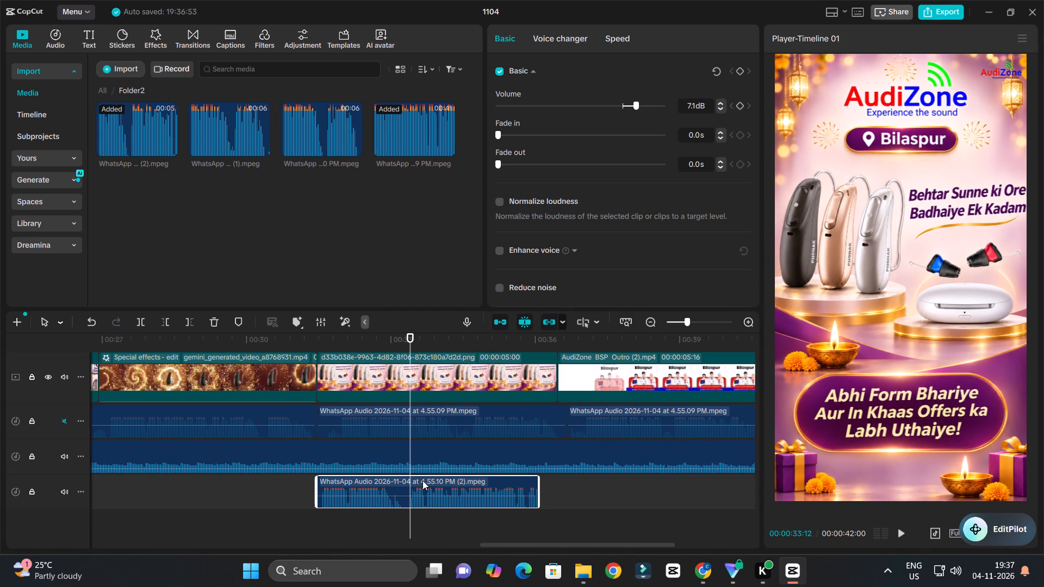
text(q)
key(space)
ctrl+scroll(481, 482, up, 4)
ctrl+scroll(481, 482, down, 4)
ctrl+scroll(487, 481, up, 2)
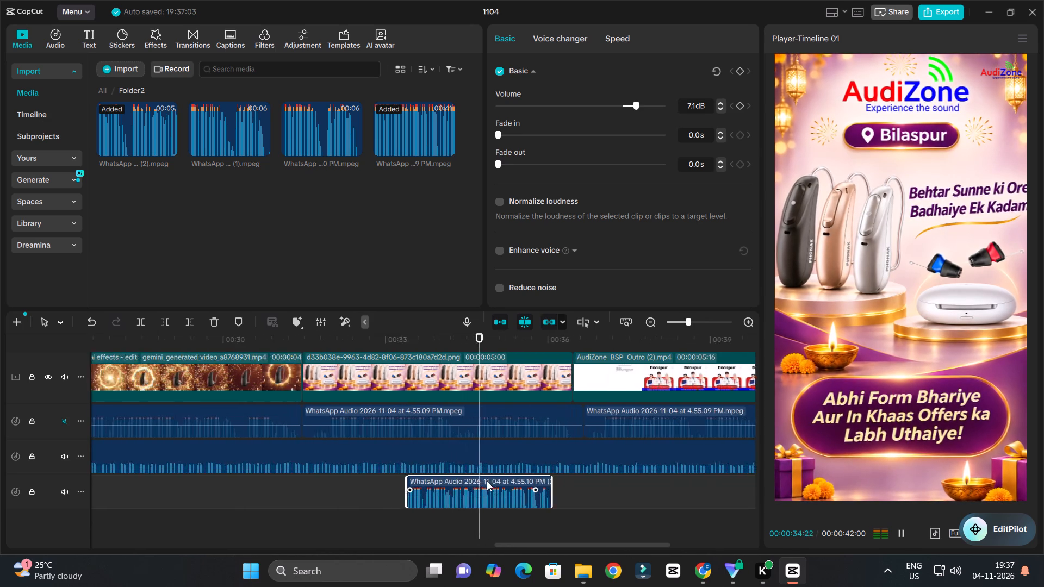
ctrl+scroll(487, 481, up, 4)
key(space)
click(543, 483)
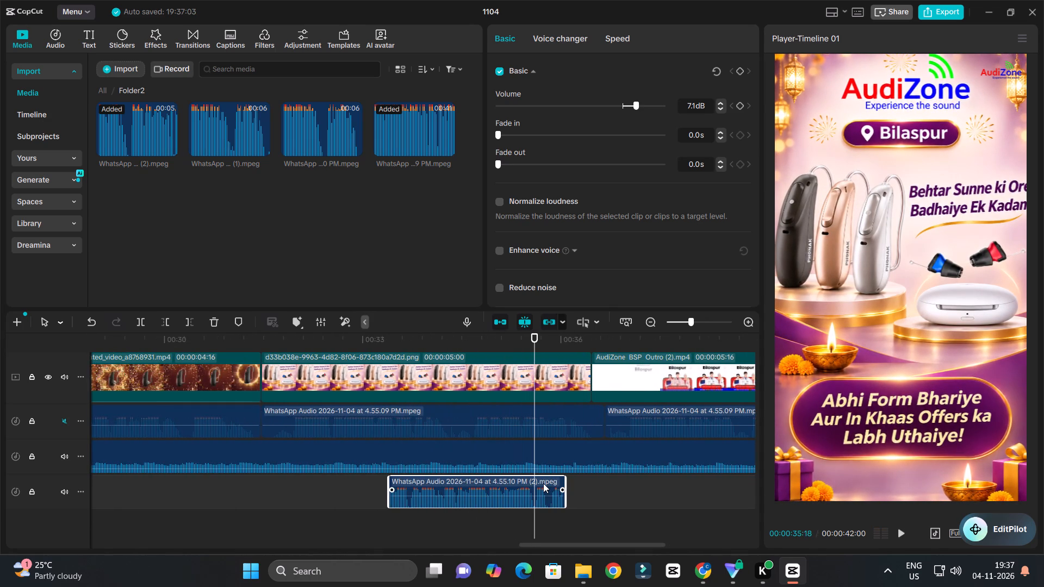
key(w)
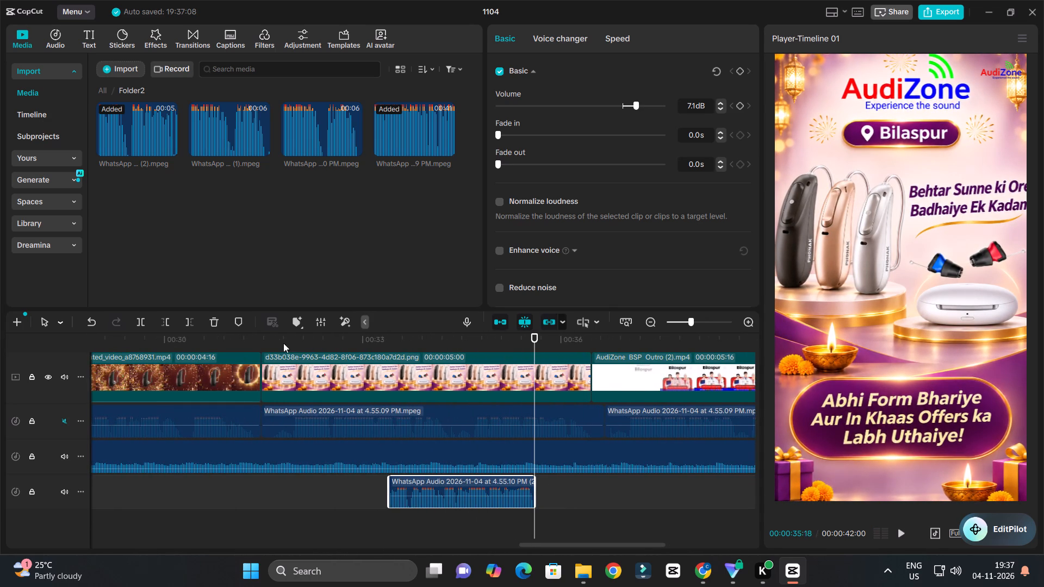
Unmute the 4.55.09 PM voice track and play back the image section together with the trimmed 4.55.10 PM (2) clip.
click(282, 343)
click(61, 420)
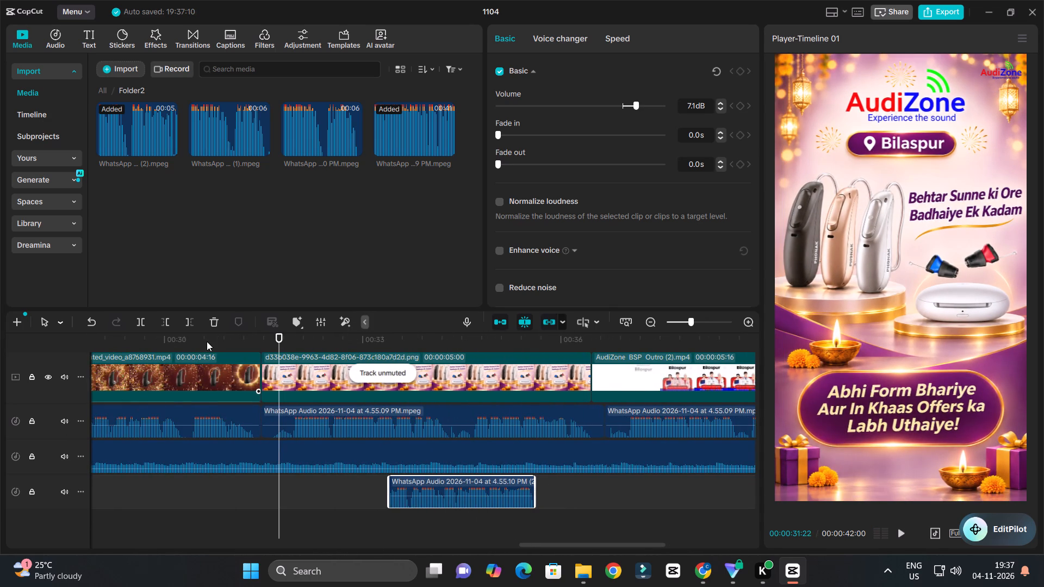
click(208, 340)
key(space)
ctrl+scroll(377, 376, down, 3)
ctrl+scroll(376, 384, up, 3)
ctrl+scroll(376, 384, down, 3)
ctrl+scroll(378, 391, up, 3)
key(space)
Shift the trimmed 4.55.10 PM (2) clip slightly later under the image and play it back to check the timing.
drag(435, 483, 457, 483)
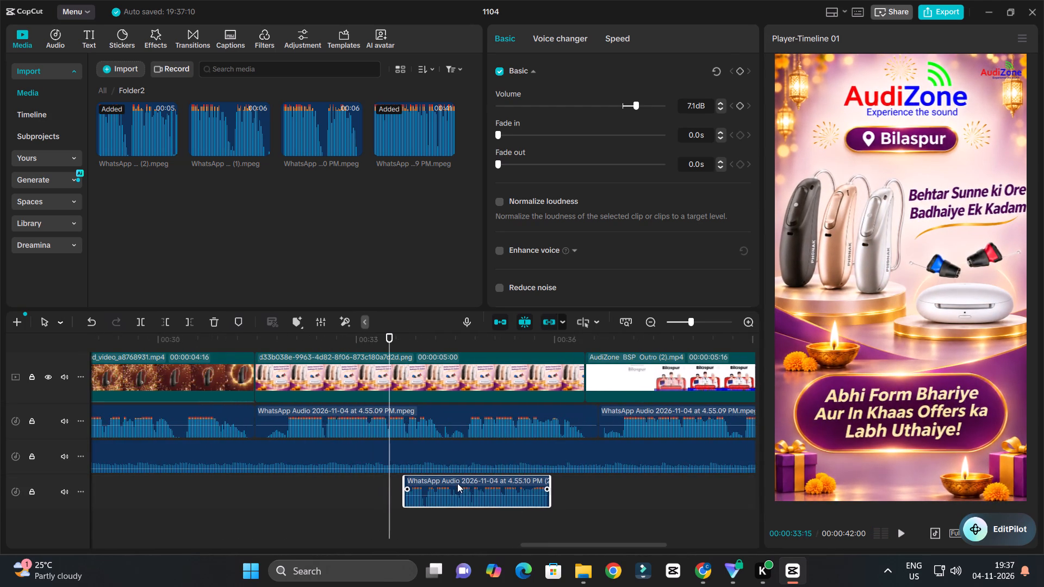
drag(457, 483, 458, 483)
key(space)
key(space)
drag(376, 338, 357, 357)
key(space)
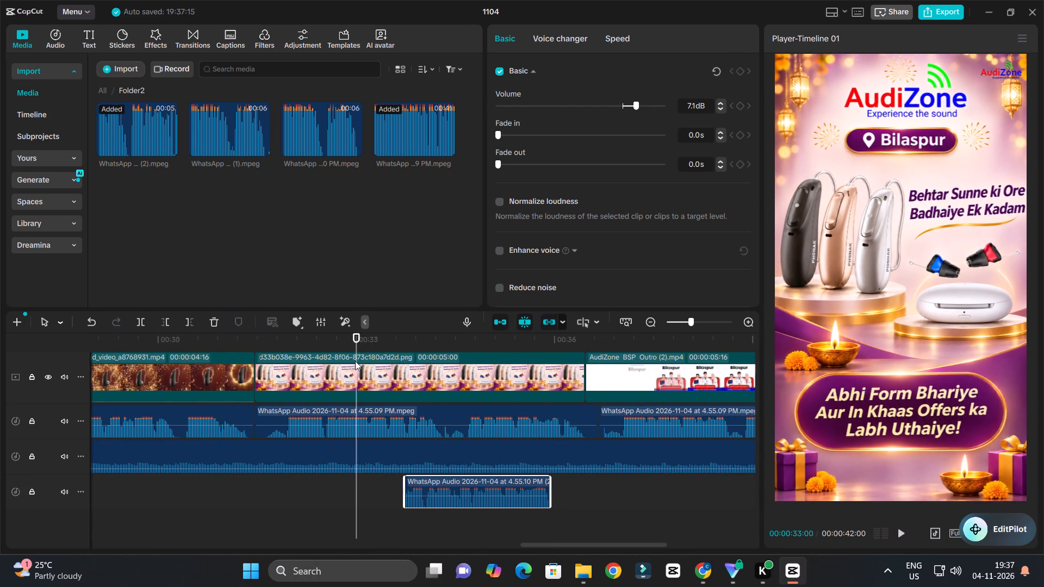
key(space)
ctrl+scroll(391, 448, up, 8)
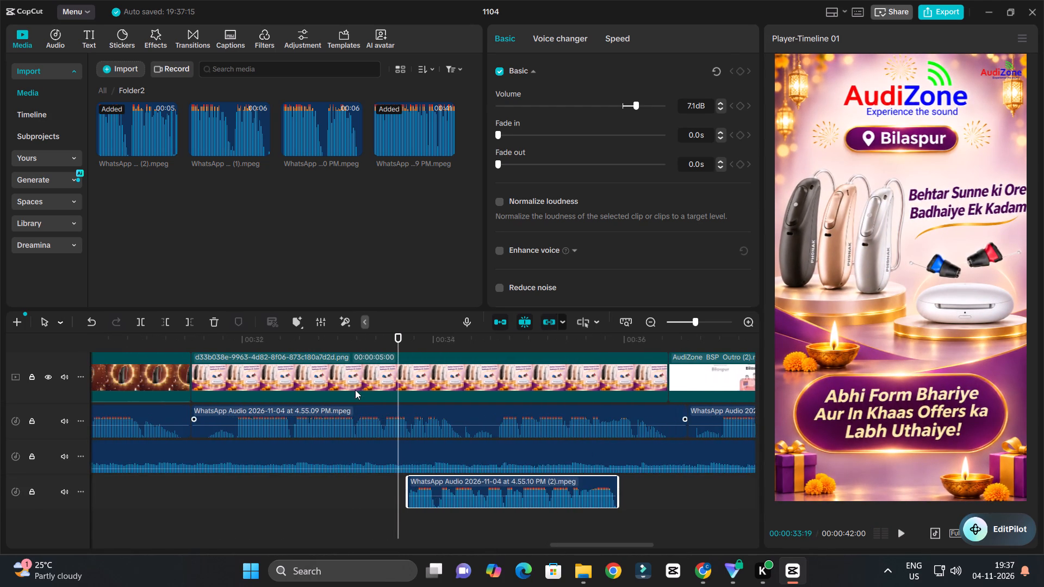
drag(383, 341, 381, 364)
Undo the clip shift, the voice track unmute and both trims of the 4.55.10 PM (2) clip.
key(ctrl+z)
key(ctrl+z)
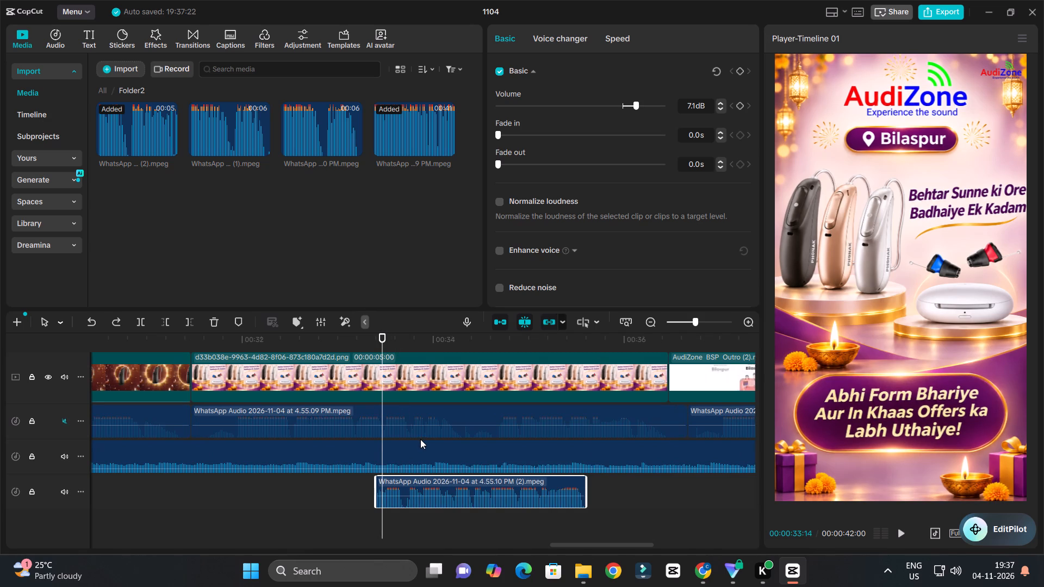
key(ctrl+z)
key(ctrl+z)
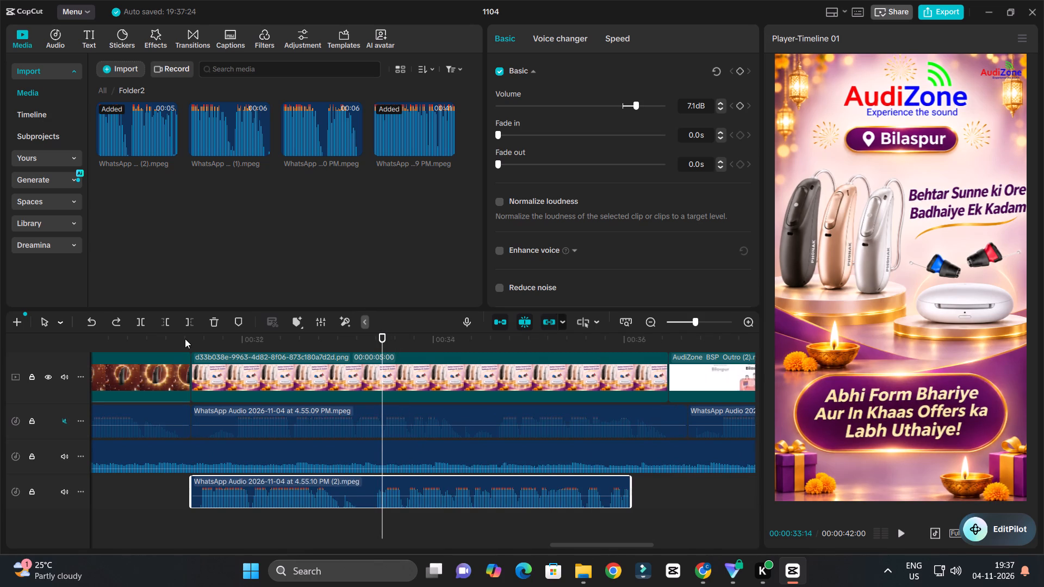
Listen through the full 4.55.10 PM (2) clip and trim its end to 00:00:35:17.
click(185, 339)
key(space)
ctrl+scroll(282, 390, down, 4)
ctrl+scroll(343, 432, up, 4)
ctrl+scroll(343, 432, down, 4)
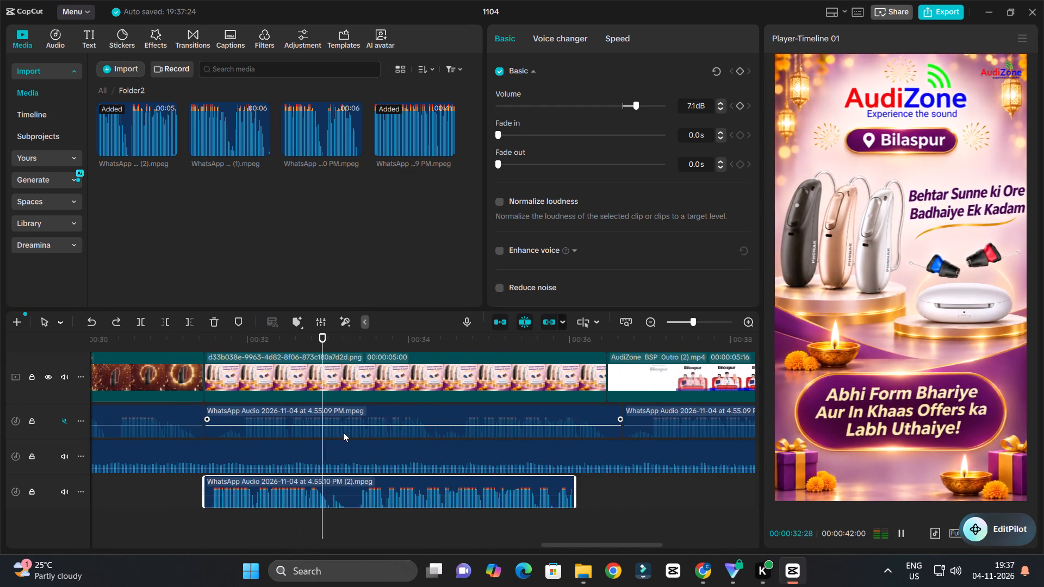
ctrl+scroll(391, 440, up, 4)
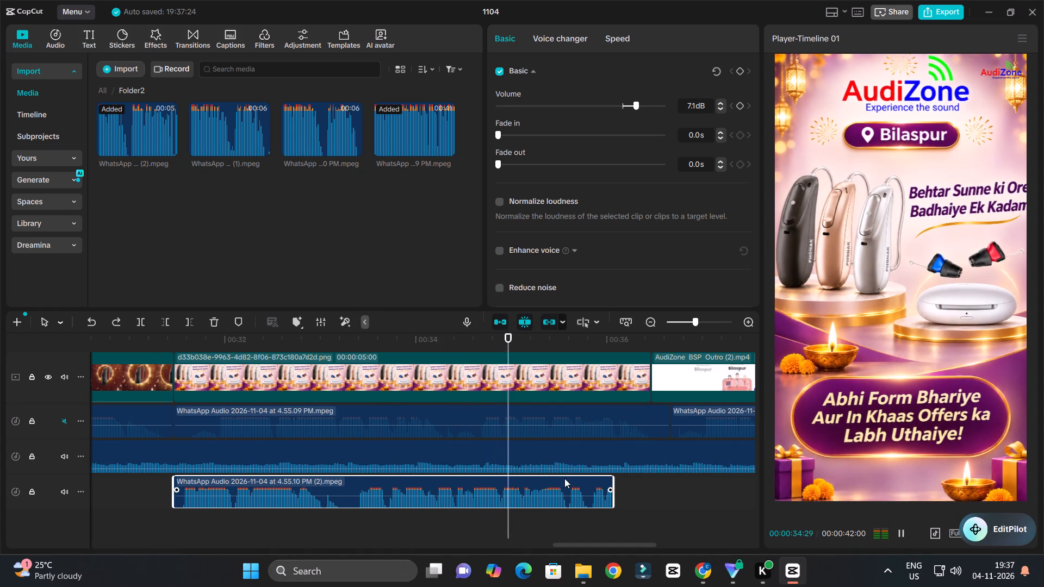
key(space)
click(577, 485)
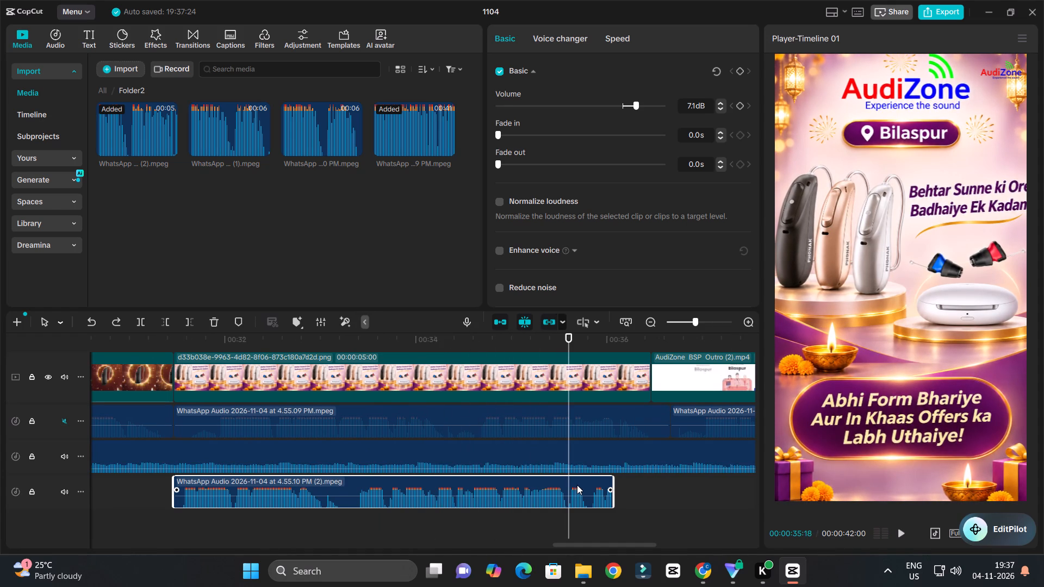
key(Left)
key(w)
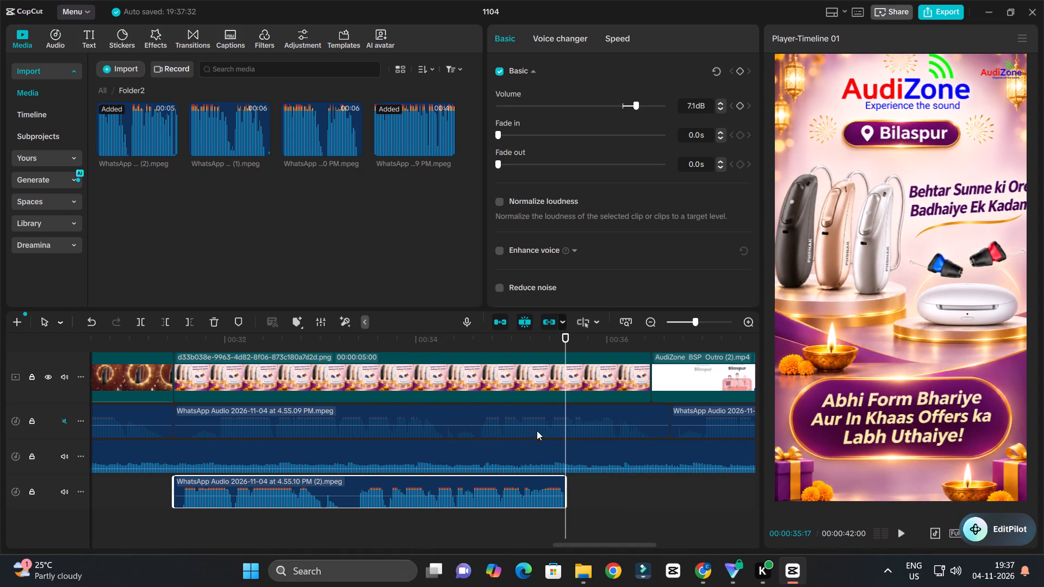
Unmute the 4.55.09 PM voice track and mute the track holding the 4.55.10 PM (2) clip.
click(572, 415)
click(62, 421)
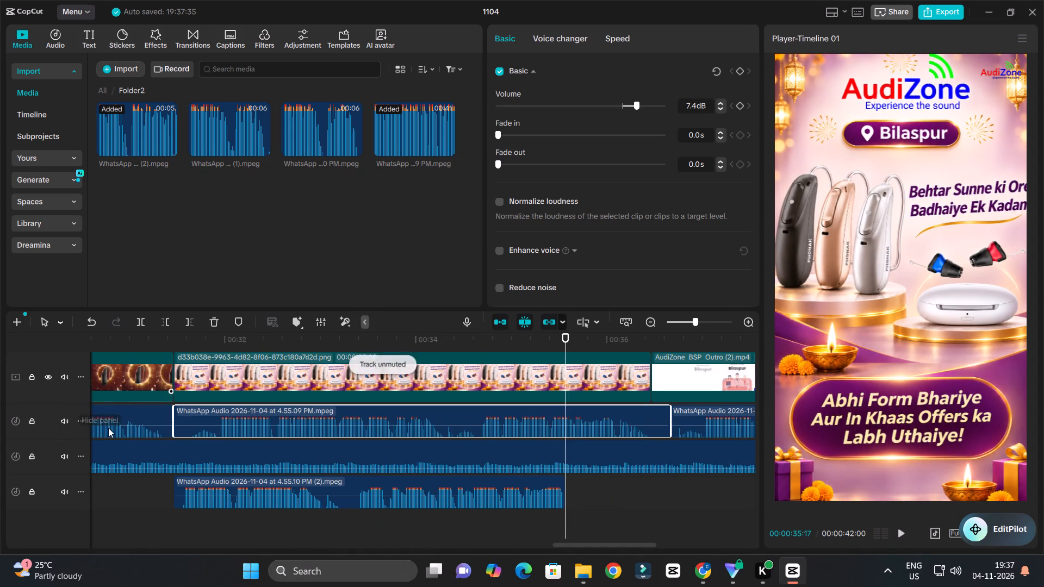
click(69, 491)
Play back the original 4.55.09 PM voice clip under the image, replaying its second half to examine the phrase timing.
click(171, 349)
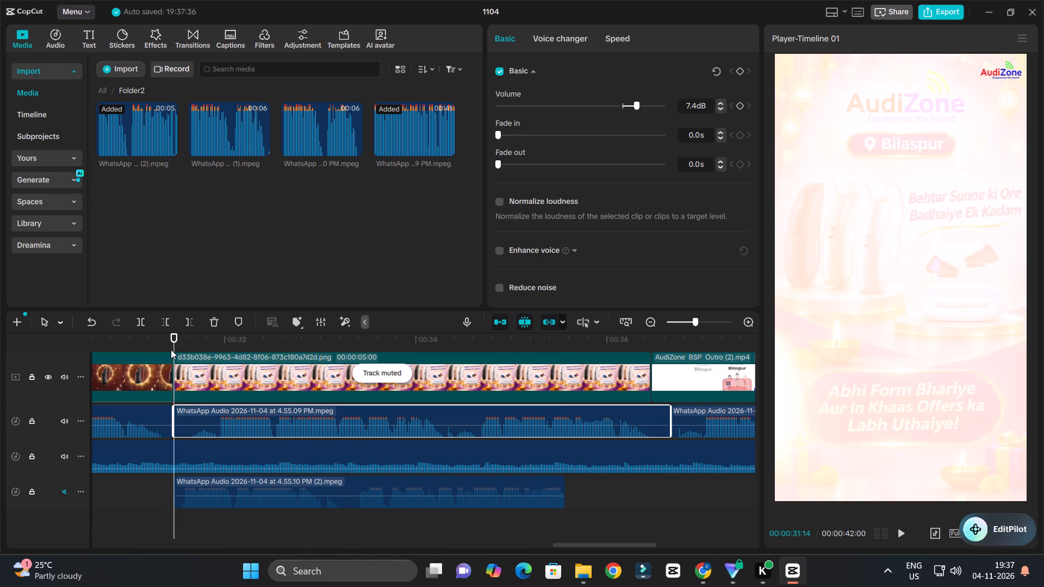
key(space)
ctrl+scroll(302, 383, down, 4)
ctrl+scroll(340, 417, up, 4)
ctrl+scroll(340, 417, down, 4)
ctrl+scroll(371, 426, up, 4)
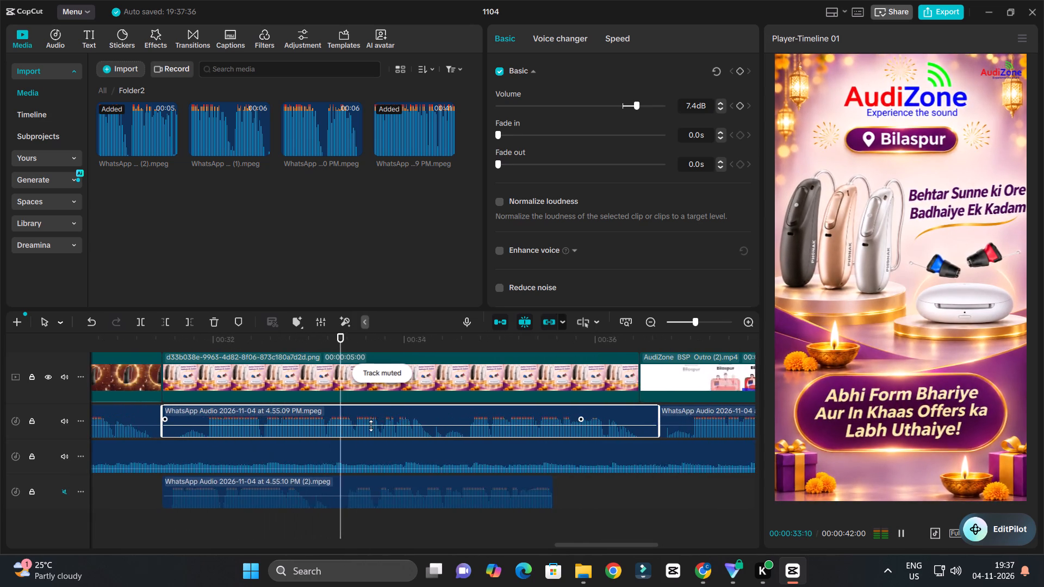
ctrl+scroll(387, 426, down, 4)
ctrl+scroll(424, 429, up, 3)
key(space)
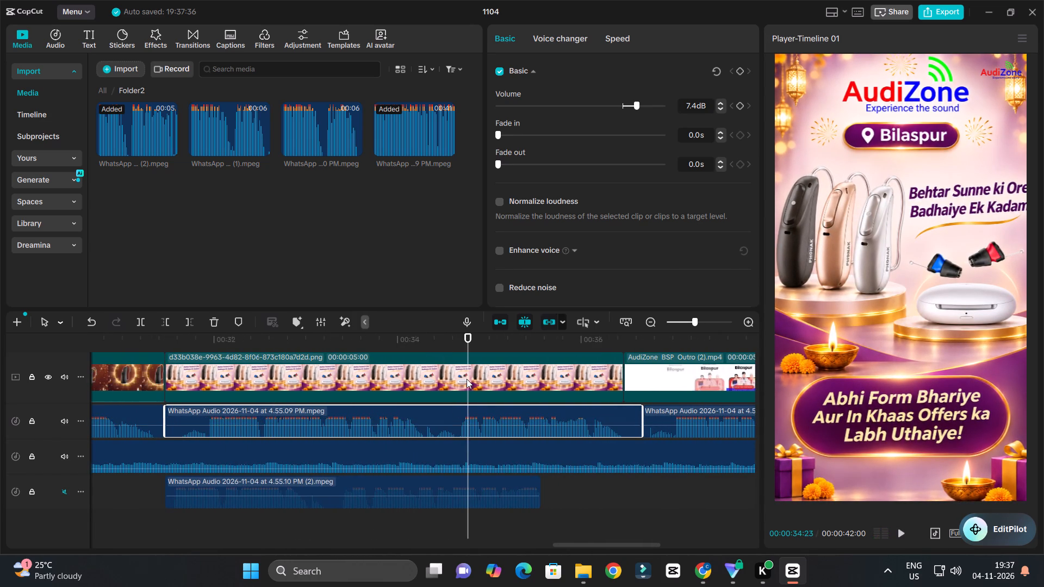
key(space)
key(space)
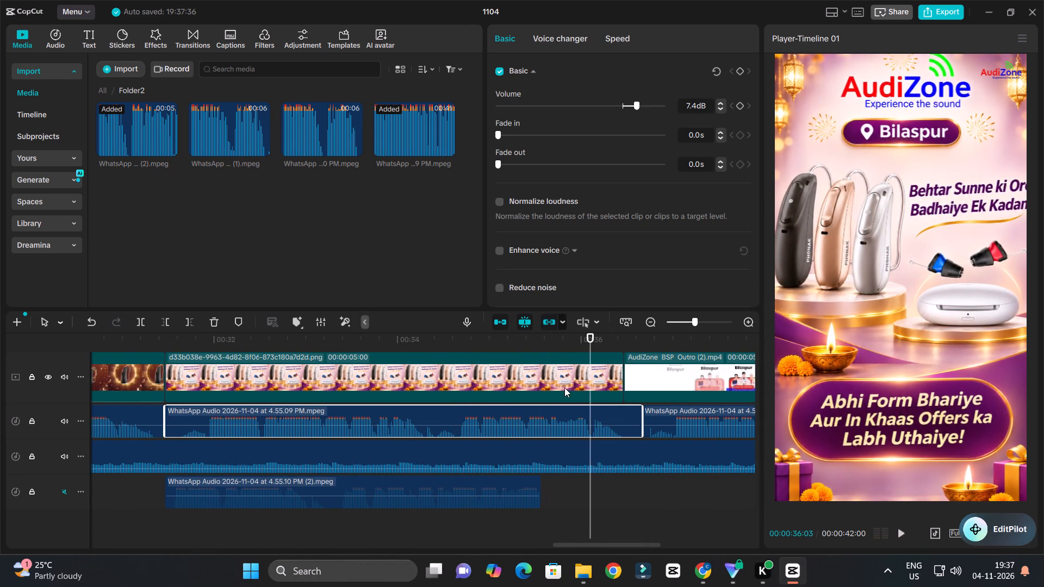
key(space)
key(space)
drag(581, 344, 500, 407)
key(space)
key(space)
drag(483, 341, 463, 380)
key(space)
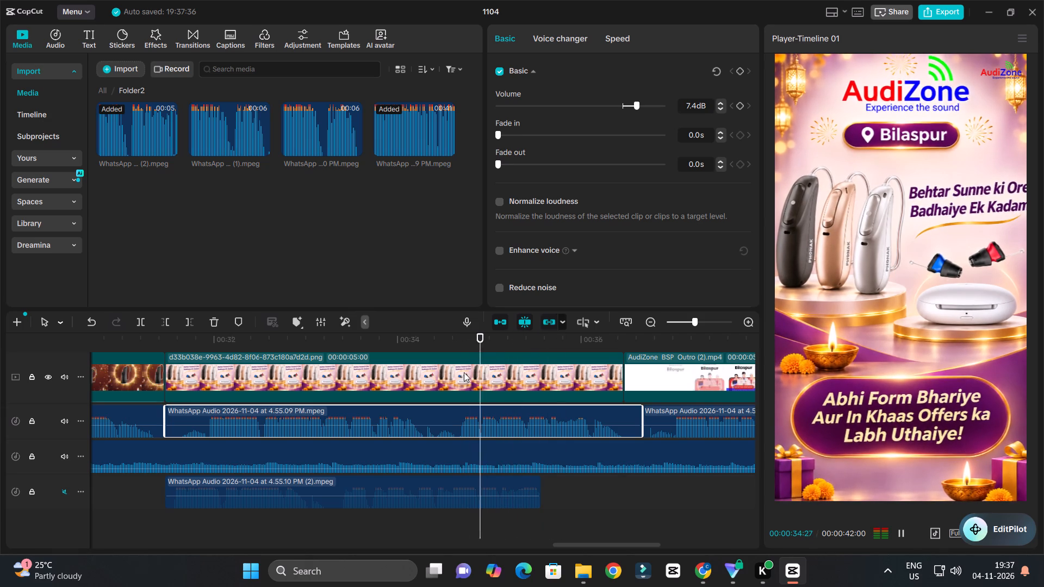
Unmute the track holding the 4.55.10 PM (2) clip and play both voice clips together around 00:00:34.
key(space)
drag(453, 342, 402, 401)
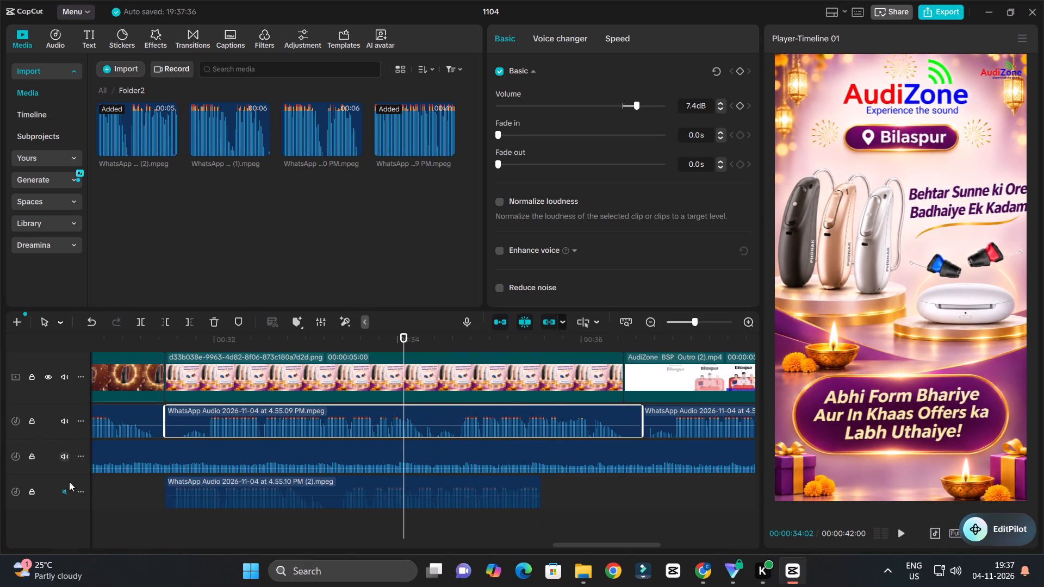
click(66, 492)
key(space)
key(space)
key(space)
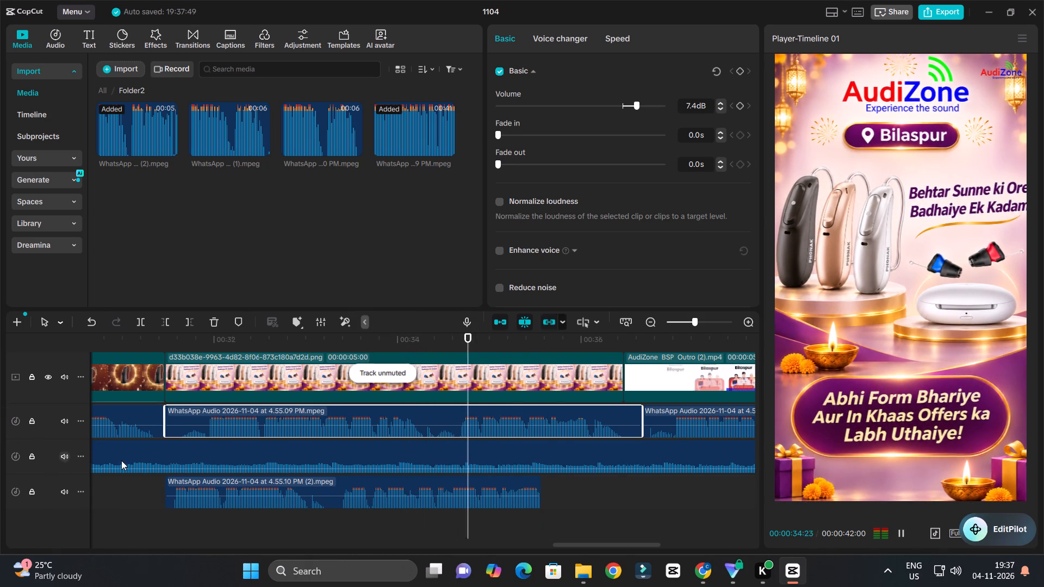
key(space)
drag(344, 346, 327, 355)
key(space)
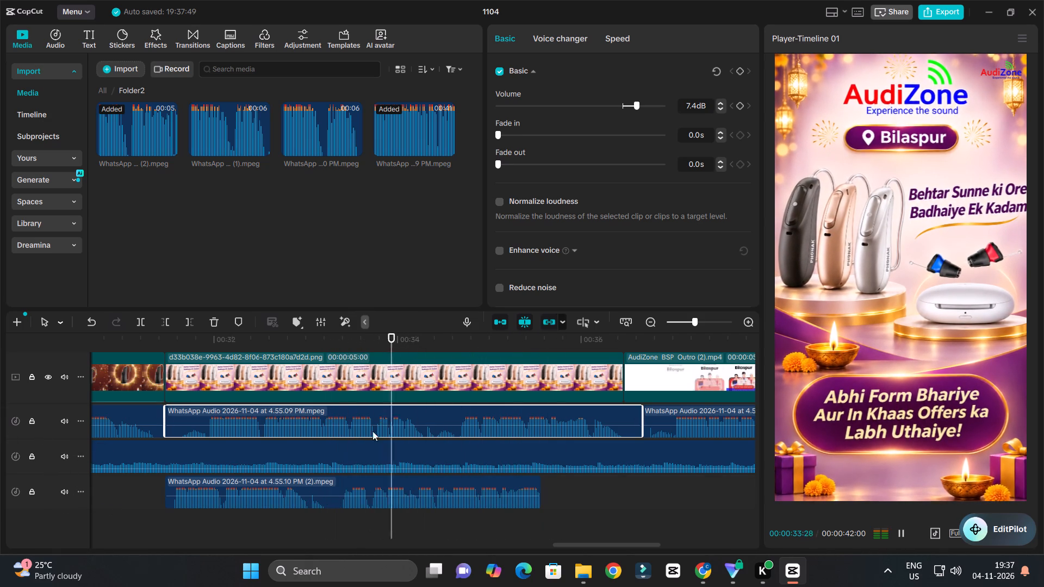
key(space)
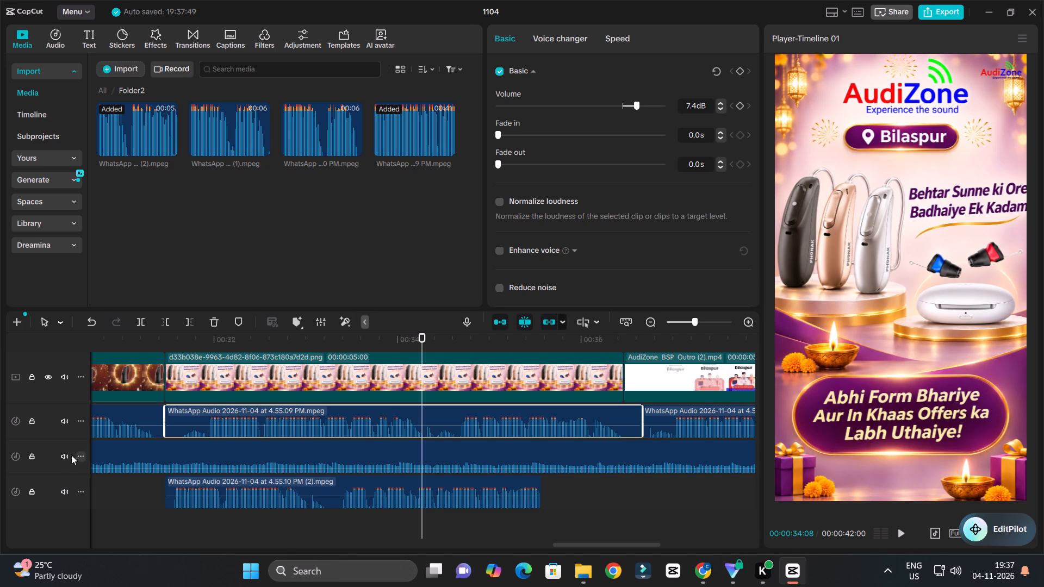
Mute the 4.55.09 PM voice track and listen to the 4.55.10 PM (2) clip alone up to 00:00:34:06.
click(61, 420)
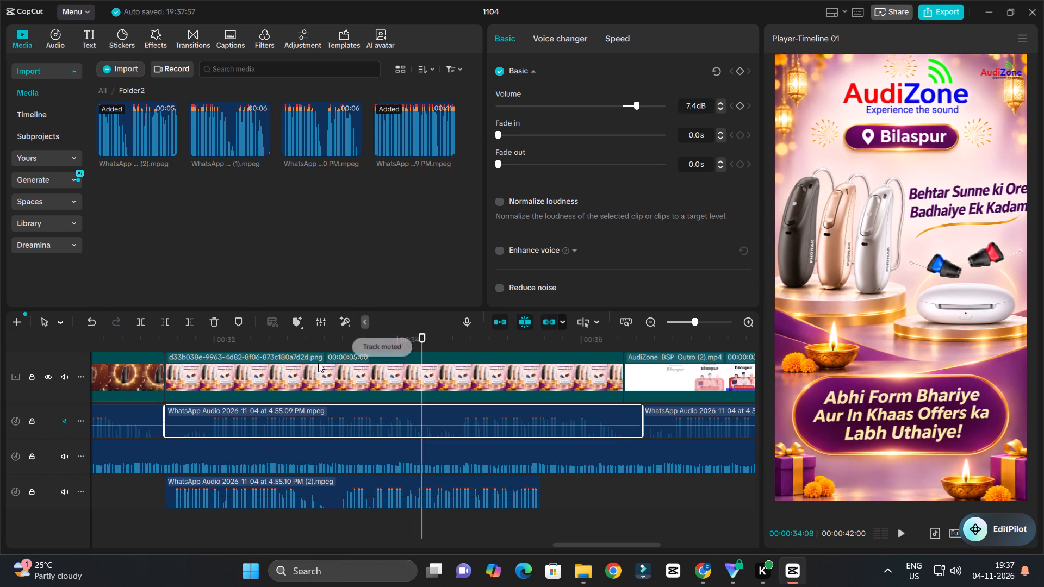
click(321, 344)
key(space)
ctrl+scroll(387, 415, up, 7)
key(space)
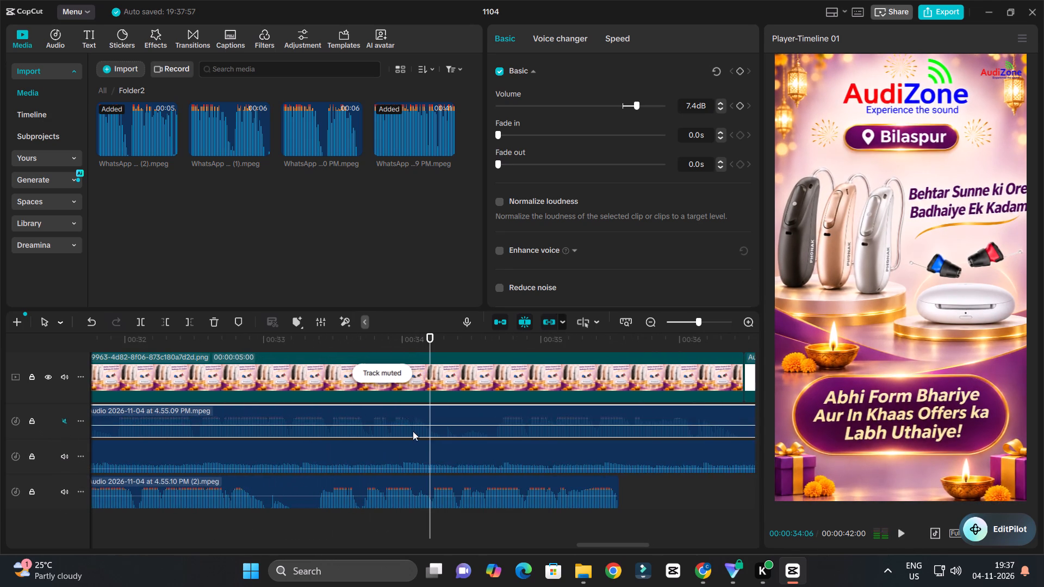
key(space)
key(space)
Trim away the part of the 4.55.10 PM (2) clip after 00:00:34:06.
drag(438, 343, 430, 405)
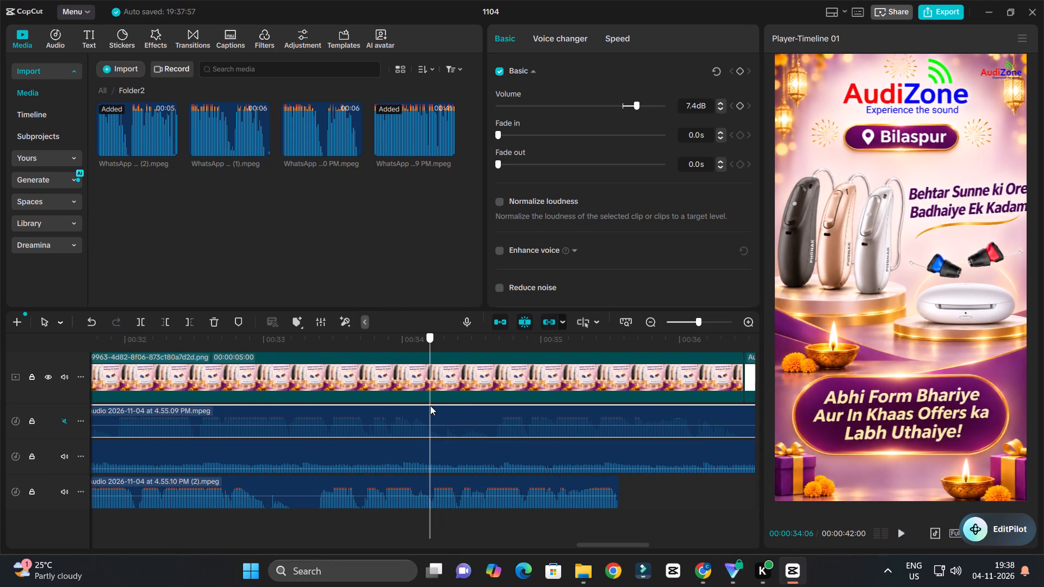
drag(430, 405, 430, 410)
click(446, 478)
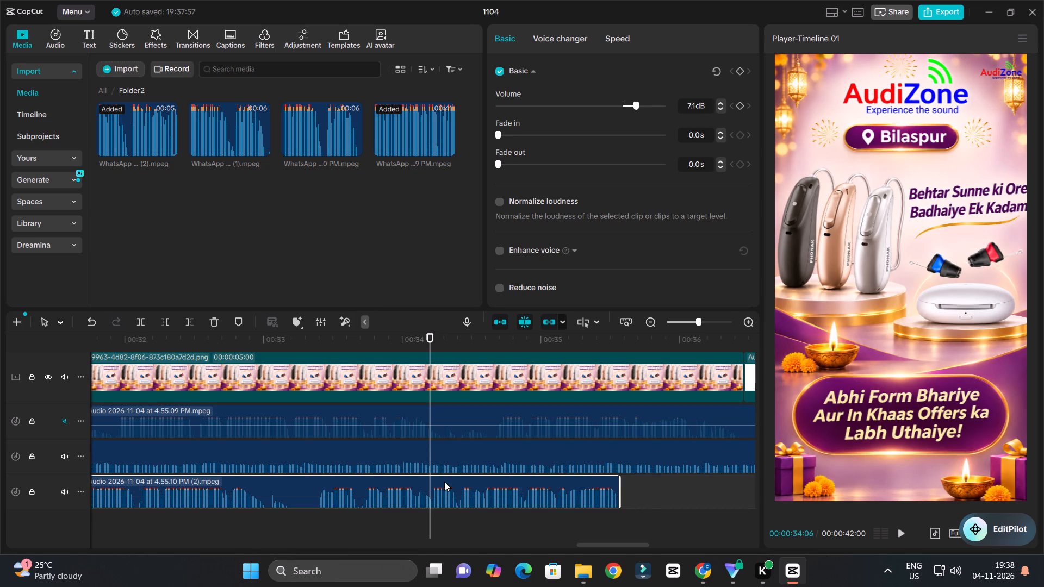
ctrl+scroll(442, 483, up, 20)
ctrl+scroll(442, 483, up, 15)
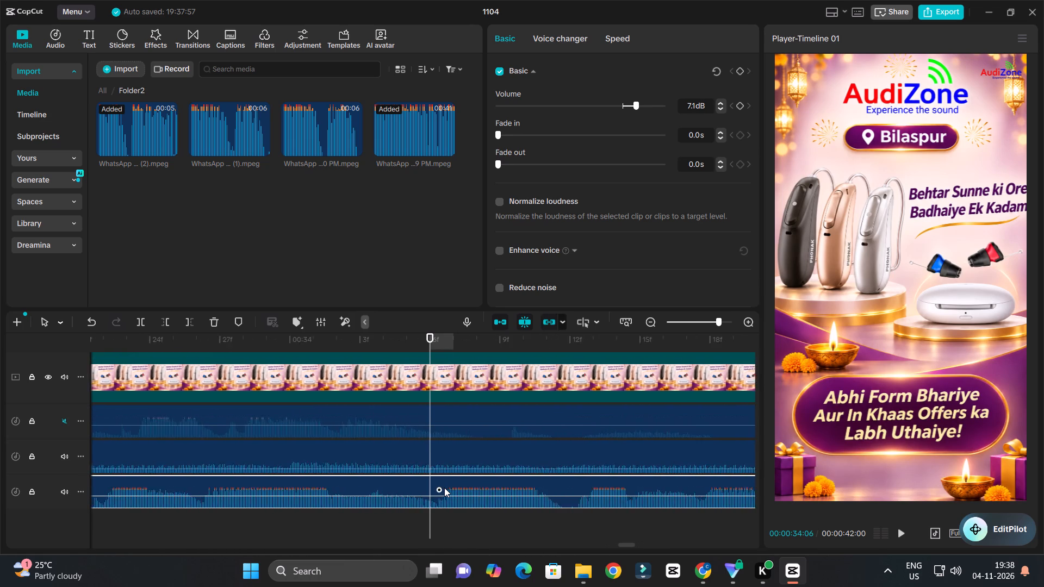
ctrl+scroll(444, 488, up, 19)
drag(446, 343, 473, 366)
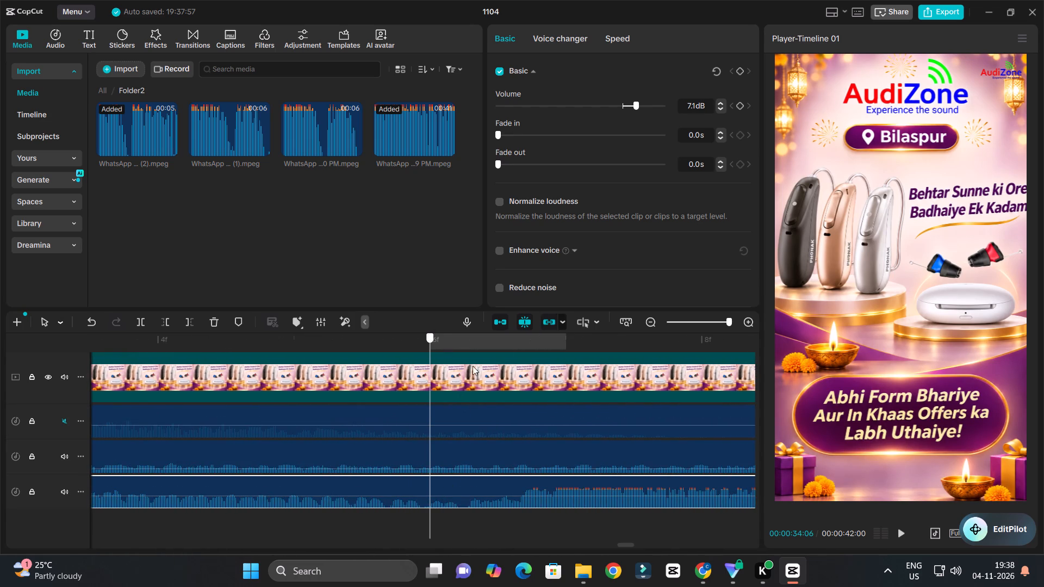
drag(473, 366, 474, 411)
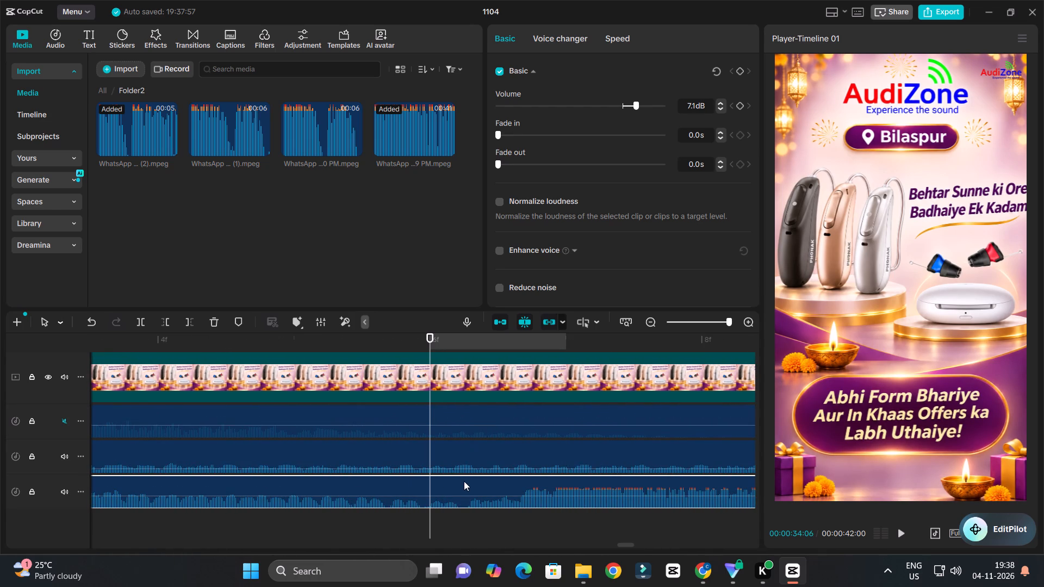
click(464, 481)
key(w)
ctrl+scroll(461, 480, down, 17)
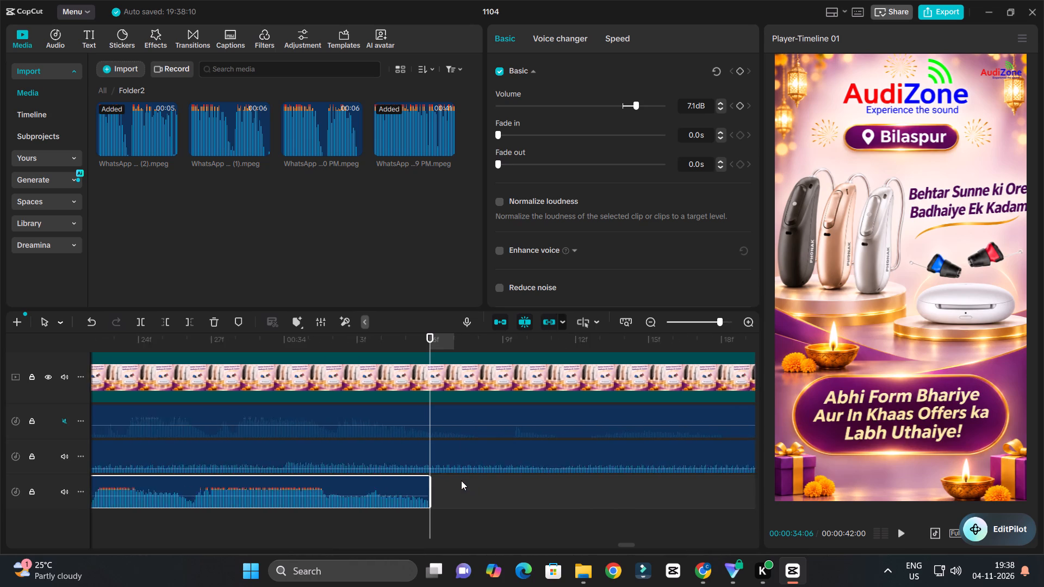
Replay the end of the trimmed 4.55.10 PM (2) clip and unmute the 4.55.09 PM voice track.
ctrl+scroll(461, 480, down, 20)
ctrl+scroll(461, 480, down, 11)
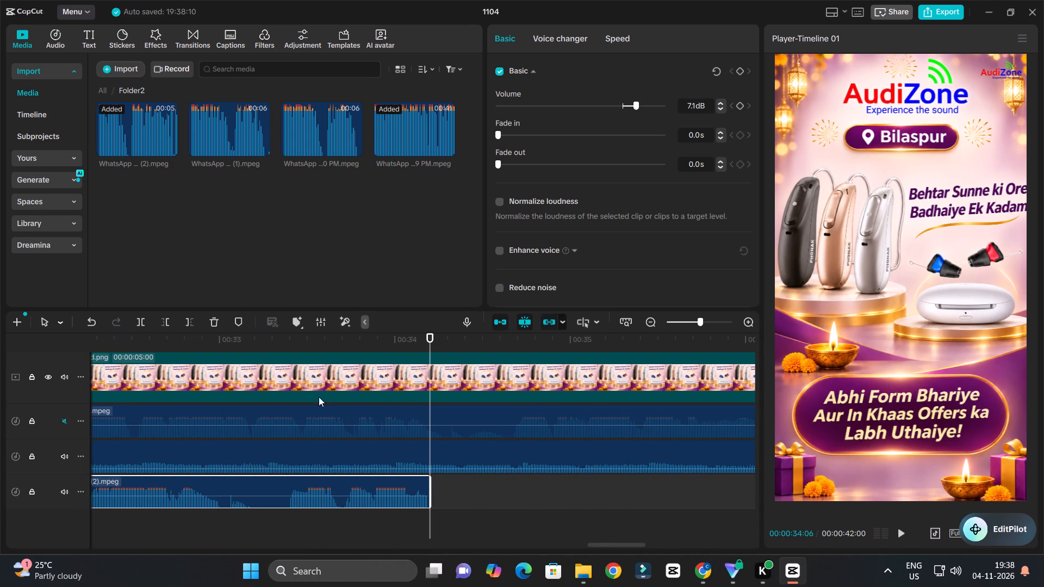
click(277, 338)
key(space)
key(space)
drag(289, 341, 279, 347)
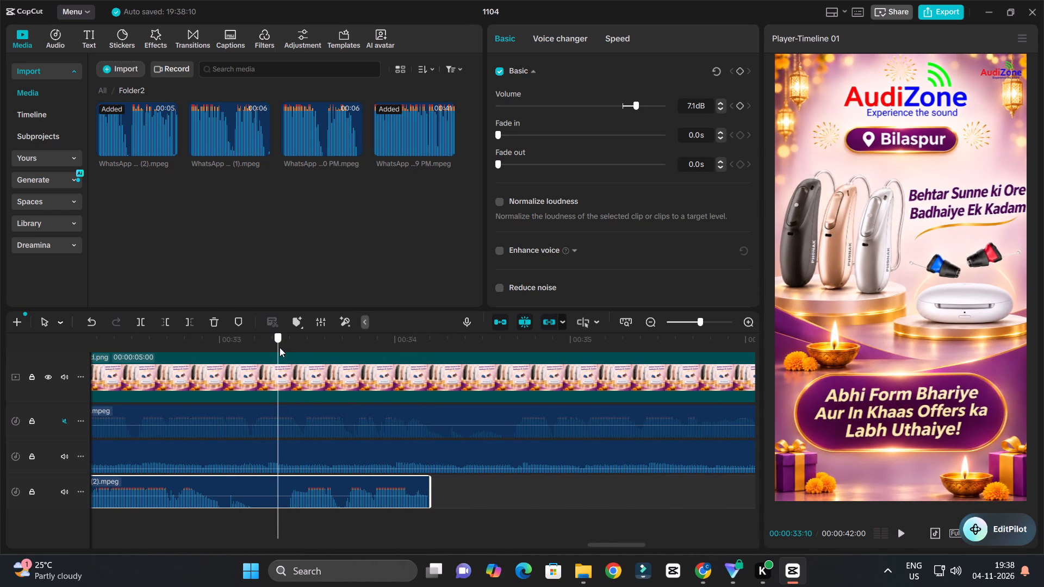
drag(279, 347, 281, 350)
click(312, 476)
click(63, 419)
Trim away the part of the 4.55.09 PM clip under the image before 00:00:34:19.
ctrl+scroll(207, 421, down, 9)
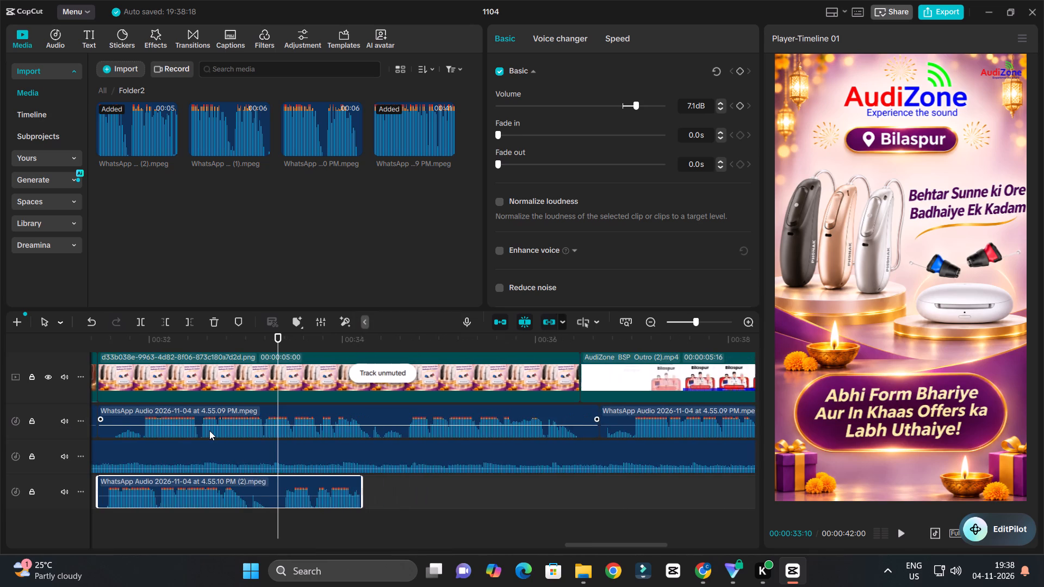
key(space)
key(space)
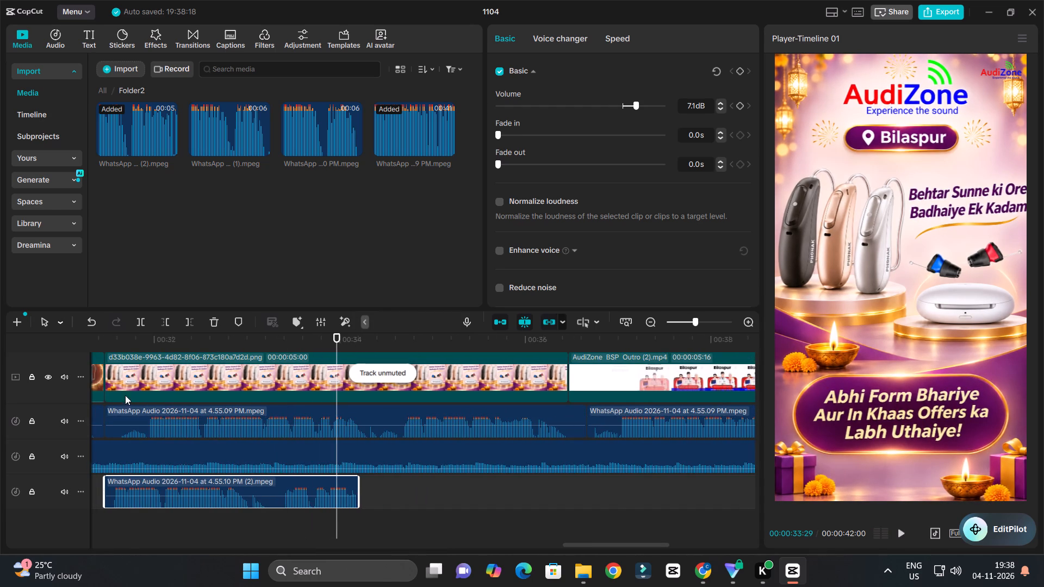
key(space)
key(space)
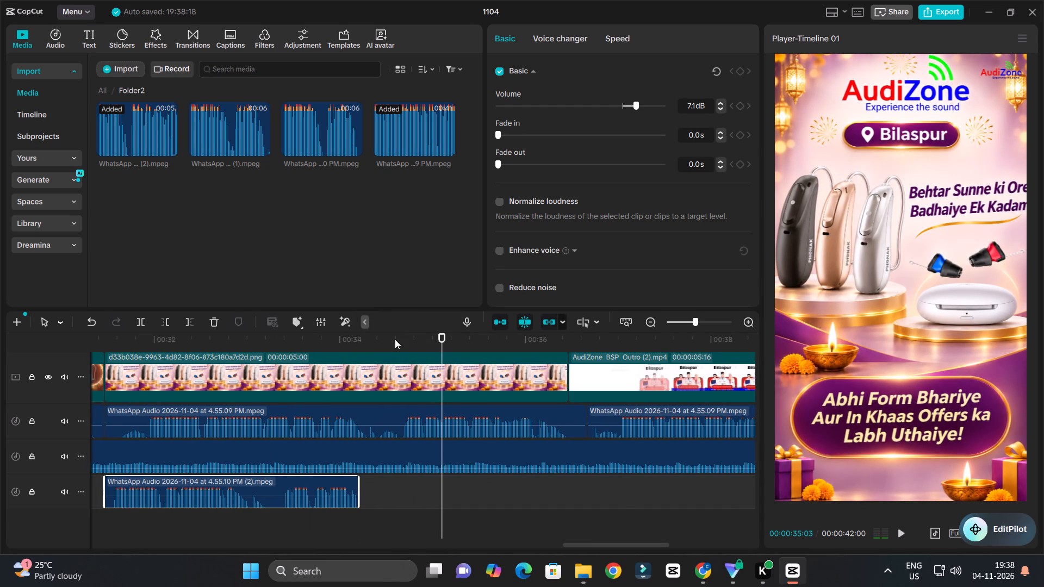
drag(395, 339, 398, 361)
click(397, 414)
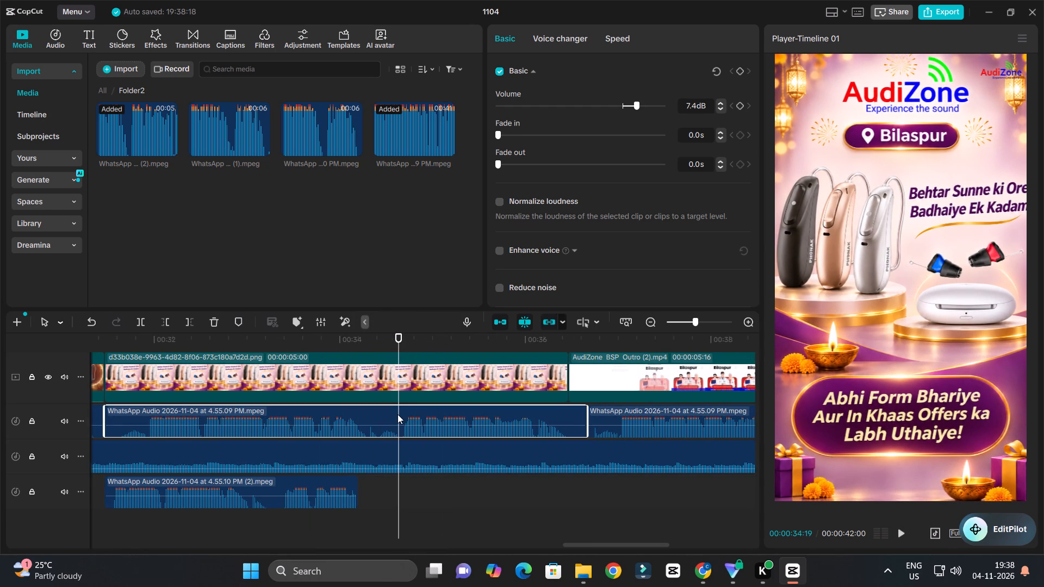
key(q)
Move the 4.55.10 PM (2) clip onto the main voice track, starting where the d33b038e image clip starts.
drag(302, 487, 304, 419)
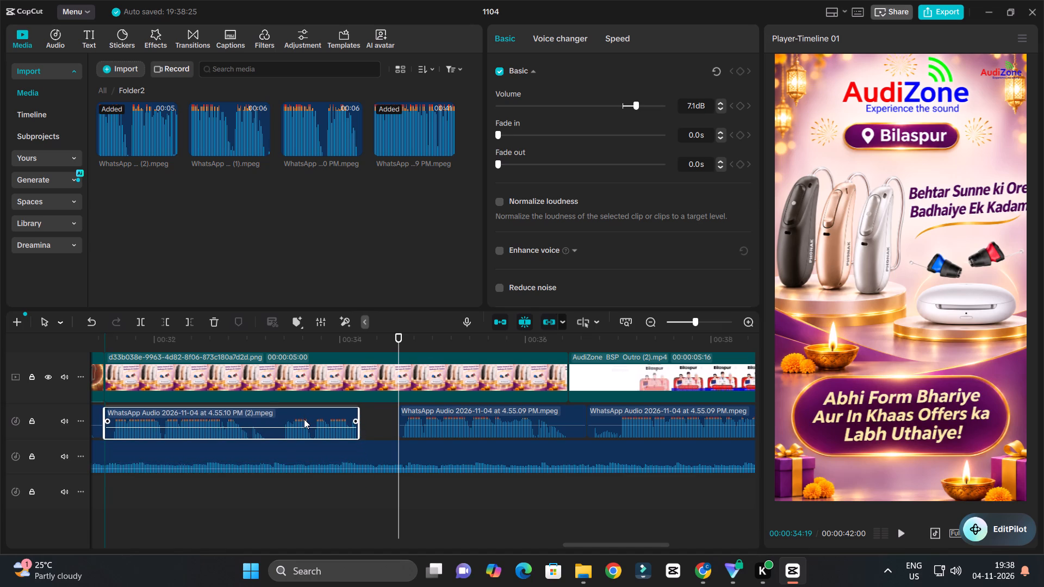
drag(304, 419, 304, 419)
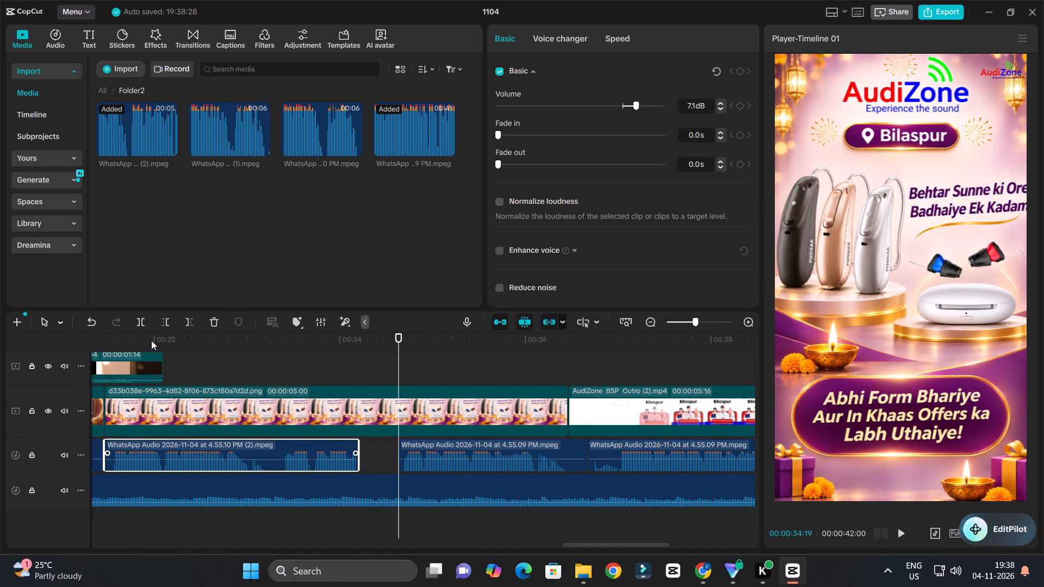
Play the combined voice-over and move the remaining 4.55.09 PM clip earlier, directly against the 4.55.10 PM (2) clip's end.
drag(144, 342, 245, 390)
key(space)
ctrl+scroll(331, 404, down, 5)
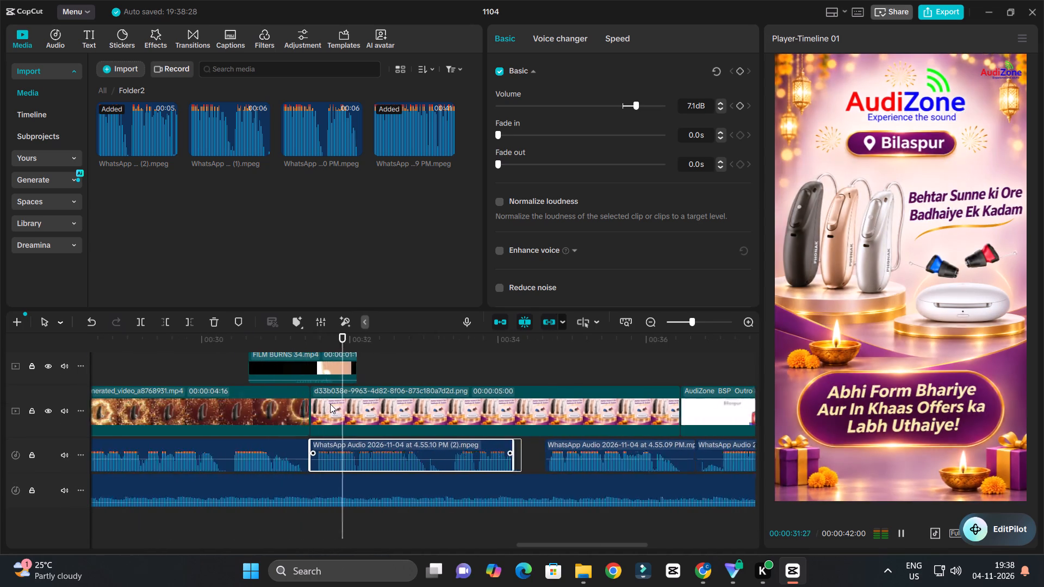
ctrl+scroll(330, 404, down, 7)
ctrl+scroll(404, 420, up, 9)
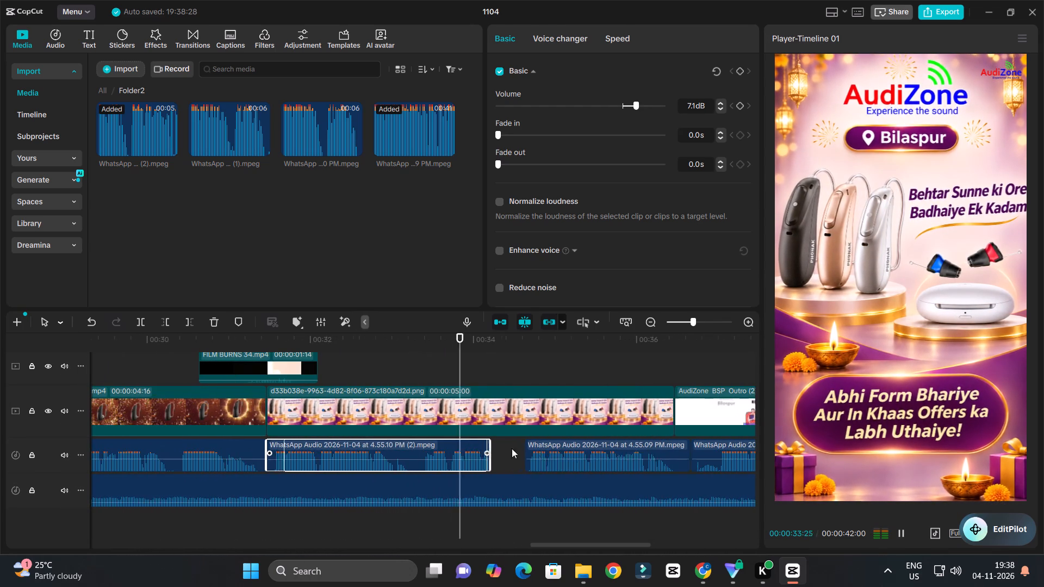
key(space)
drag(574, 444, 541, 444)
Play back the join between the two voice clips around 00:00:34 and on toward the outro to check the flow.
key(space)
ctrl+scroll(532, 438, up, 3)
key(space)
ctrl+scroll(532, 438, down, 4)
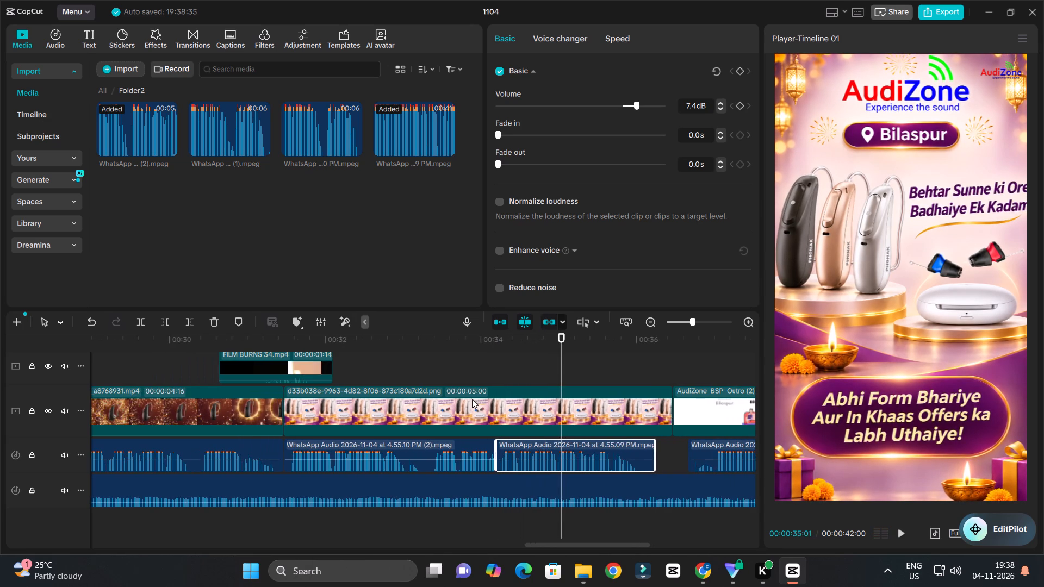
click(445, 345)
key(space)
ctrl+scroll(505, 383, down, 4)
ctrl+scroll(507, 384, up, 3)
ctrl+scroll(507, 384, down, 5)
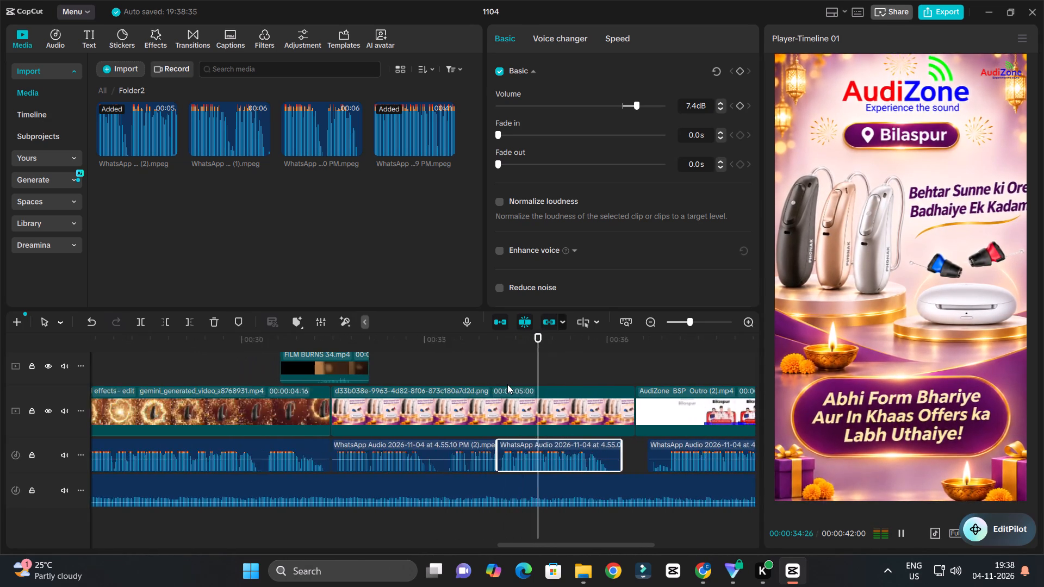
ctrl+scroll(507, 384, down, 2)
ctrl+scroll(522, 411, up, 3)
key(space)
Move the voice clip under the outro earlier, directly against the end of the preceding 4.55.09 PM clip, and play the outro section.
drag(660, 451, 650, 451)
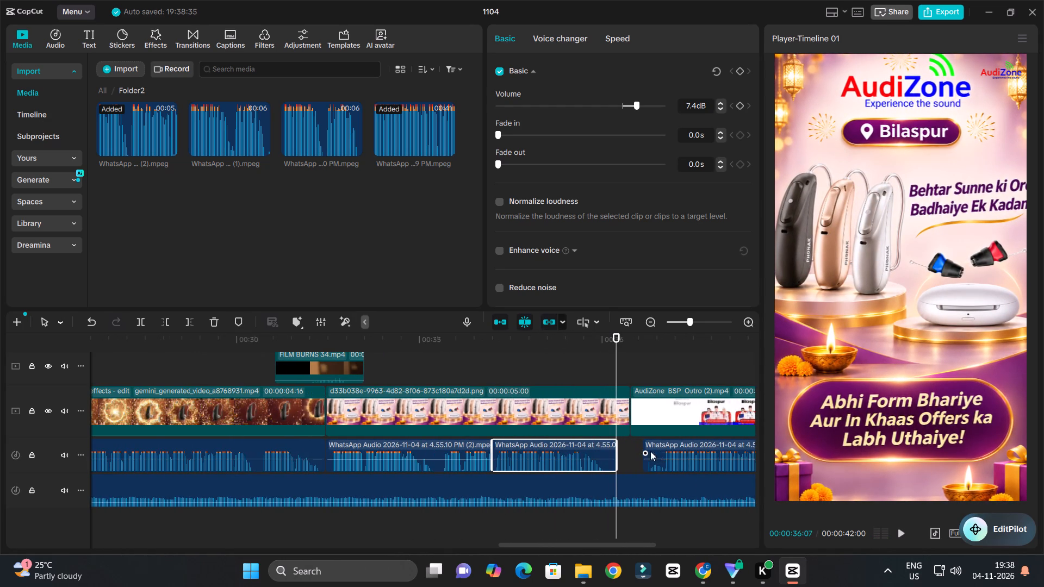
drag(650, 451, 637, 452)
key(space)
ctrl+scroll(579, 424, down, 3)
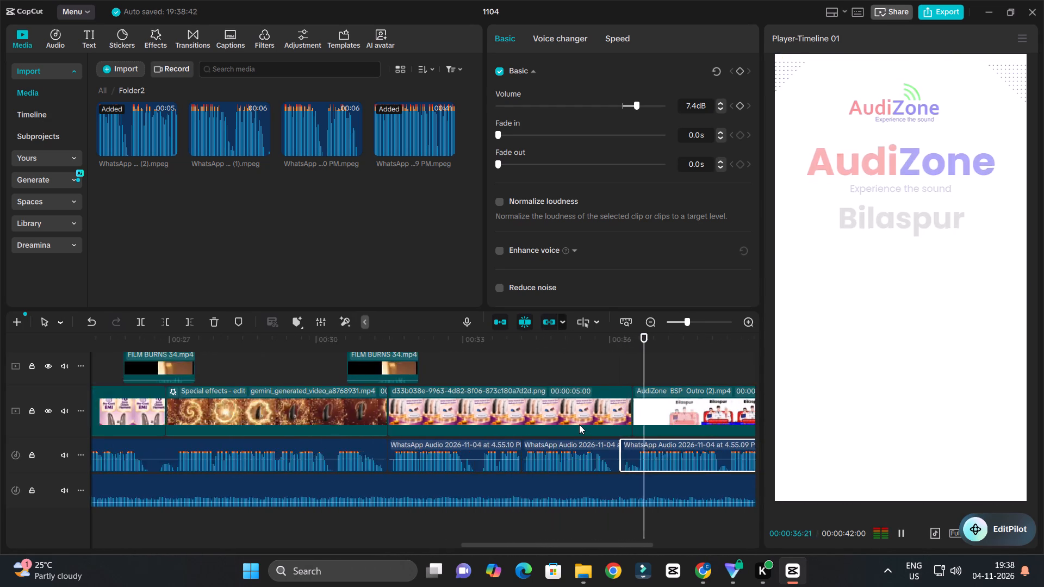
ctrl+scroll(579, 424, down, 19)
ctrl+scroll(613, 453, up, 2)
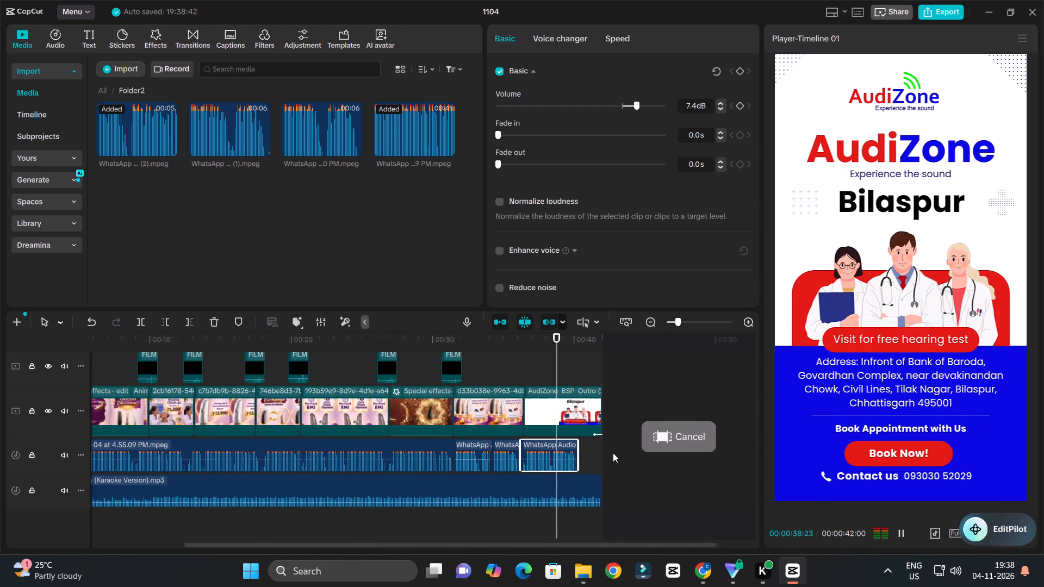
ctrl+scroll(613, 453, up, 13)
key(space)
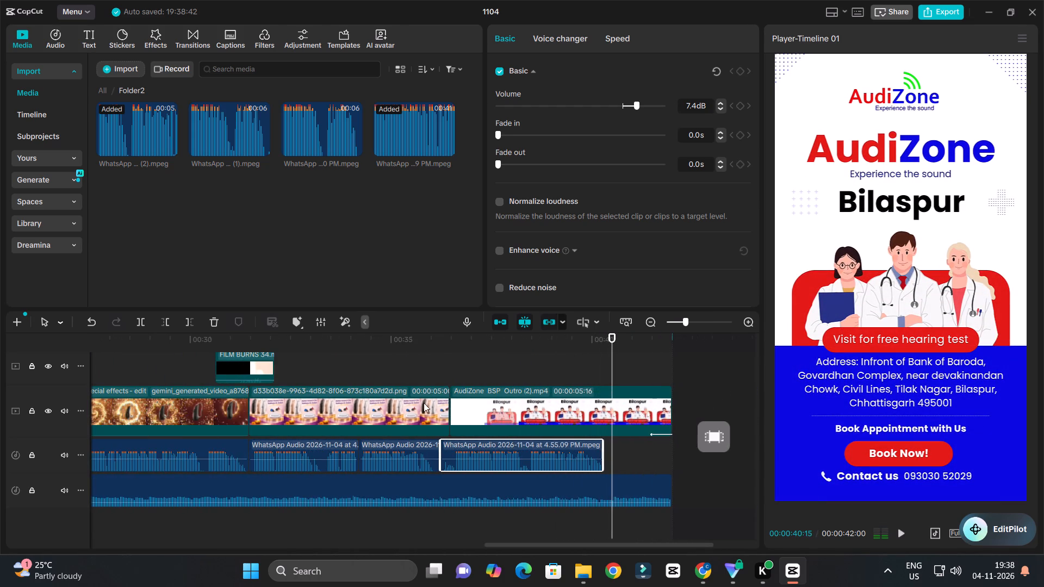
Delete the d33b038e Bilaspur image clip that precedes the outro on the main video track.
drag(432, 341, 439, 367)
click(440, 401)
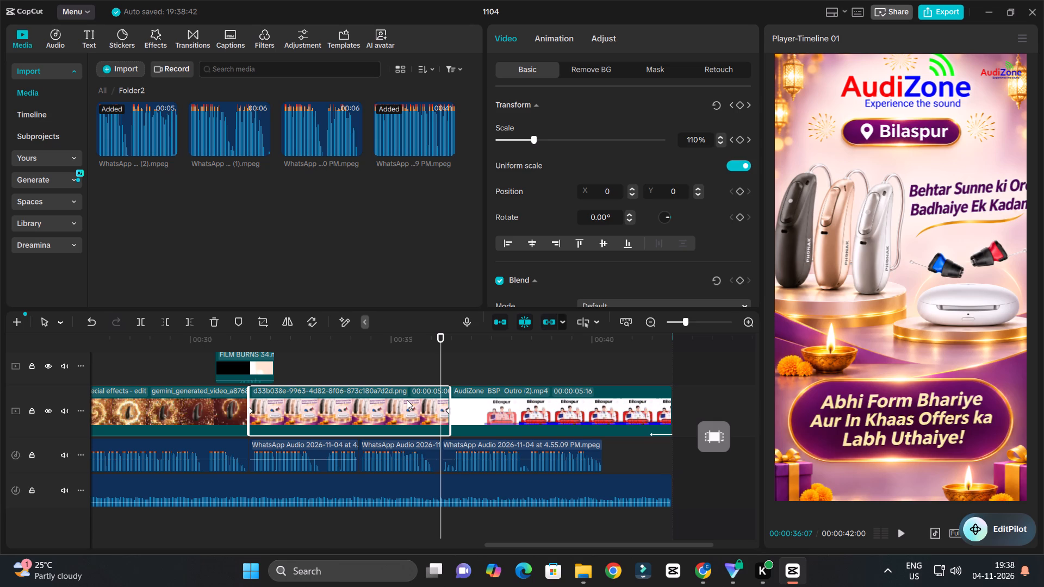
key(BackSpace)
Try moving the AudiZone BSP Outro (2) clip later on the main track, and turn off the main track magnet.
drag(378, 407, 589, 419)
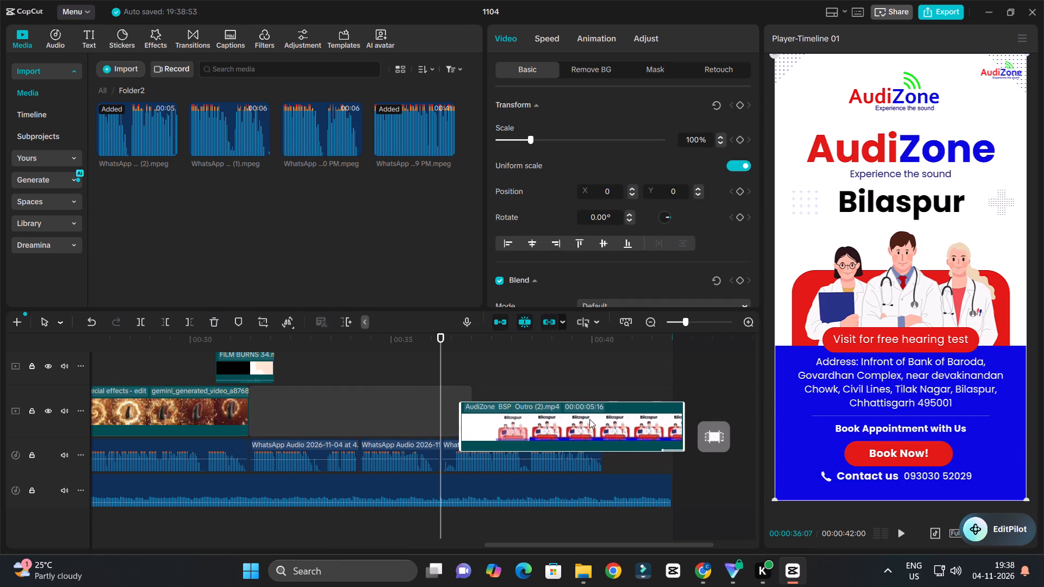
drag(589, 419, 589, 418)
click(495, 321)
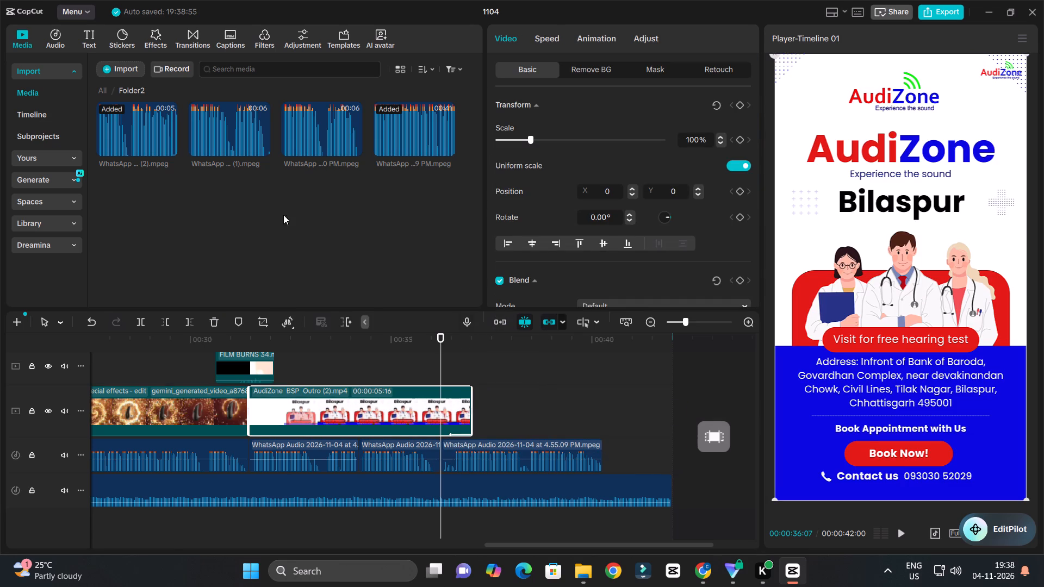
Place the a61a63ec Durg image from Folder1 on a track above the outro, starting where the outro starts.
click(107, 89)
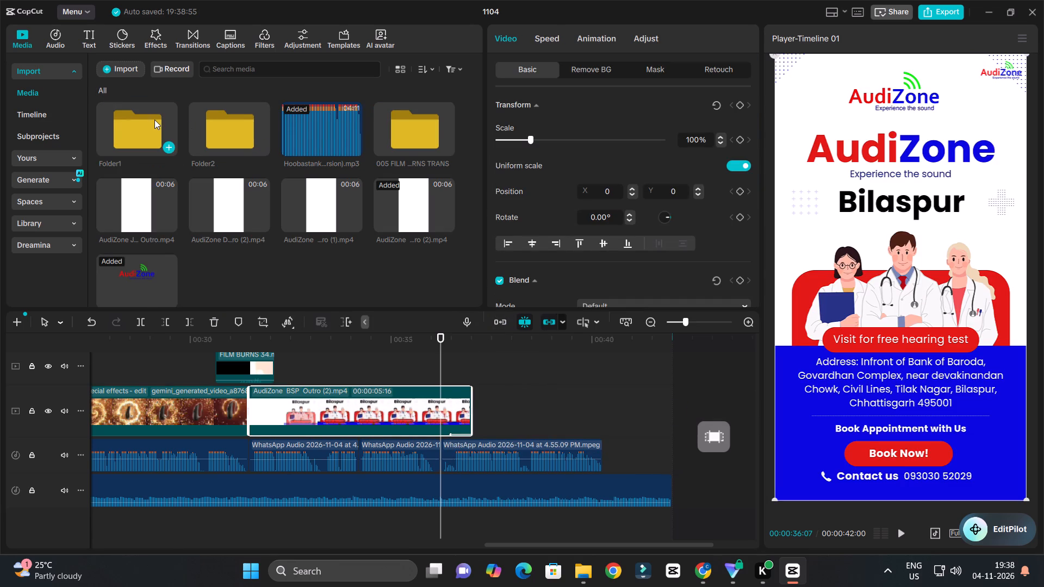
double_click(154, 120)
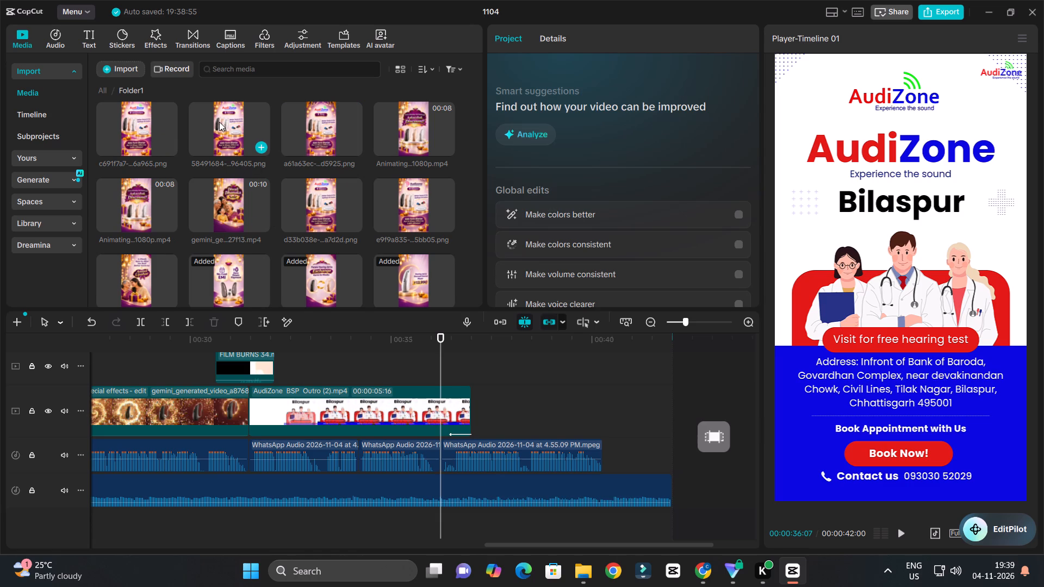
double_click(218, 121)
click(294, 129)
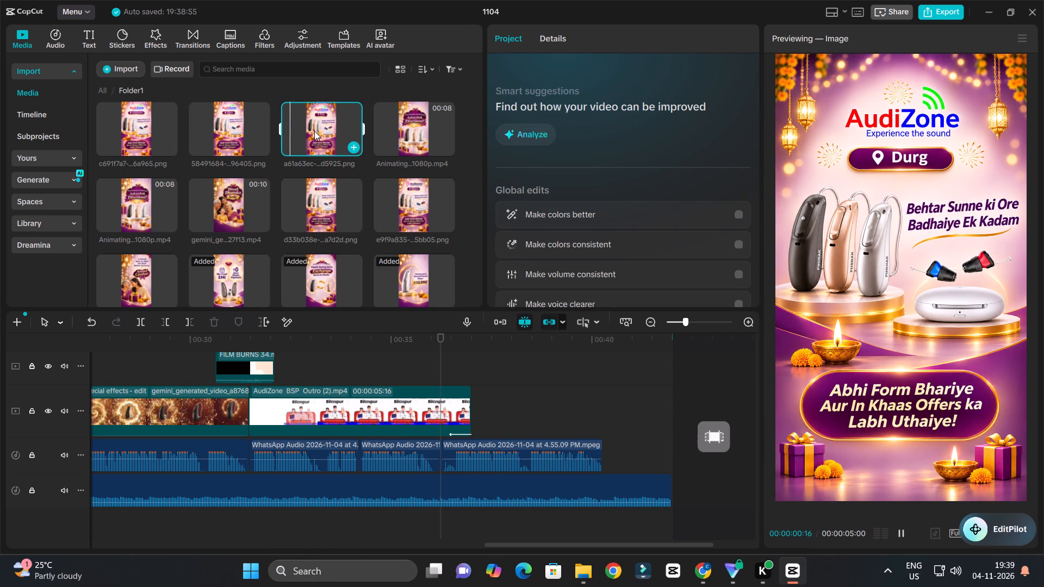
drag(315, 122, 249, 414)
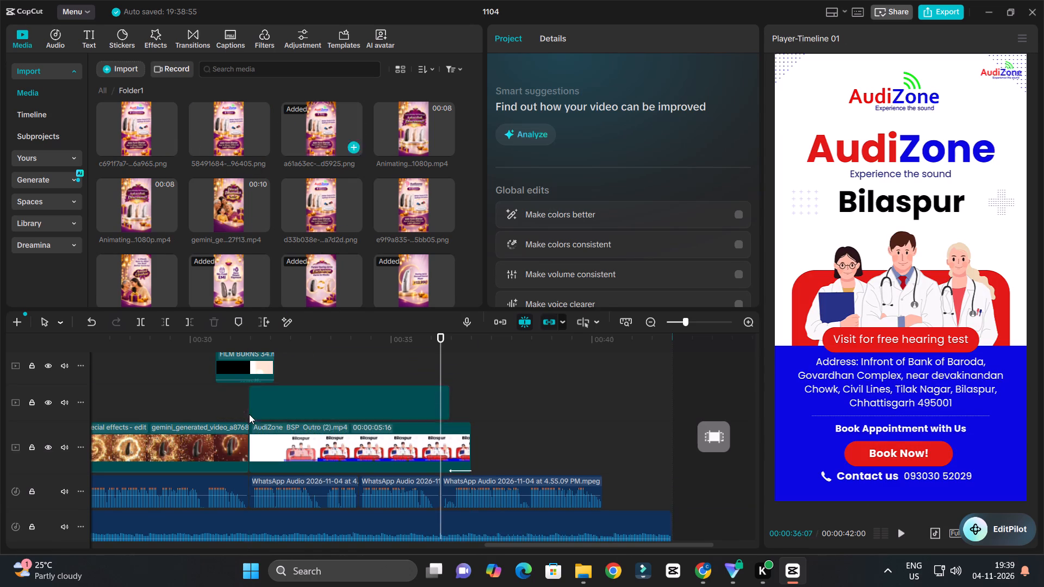
Move the outro clip later and place the a61a63ec Durg image in the gap on the main track, directly after the gemini video clip.
drag(276, 398, 330, 397)
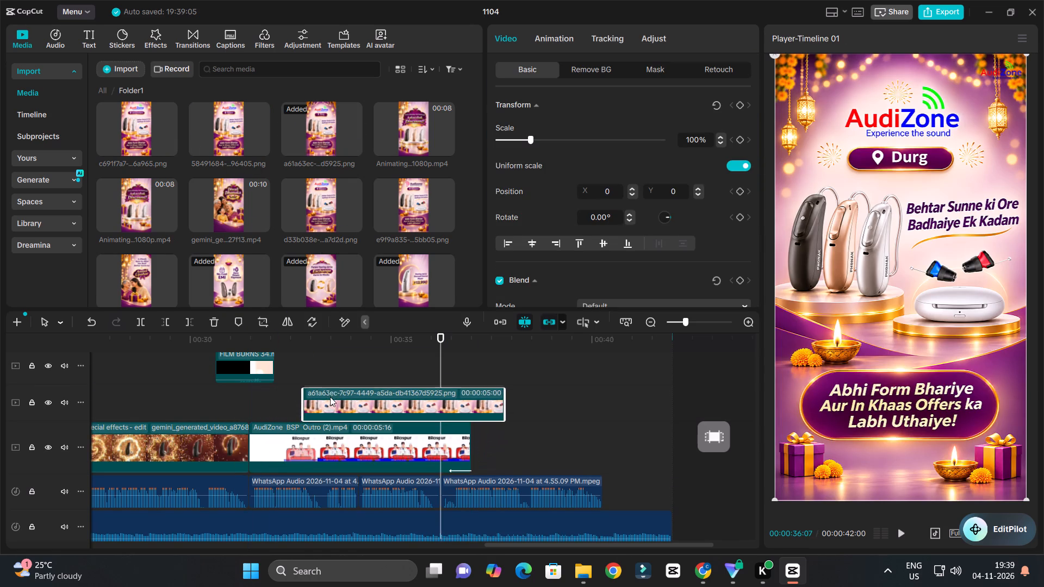
drag(330, 397, 327, 388)
drag(289, 444, 471, 457)
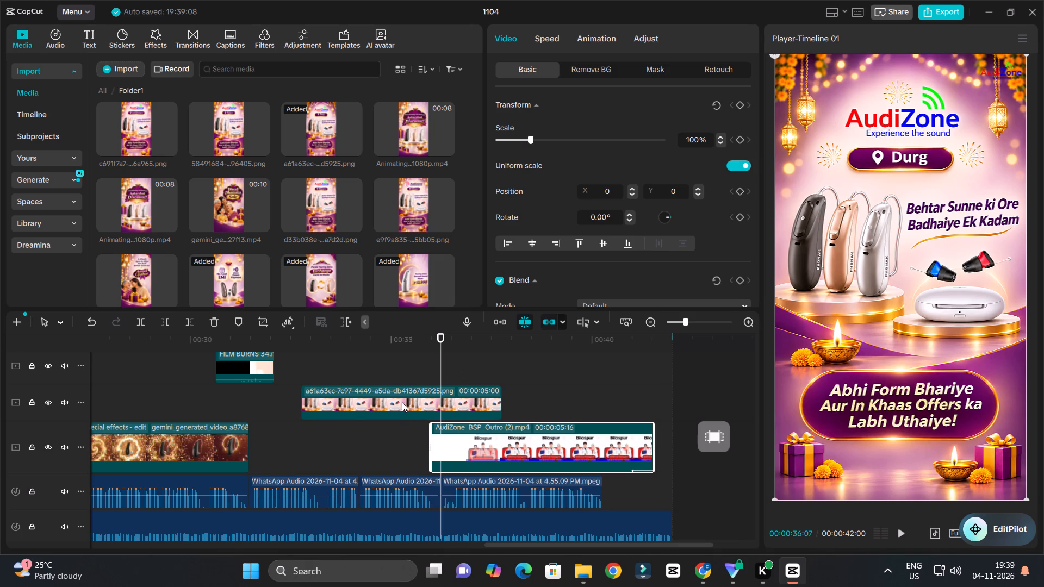
drag(402, 402, 358, 415)
drag(465, 441, 515, 440)
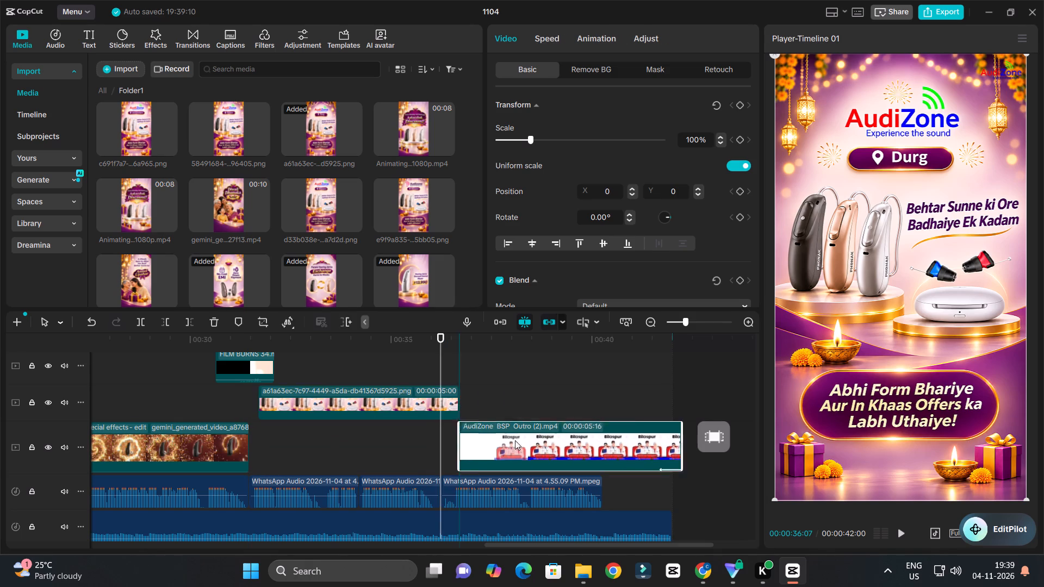
drag(515, 440, 515, 436)
drag(383, 393, 376, 438)
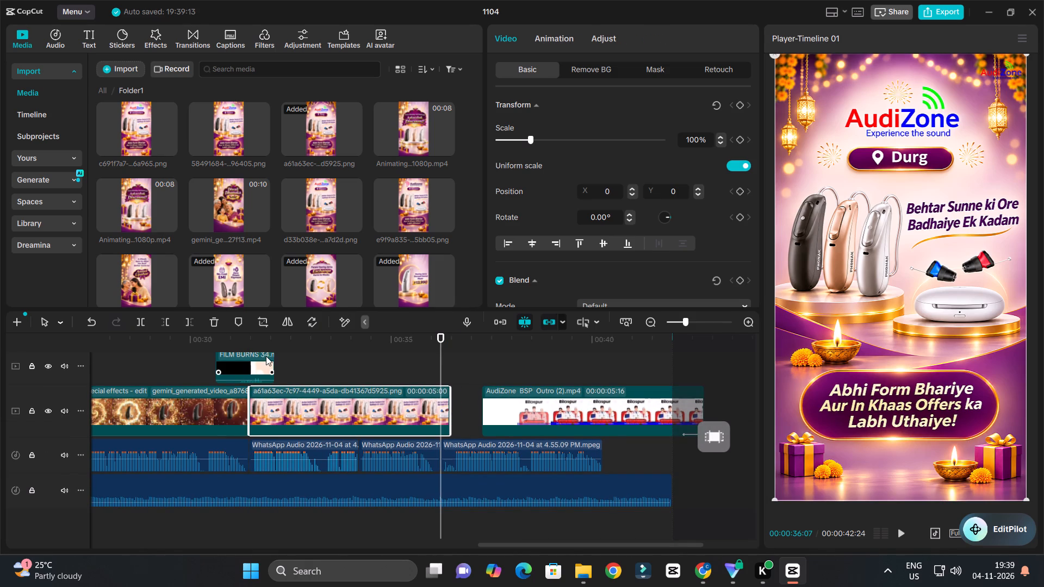
Play the timeline from the start of the Durg image to its end to check it against the voice-over.
click(248, 340)
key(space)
ctrl+scroll(355, 375, down, 3)
ctrl+scroll(383, 394, up, 3)
ctrl+scroll(383, 394, down, 3)
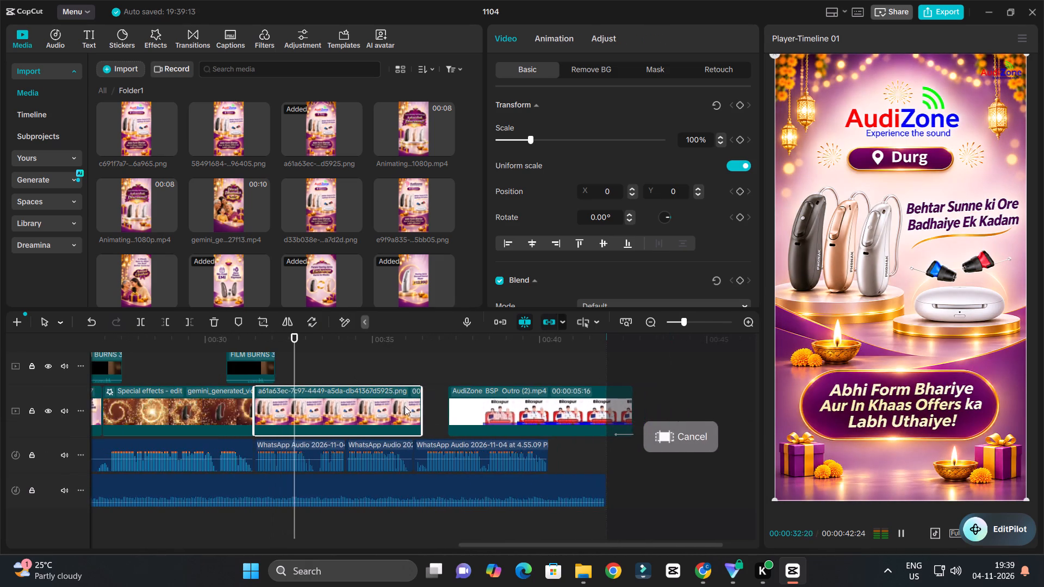
ctrl+scroll(418, 413, up, 3)
scroll(418, 413, down, 3)
ctrl+scroll(419, 413, up, 3)
ctrl+scroll(484, 423, up, 4)
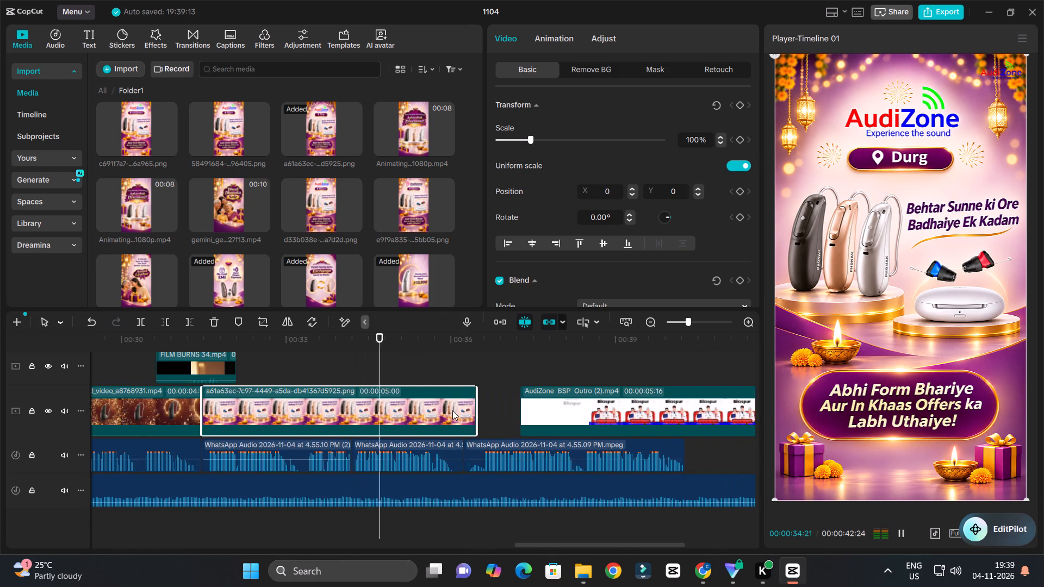
ctrl+scroll(452, 410, down, 3)
ctrl+scroll(505, 422, up, 4)
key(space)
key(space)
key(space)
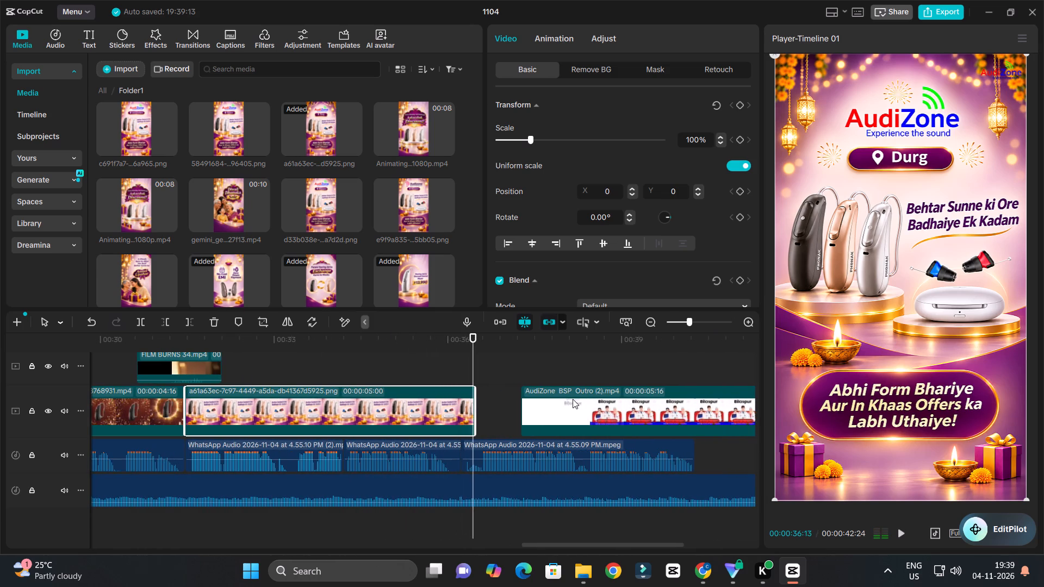
Move the outro clip earlier, directly against the end of the Durg image clip.
drag(572, 399, 529, 405)
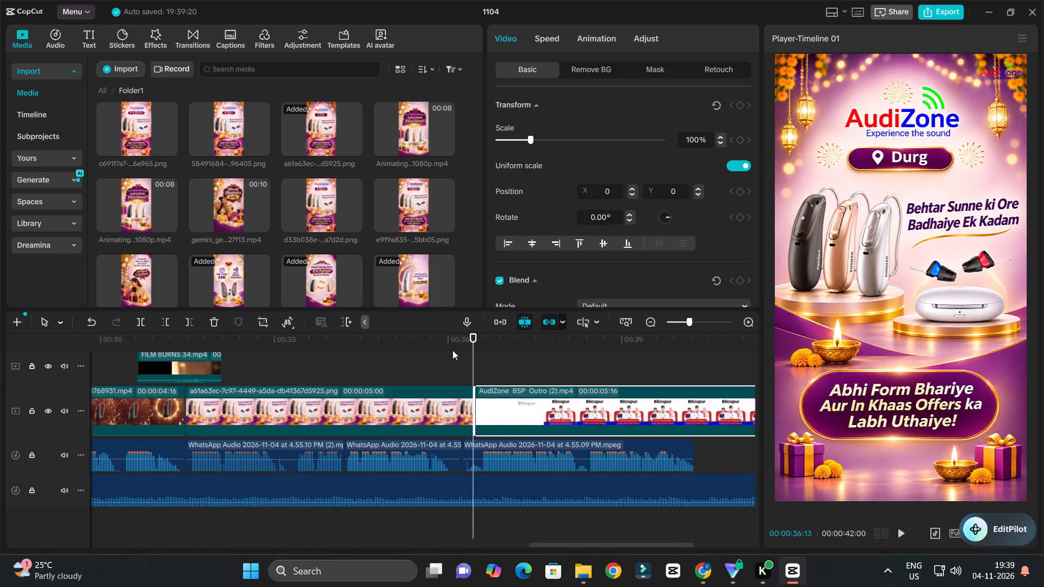
Trim the end of the Durg image clip to a duration of 00:00:04:23.
drag(459, 342, 467, 366)
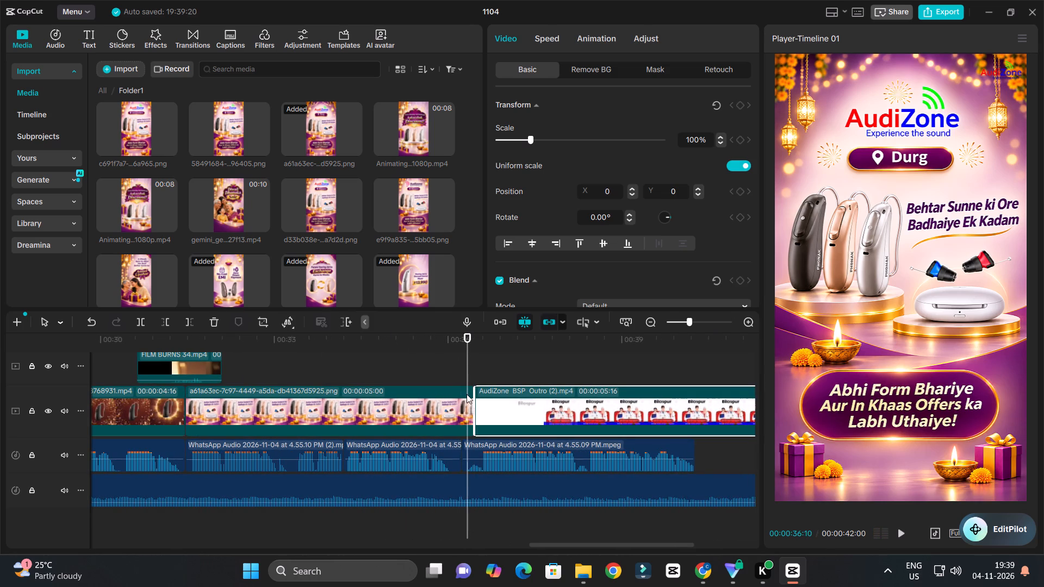
click(465, 394)
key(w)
click(456, 407)
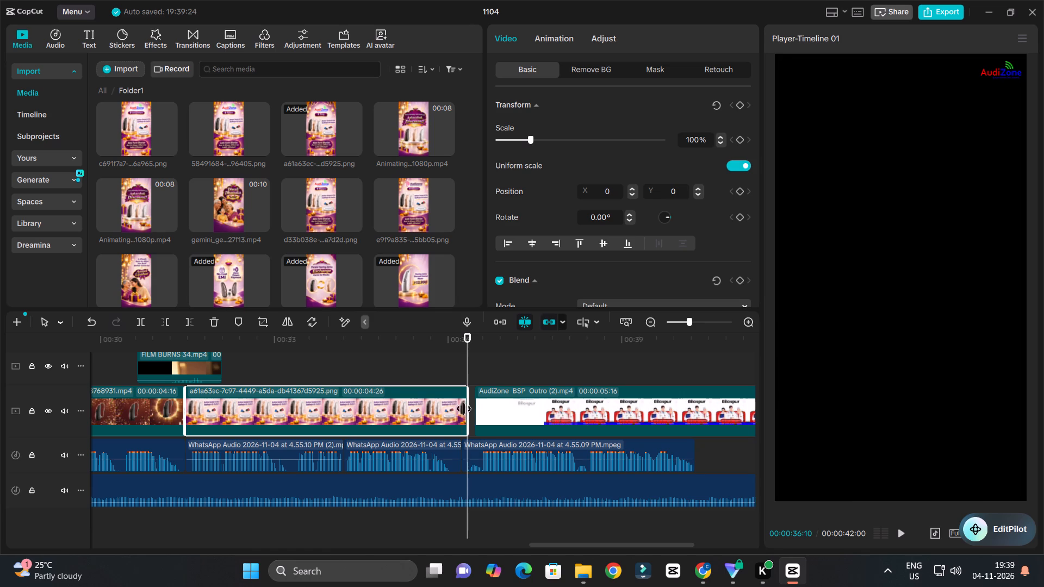
drag(465, 410, 458, 408)
click(451, 410)
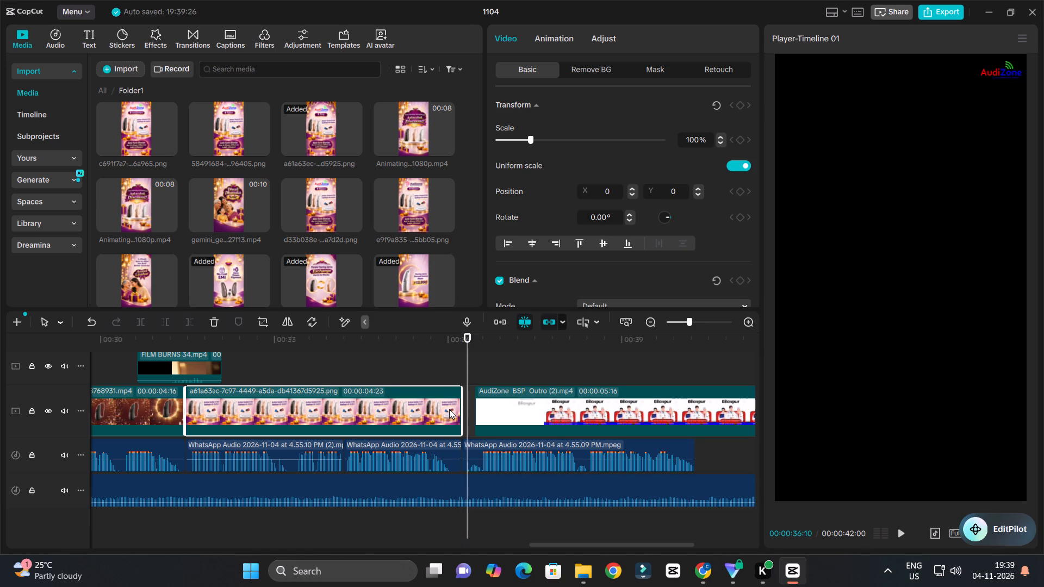
Add a scale keyframe at 100% on the first frame of the Durg image clip.
key(Down)
key(Up)
key(Up)
key(Up)
key(Up)
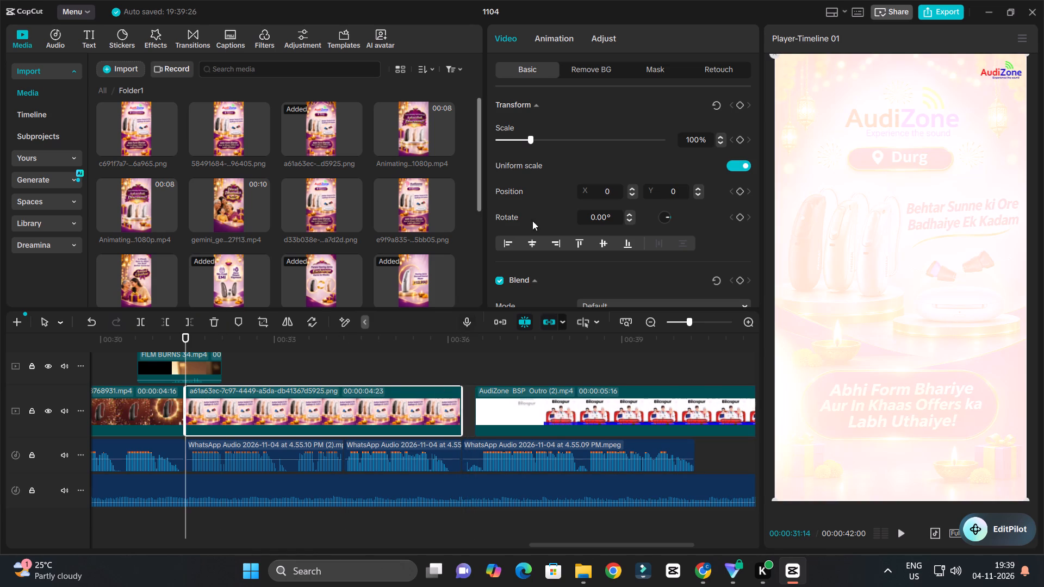
click(737, 143)
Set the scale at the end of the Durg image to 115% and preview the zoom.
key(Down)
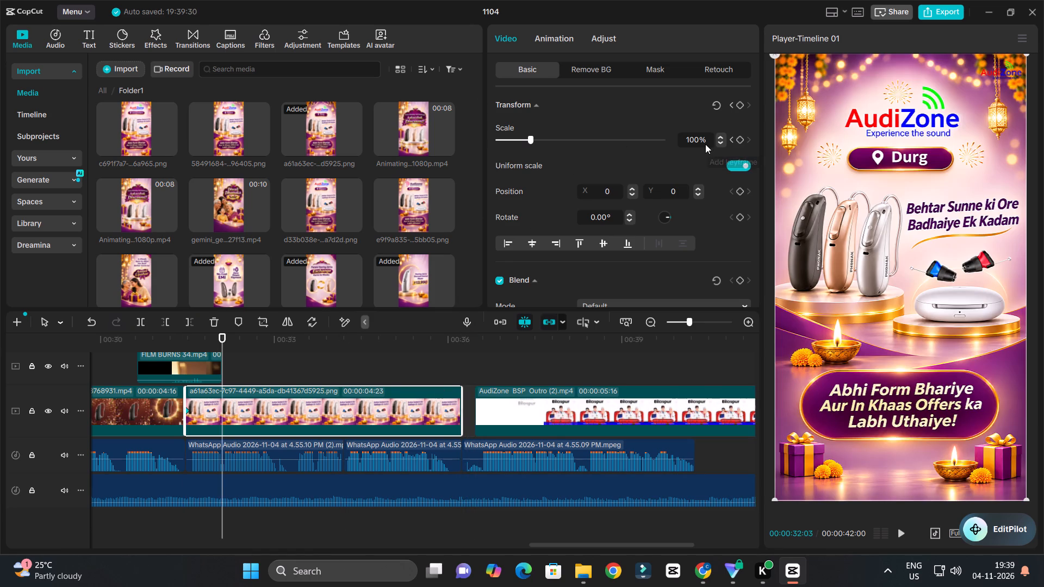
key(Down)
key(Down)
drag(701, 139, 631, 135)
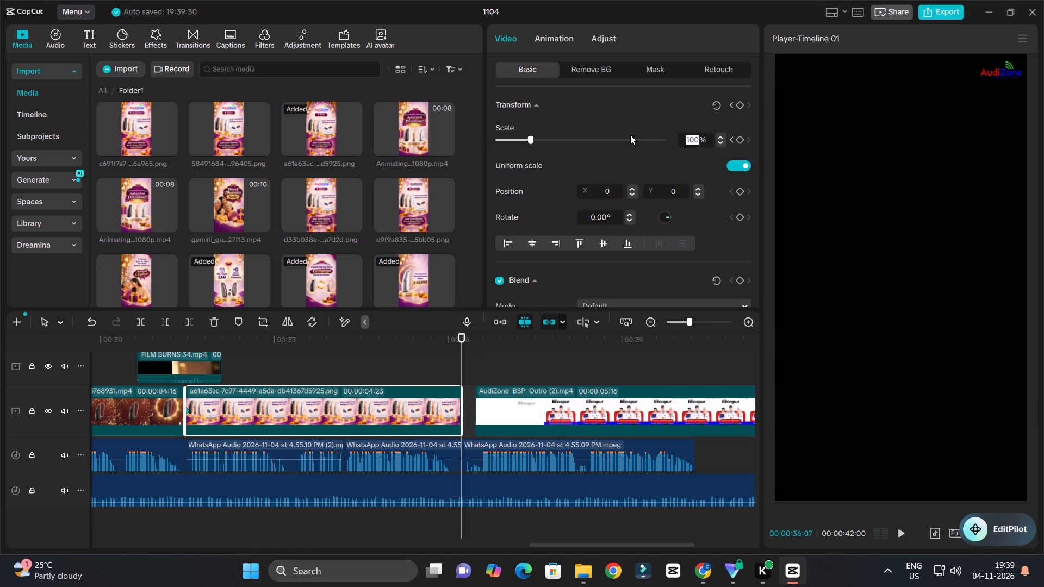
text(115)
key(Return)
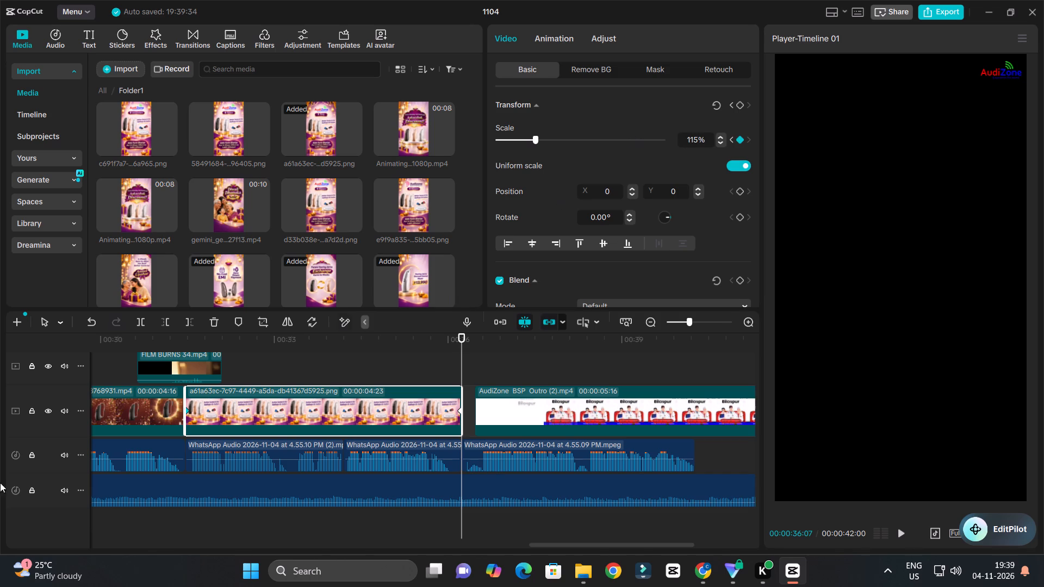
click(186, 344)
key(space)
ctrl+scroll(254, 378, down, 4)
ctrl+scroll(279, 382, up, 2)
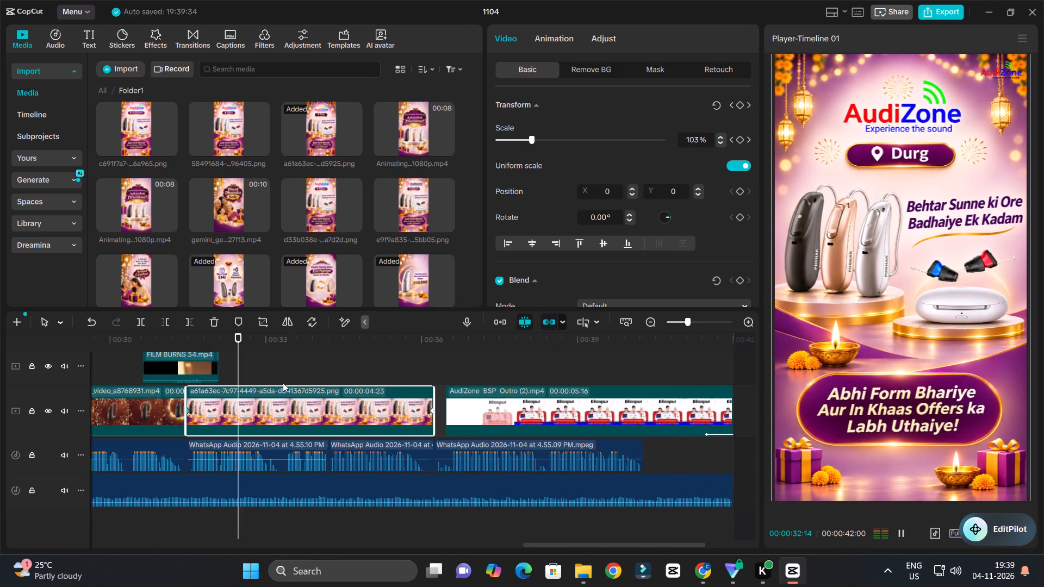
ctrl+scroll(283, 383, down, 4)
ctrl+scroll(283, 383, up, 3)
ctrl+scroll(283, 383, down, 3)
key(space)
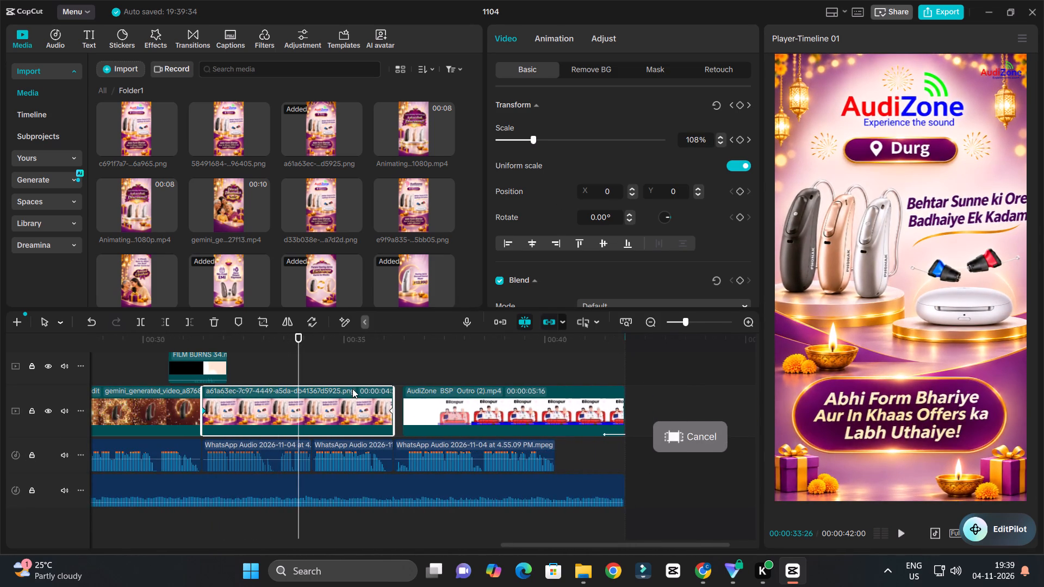
Set the scale keyframe at the end of the Durg image to 110% and preview the zoom.
key(Down)
key(Down)
drag(700, 136, 658, 134)
text(110)
key(Return)
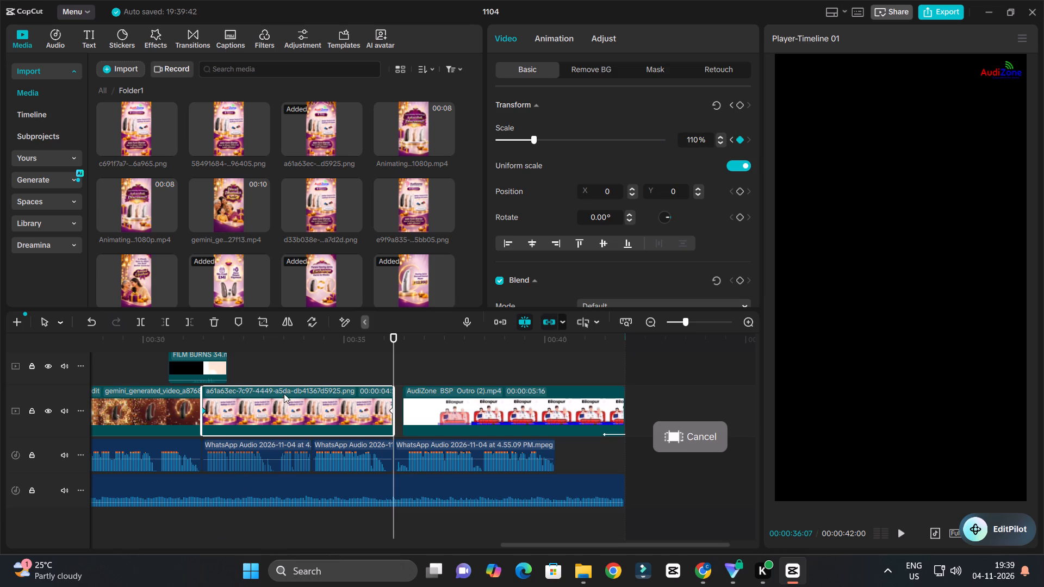
click(334, 344)
key(space)
ctrl+scroll(388, 370, up, 5)
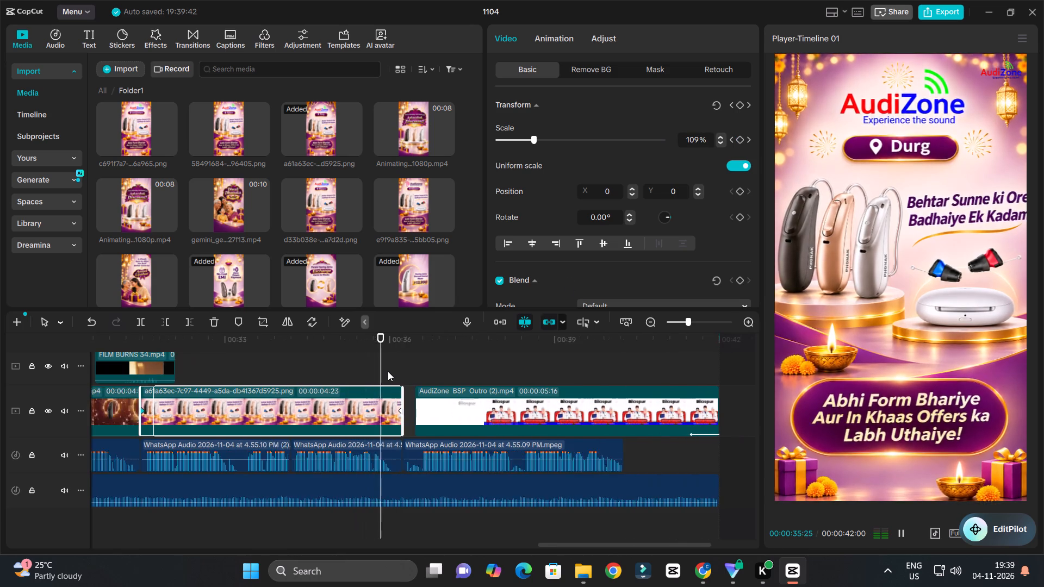
ctrl+scroll(388, 371, up, 1)
key(space)
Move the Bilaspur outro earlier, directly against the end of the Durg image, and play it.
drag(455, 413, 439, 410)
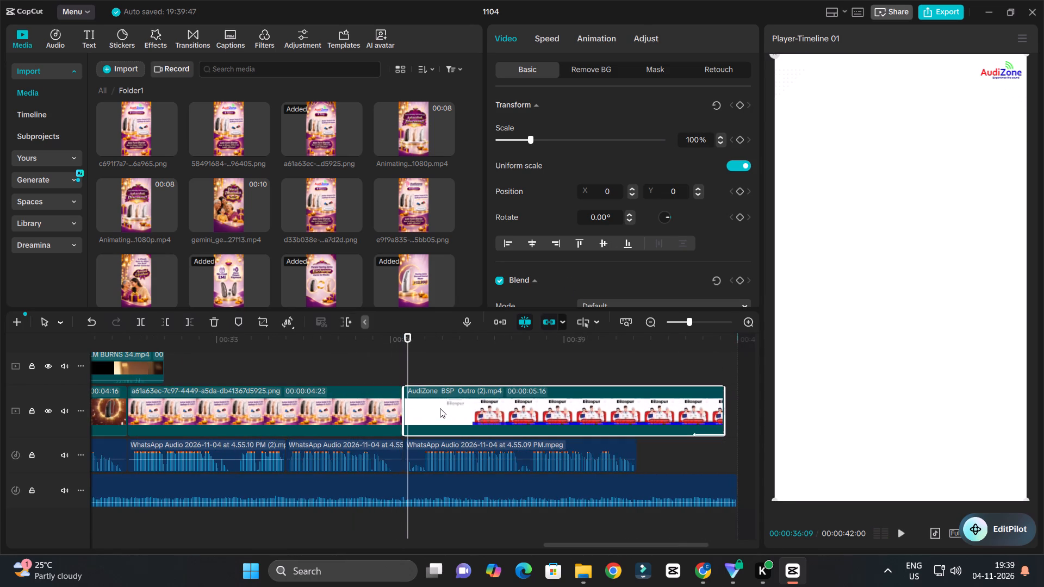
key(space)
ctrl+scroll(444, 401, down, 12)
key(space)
Replace the AudiZone BSP Outro (2) clip with AudiZone Durg Outro (2), placed directly after the Durg image.
click(508, 415)
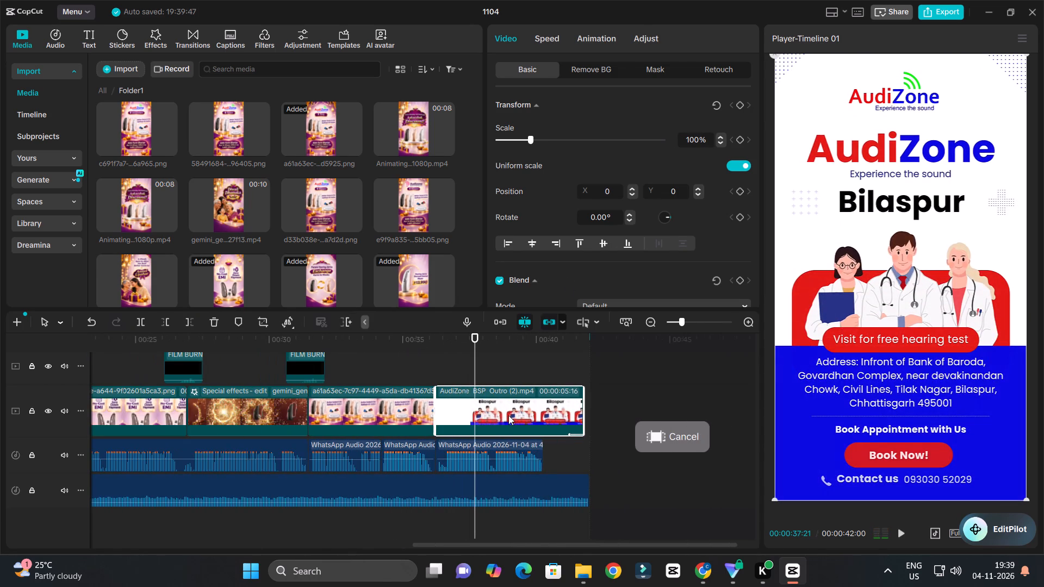
key(Delete)
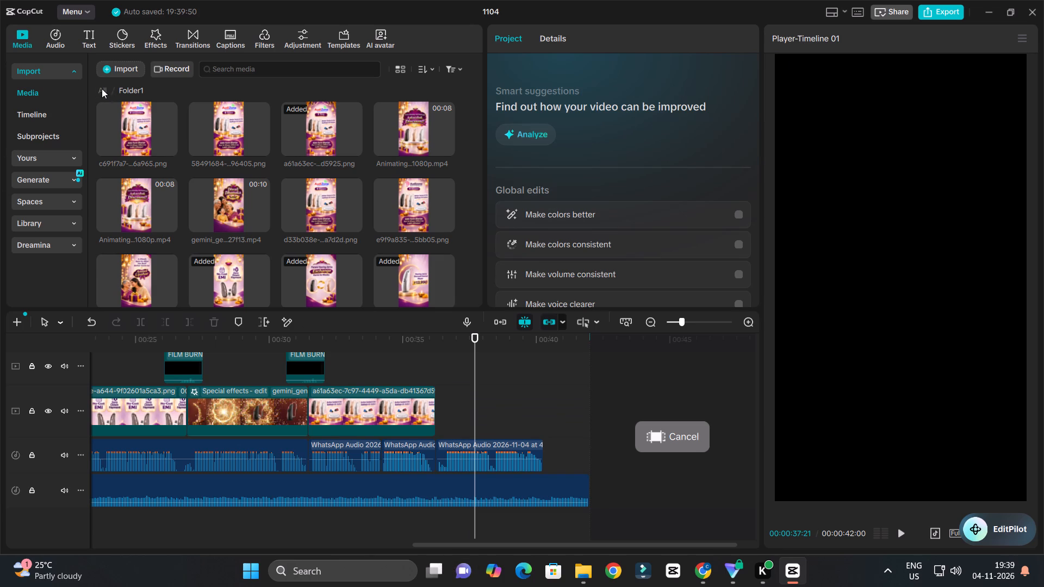
click(102, 89)
double_click(235, 209)
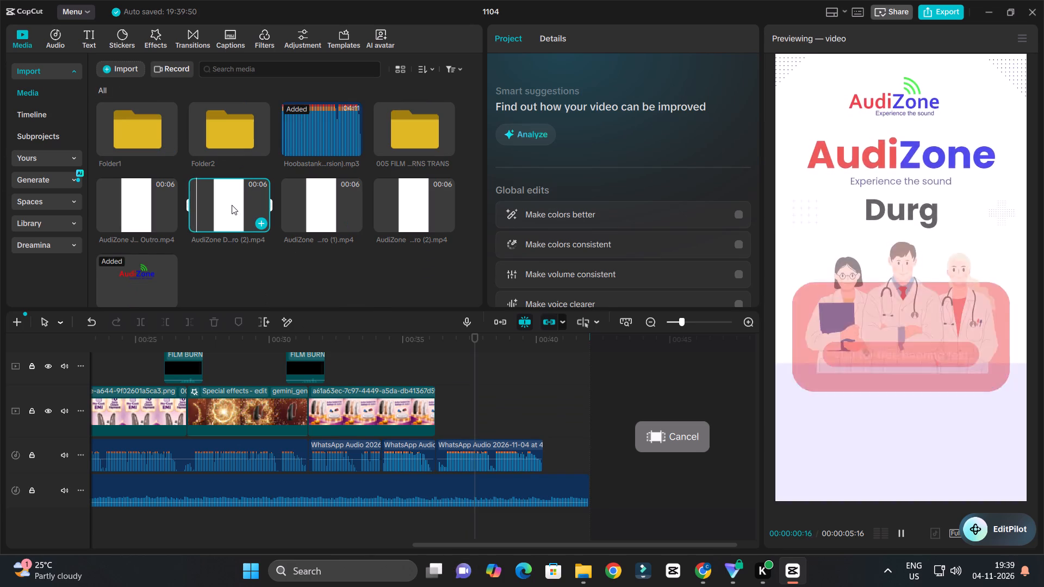
drag(232, 205, 436, 404)
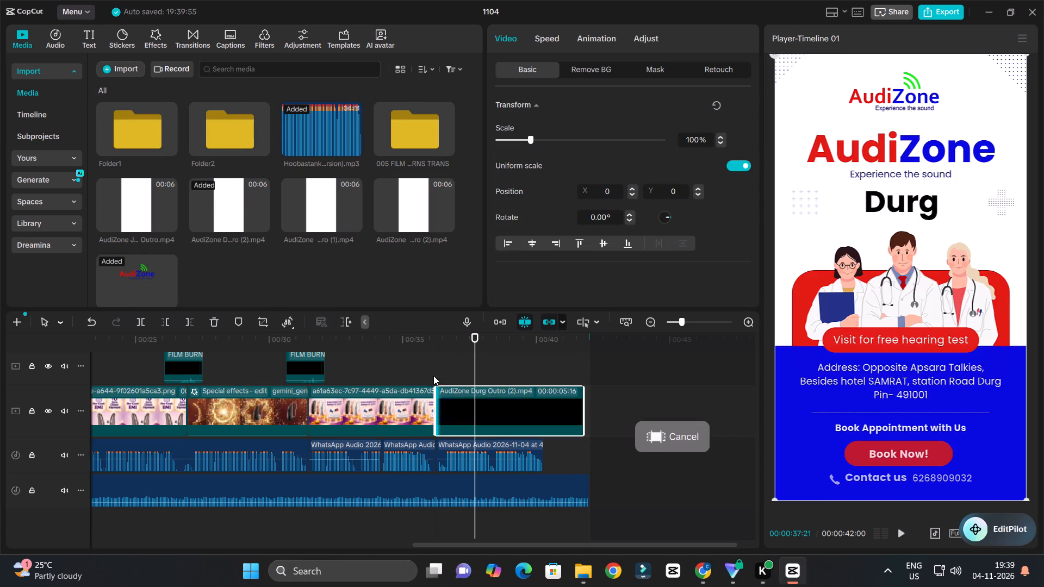
Play the Durg outro through to the end of the timeline to check it against the voice-over and music.
click(430, 349)
key(space)
ctrl+scroll(460, 365, down, 4)
ctrl+scroll(460, 365, up, 3)
ctrl+scroll(460, 365, down, 3)
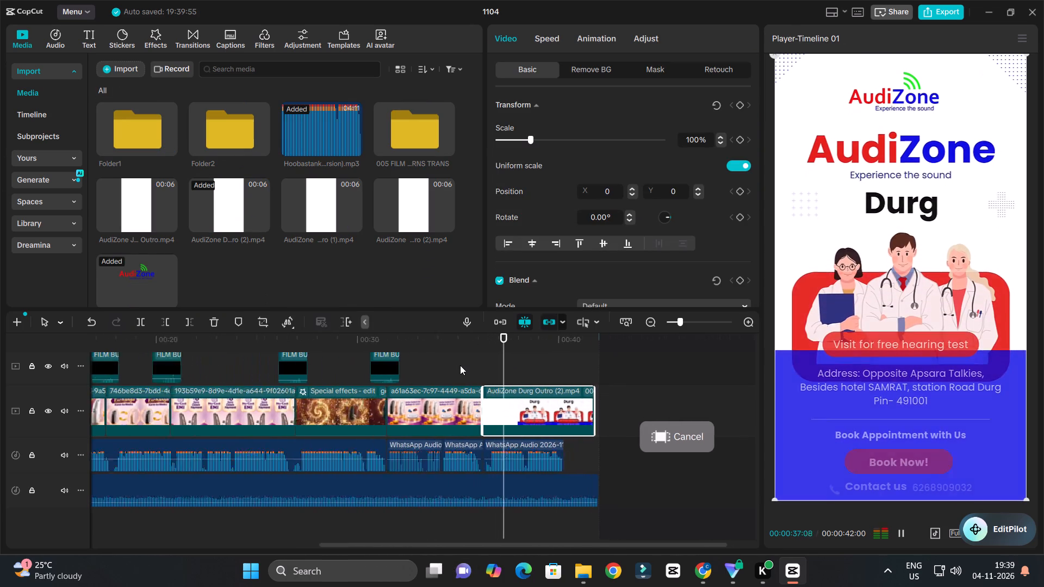
ctrl+scroll(460, 365, down, 1)
ctrl+scroll(468, 372, up, 3)
ctrl+scroll(470, 372, down, 3)
ctrl+scroll(525, 398, up, 3)
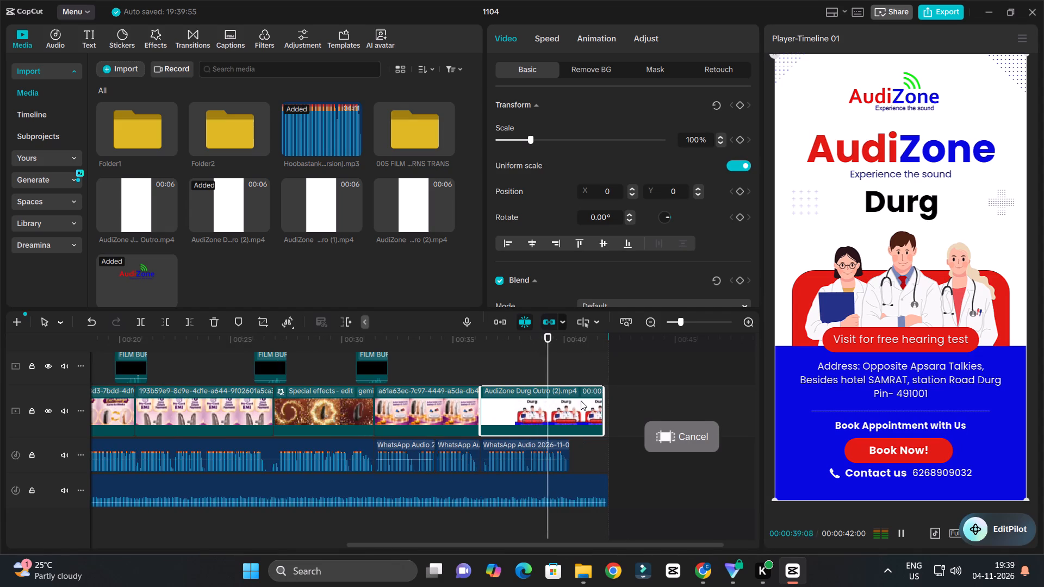
ctrl+scroll(581, 401, down, 3)
ctrl+scroll(613, 415, up, 10)
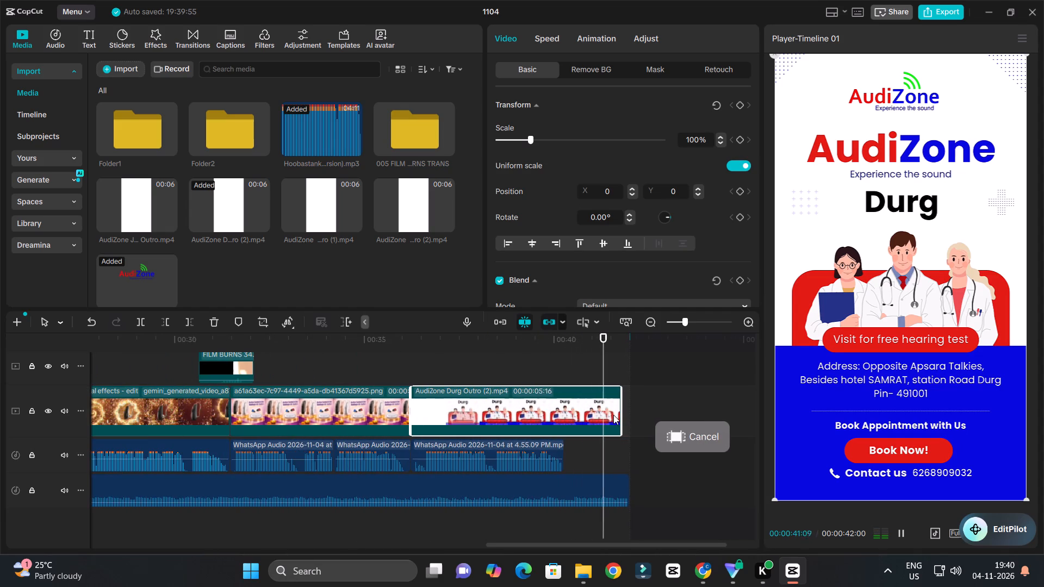
key(space)
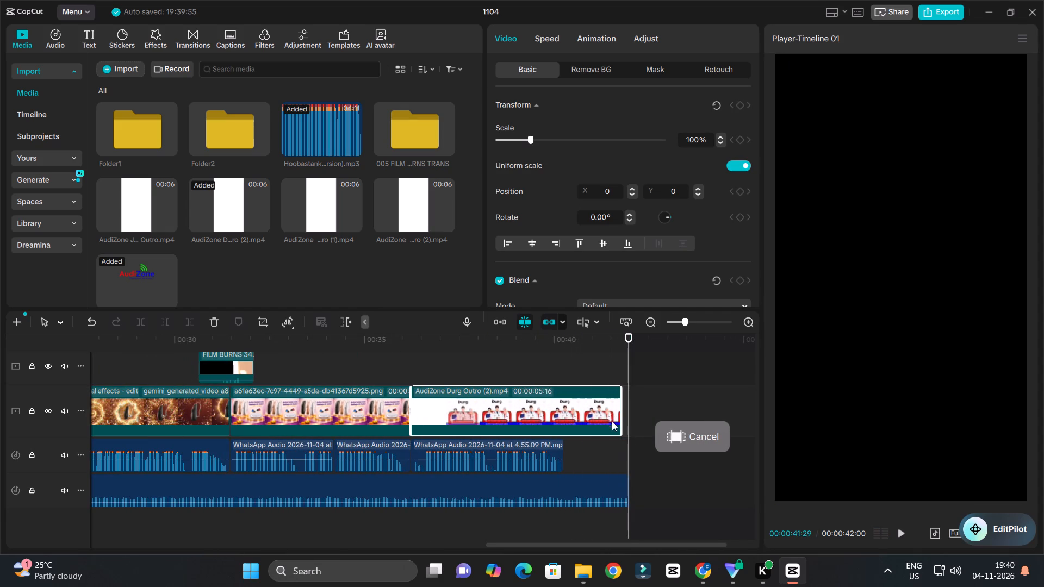
Set a 1.3 s fade-out on the background music clip.
click(607, 414)
click(610, 486)
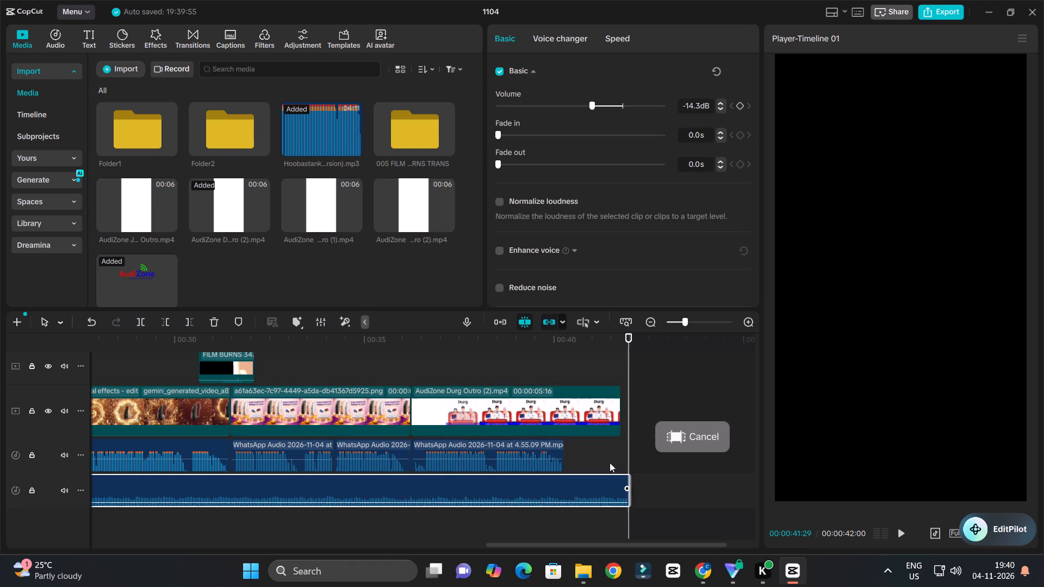
click(505, 160)
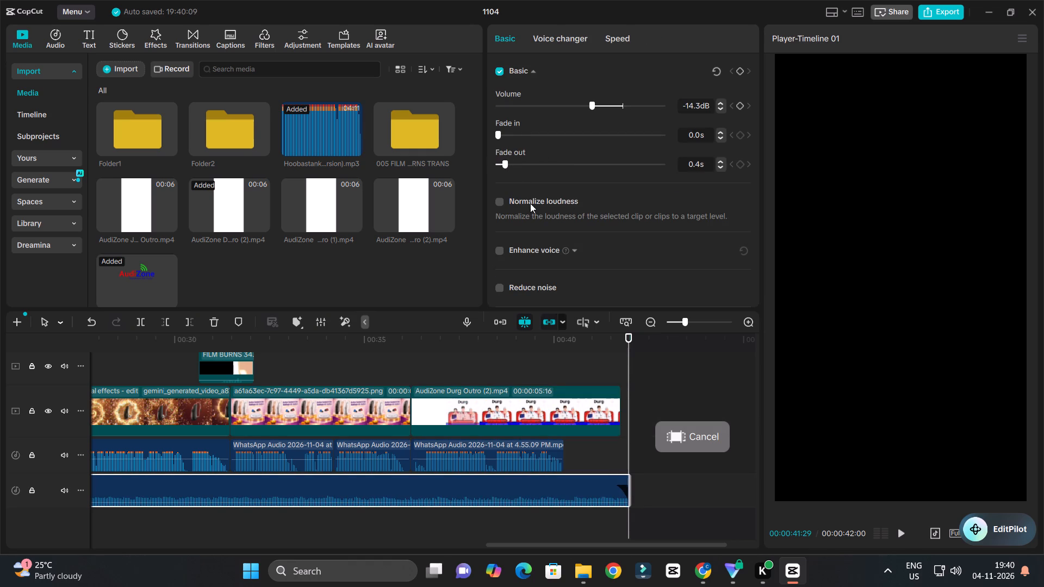
click(519, 166)
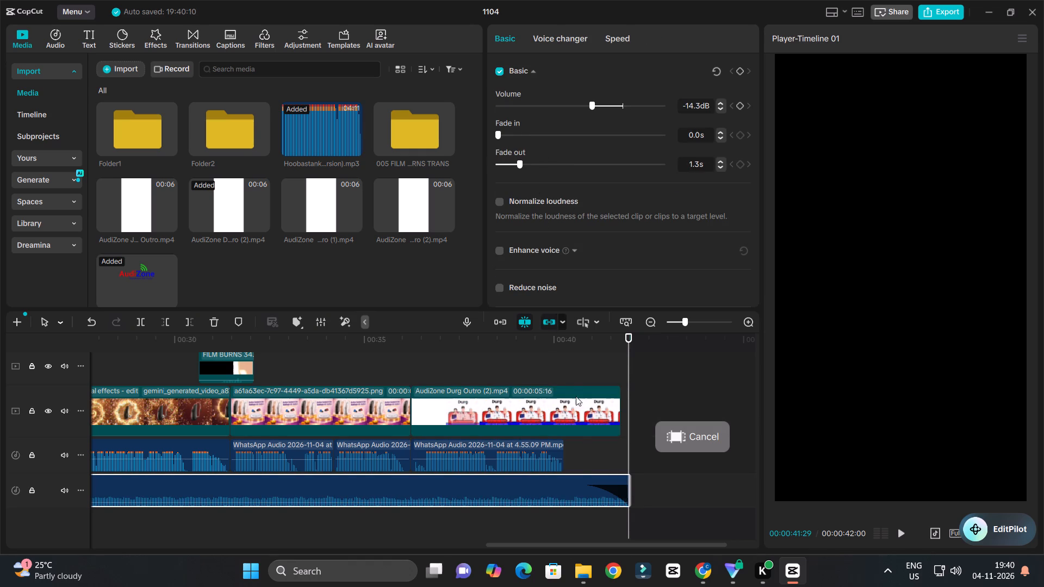
Apply the Fade Out exit animation with a 0.5 s duration to the Durg outro clip.
click(581, 341)
click(579, 411)
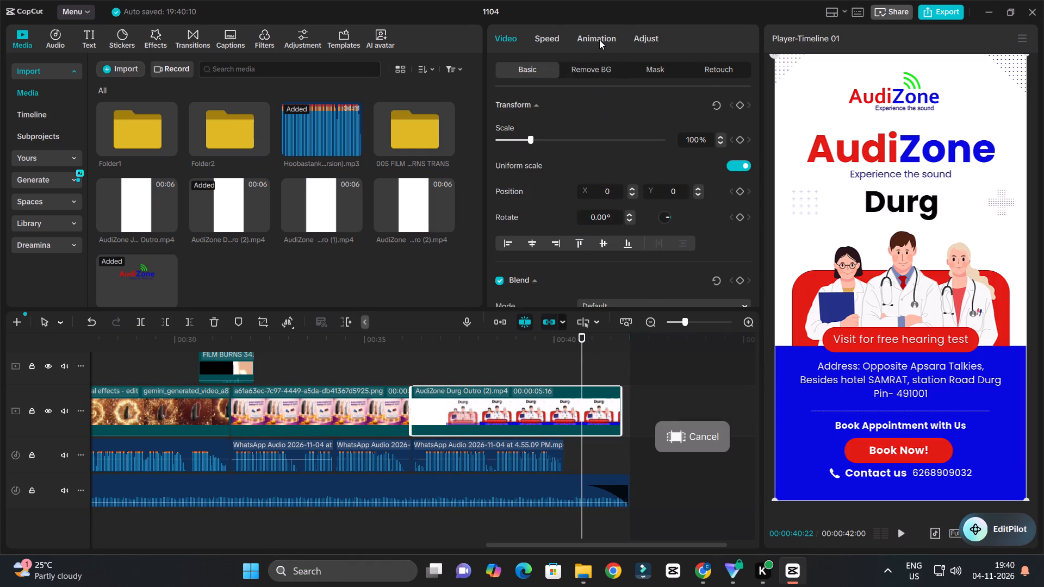
click(599, 40)
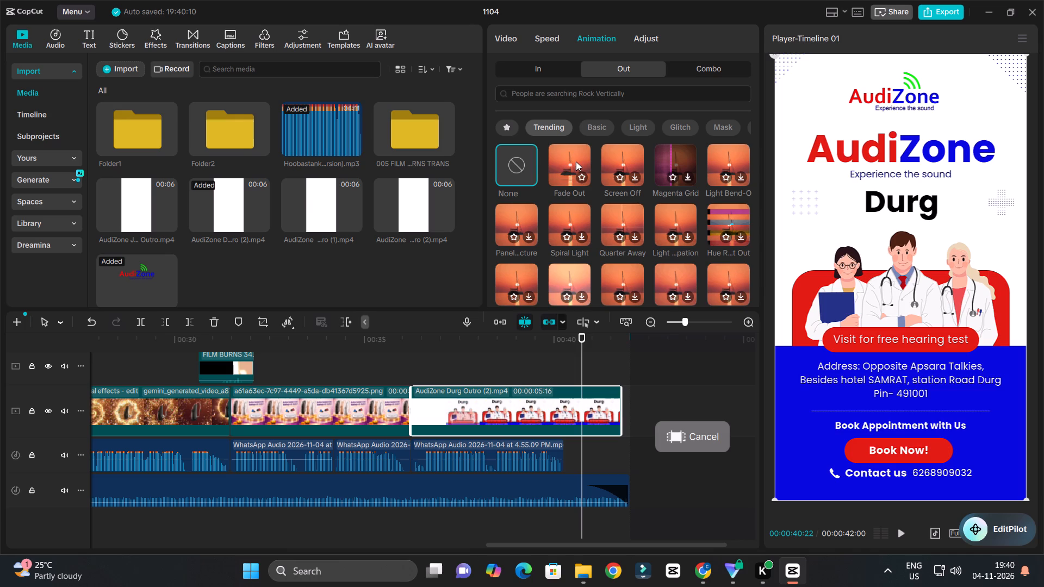
click(576, 161)
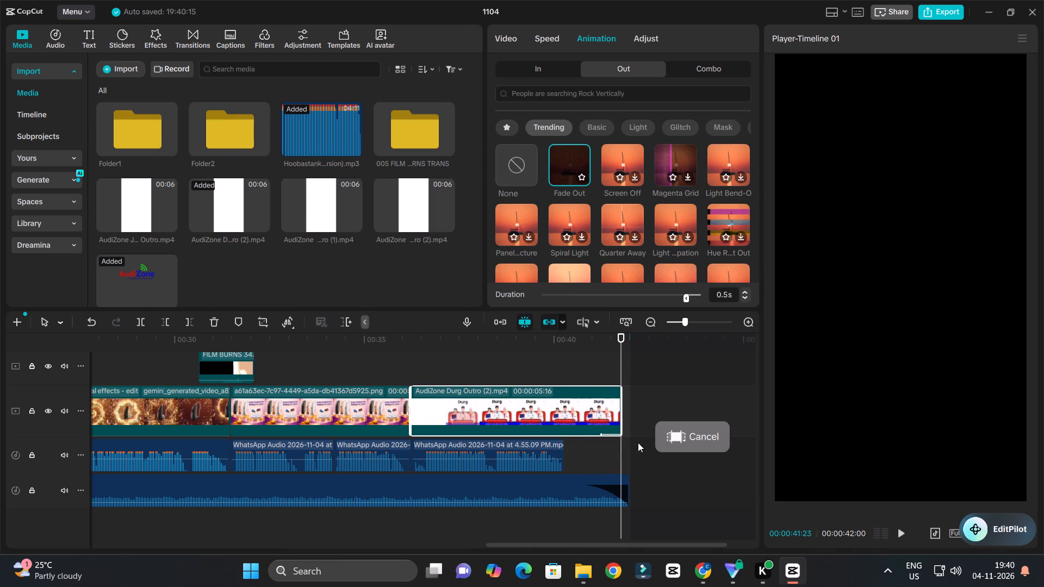
Trim the end of the background music to the Durg outro's end at 00:00:41:23.
click(593, 487)
key(w)
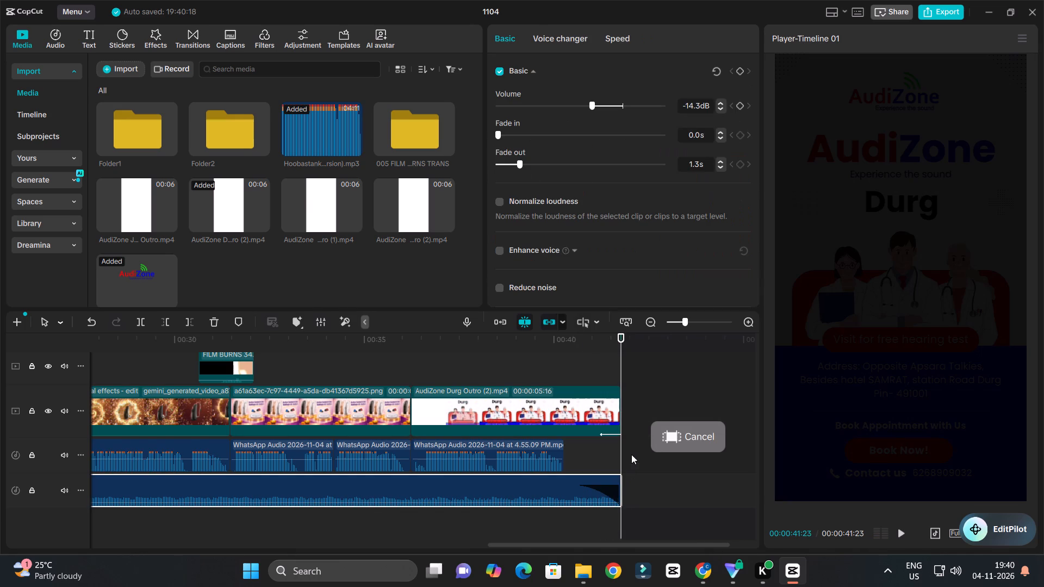
Play the Durg ending from about 00:00:30 to check the Durg image against the voice-over.
ctrl+scroll(641, 417, down, 11)
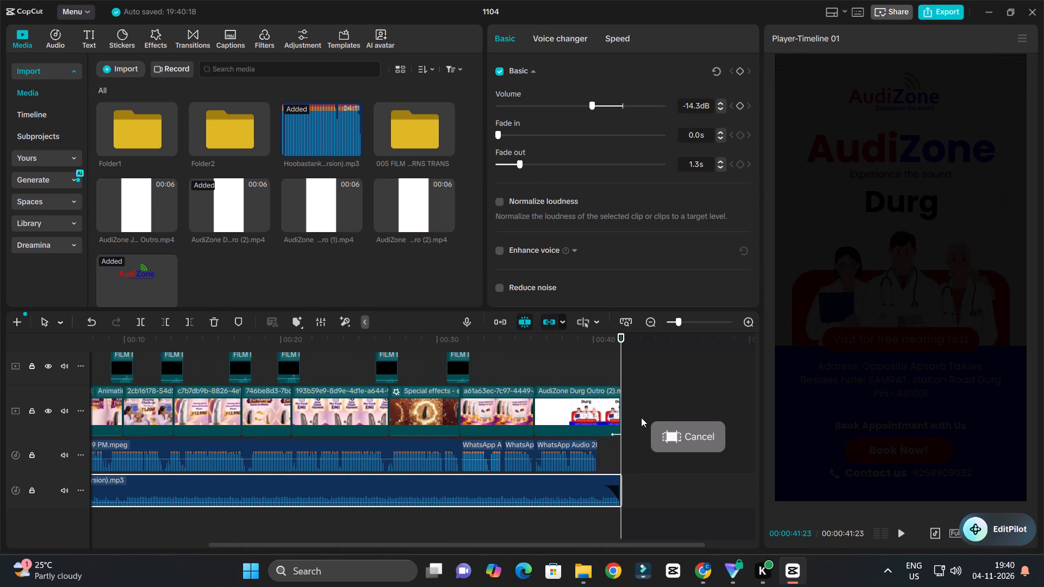
click(445, 342)
key(space)
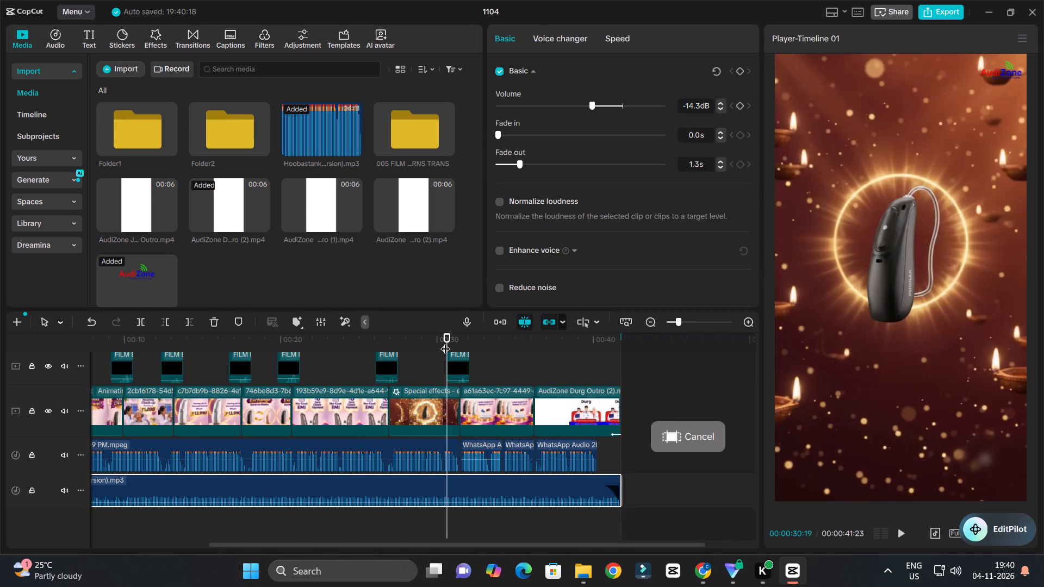
ctrl+scroll(540, 361, up, 3)
ctrl+scroll(540, 361, down, 6)
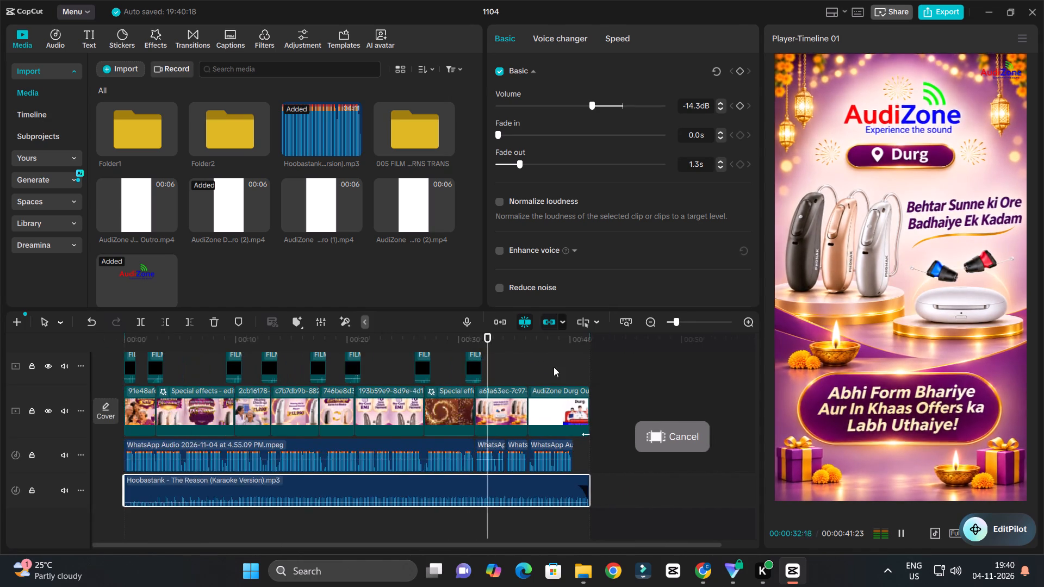
ctrl+scroll(554, 367, up, 3)
ctrl+scroll(563, 367, down, 4)
ctrl+scroll(564, 367, up, 3)
ctrl+scroll(564, 367, down, 4)
key(space)
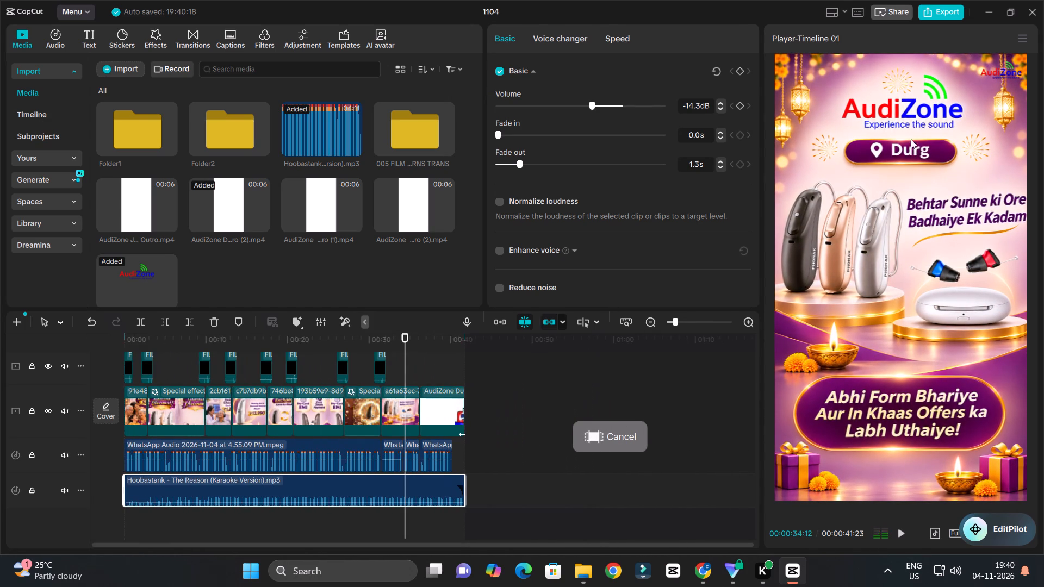
Export the Durg version as "audizone durg diwali z 02" with the existing 1080P, mp4 settings.
click(937, 10)
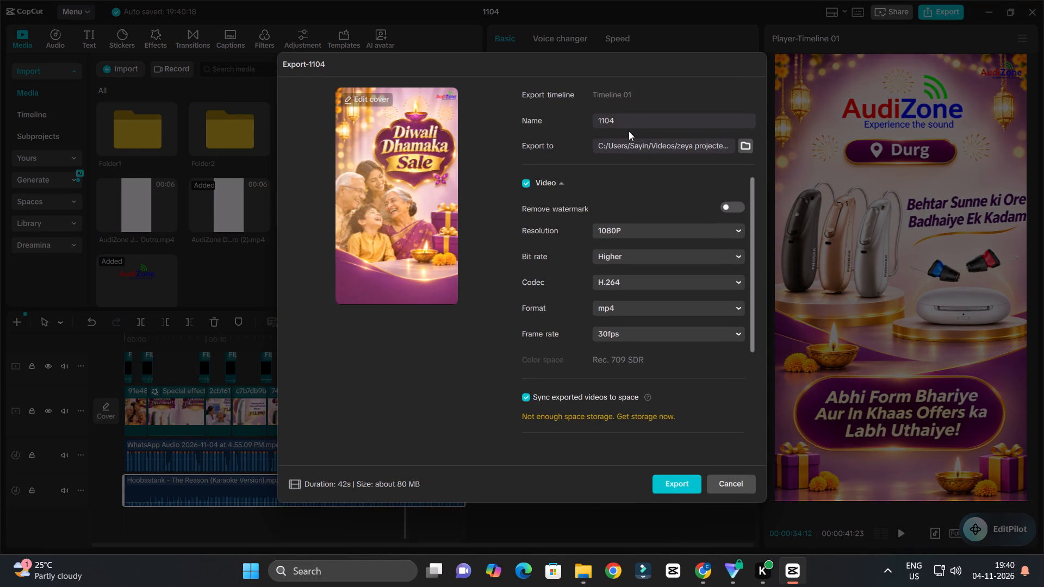
drag(626, 118, 498, 116)
text(audizo)
text(ne)
key(space)
text(du)
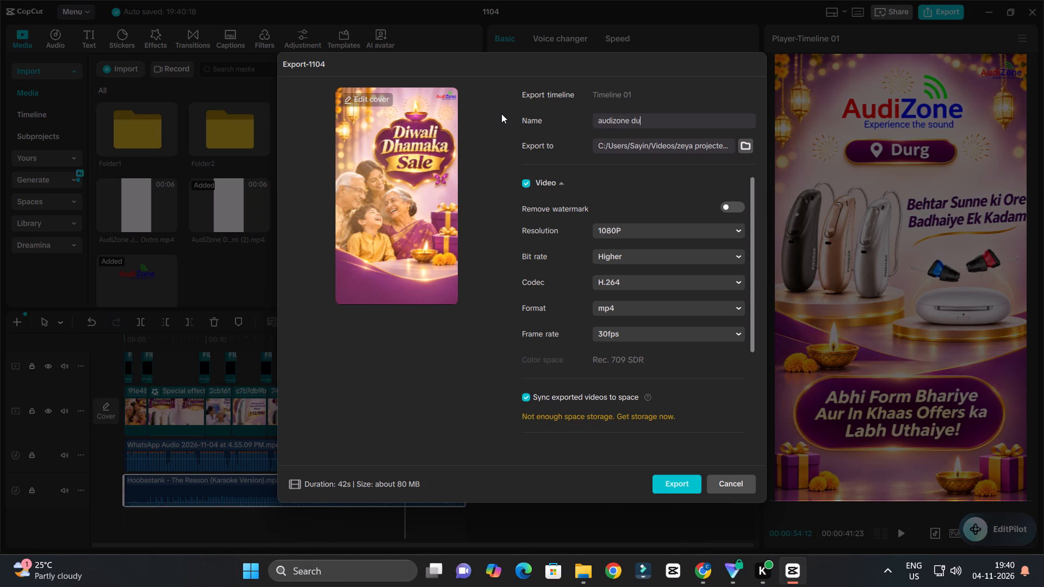
text(rg)
key(space)
text(diwali)
key(space)
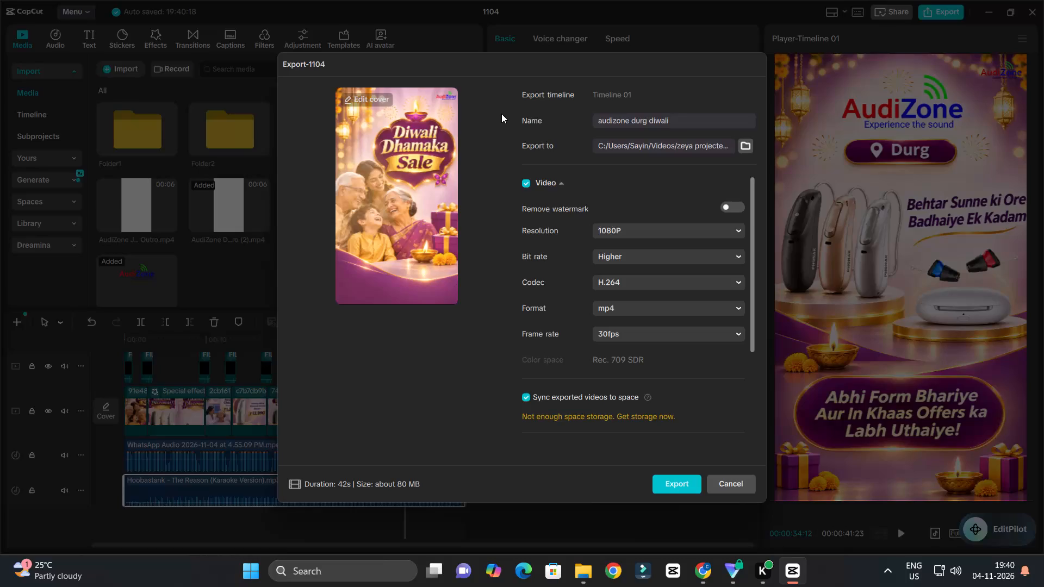
text(z)
key(space)
text(02)
click(670, 482)
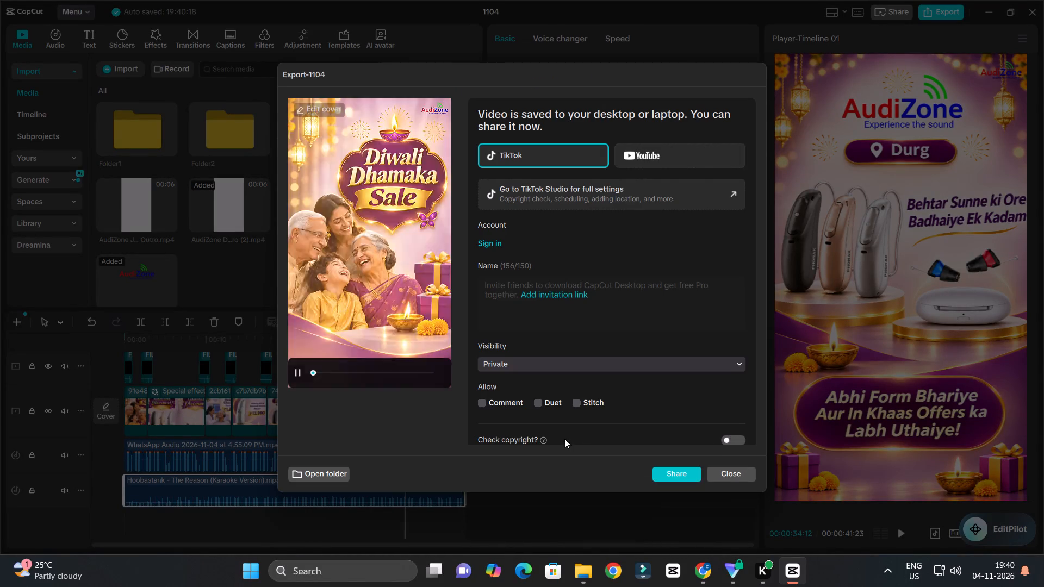
click(726, 476)
Delete the Durg image clip and the Durg outro clip from the end of the main video track.
ctrl+scroll(603, 451, down, 1)
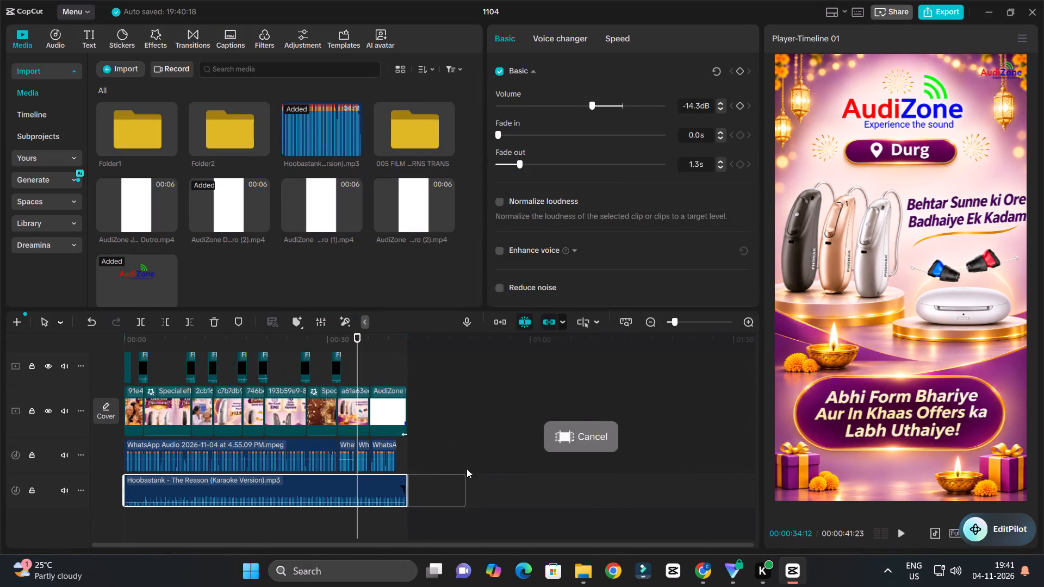
ctrl+scroll(441, 468, up, 8)
click(514, 420)
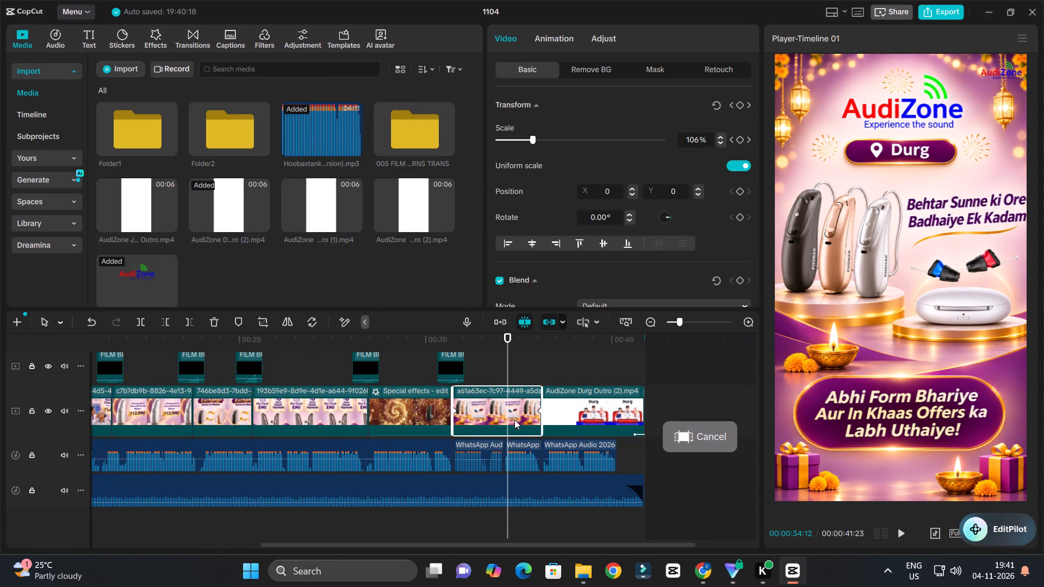
key(Delete)
click(577, 410)
key(Delete)
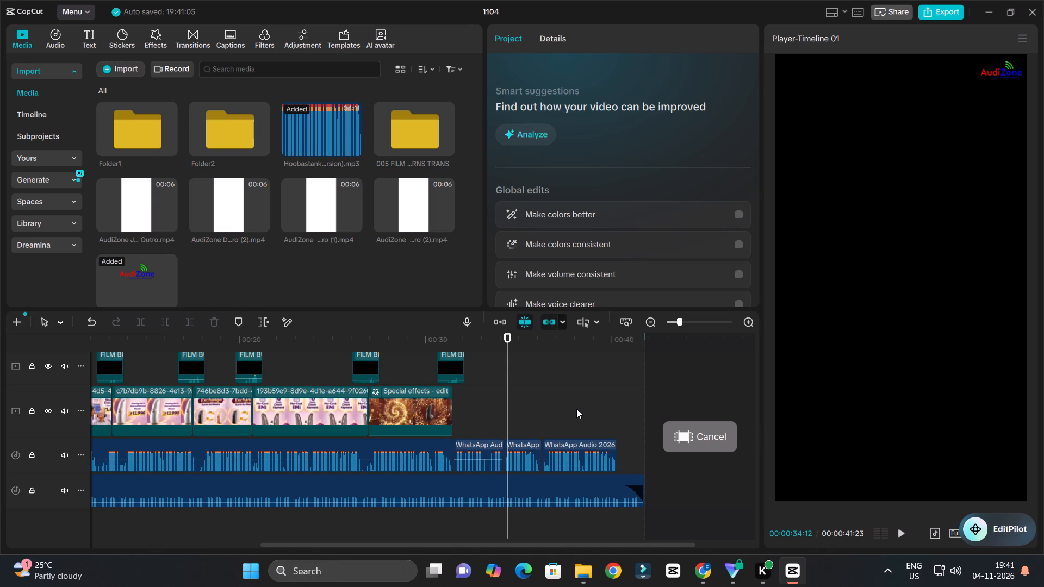
Play the voice-over from about 00:00:30 to locate the Durg-specific segment that follows the special-effects clip.
click(438, 340)
key(space)
ctrl+scroll(524, 394, down, 4)
ctrl+scroll(524, 394, up, 5)
ctrl+scroll(524, 394, down, 5)
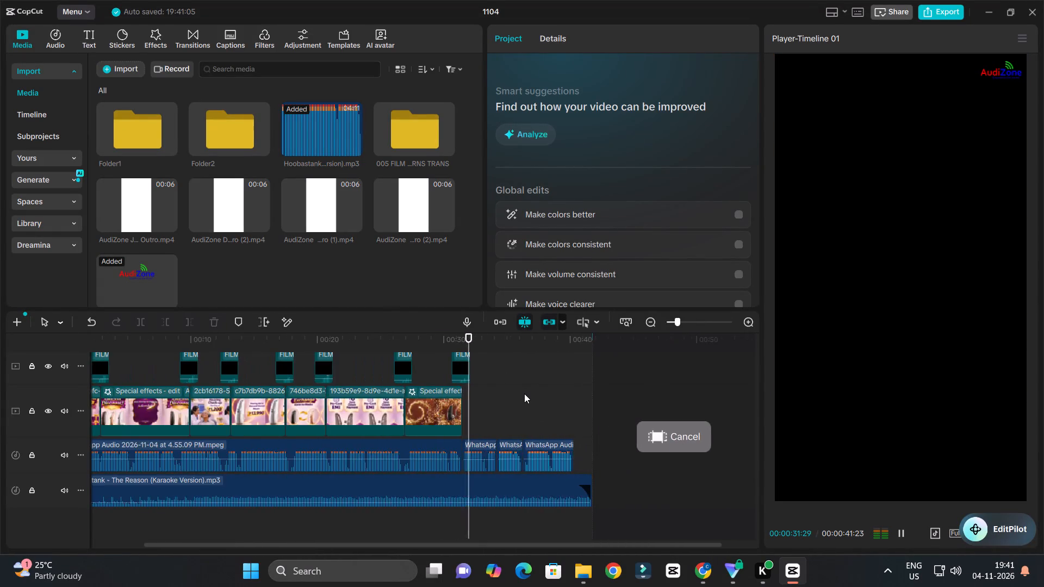
ctrl+scroll(524, 394, up, 4)
ctrl+scroll(524, 394, down, 4)
ctrl+scroll(524, 394, up, 5)
key(space)
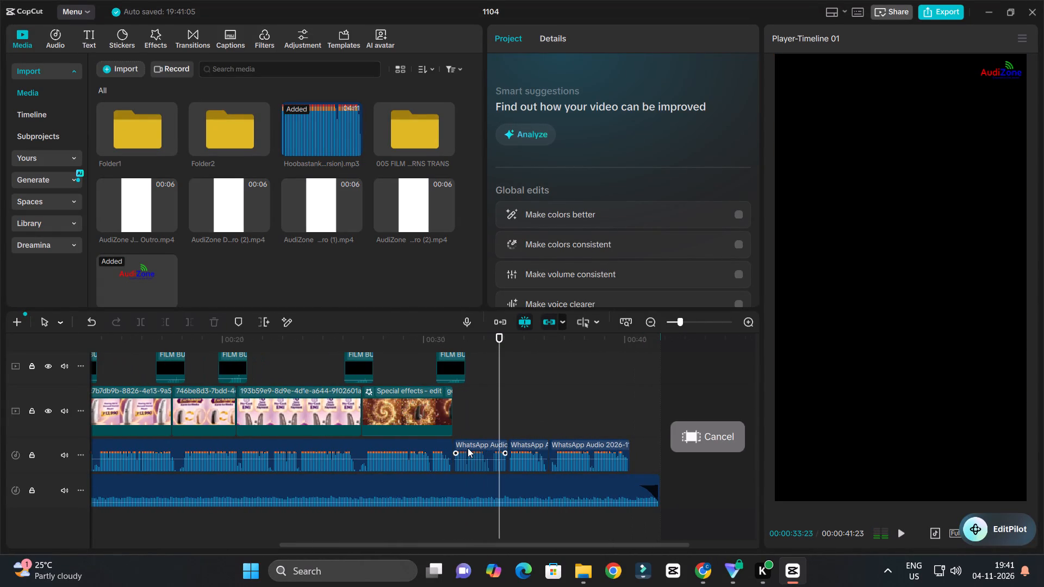
Preview the WhatsApp 4.55.10 PM and 4.55.10 PM (1) recordings in Folder2 to find the next city's voice-over.
click(468, 448)
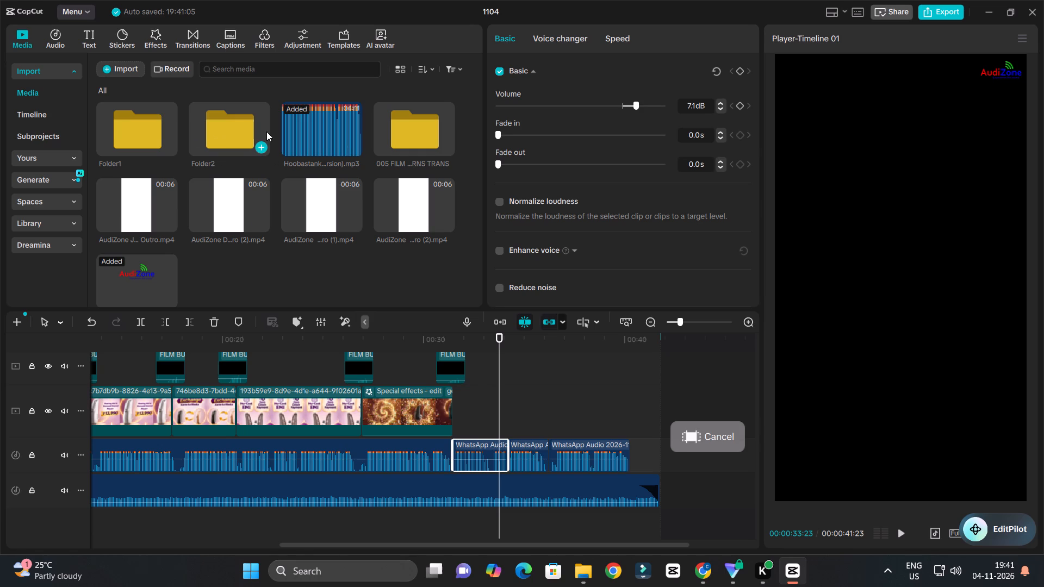
double_click(241, 131)
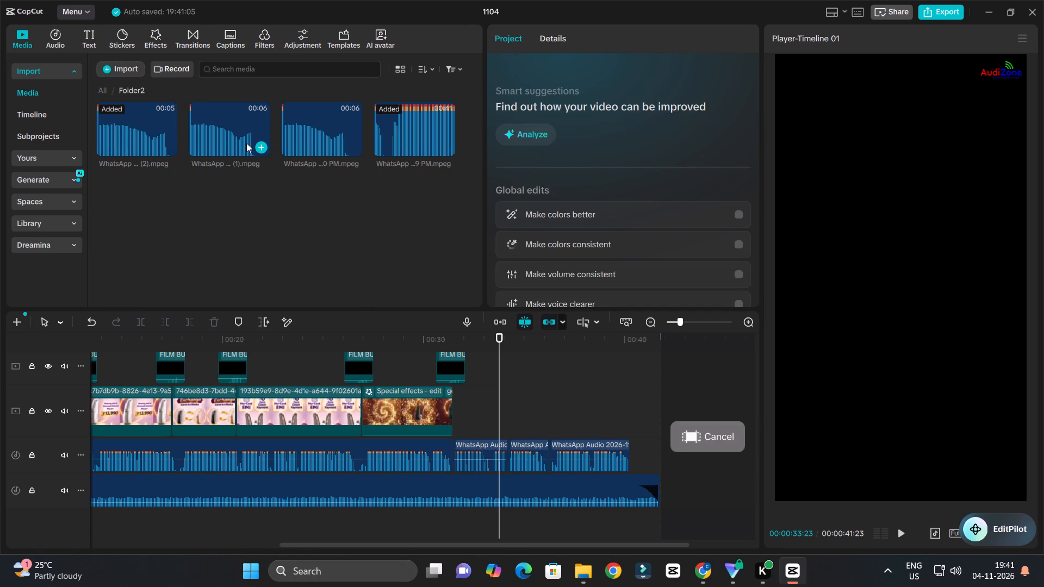
double_click(237, 130)
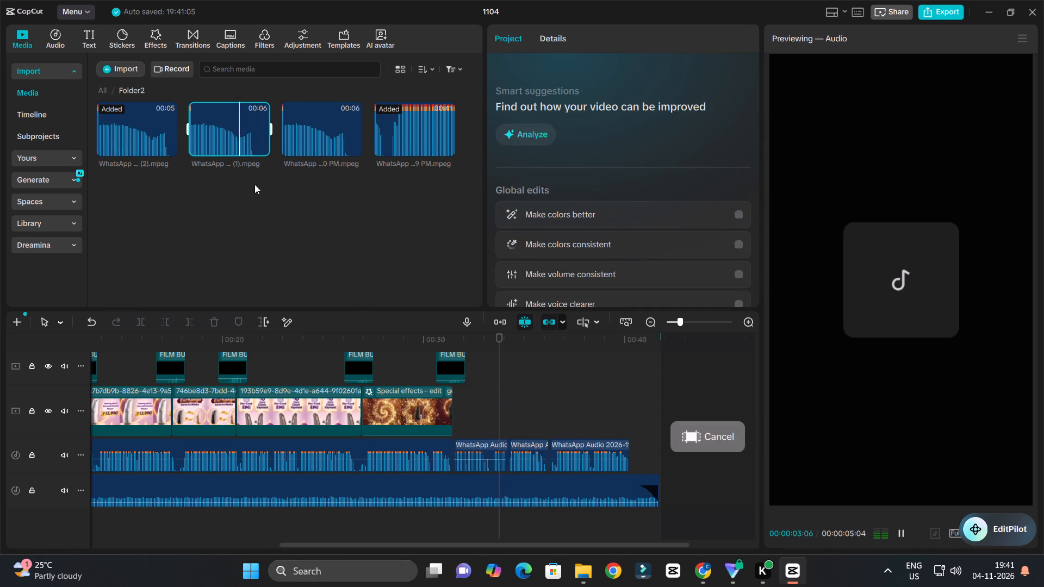
double_click(337, 120)
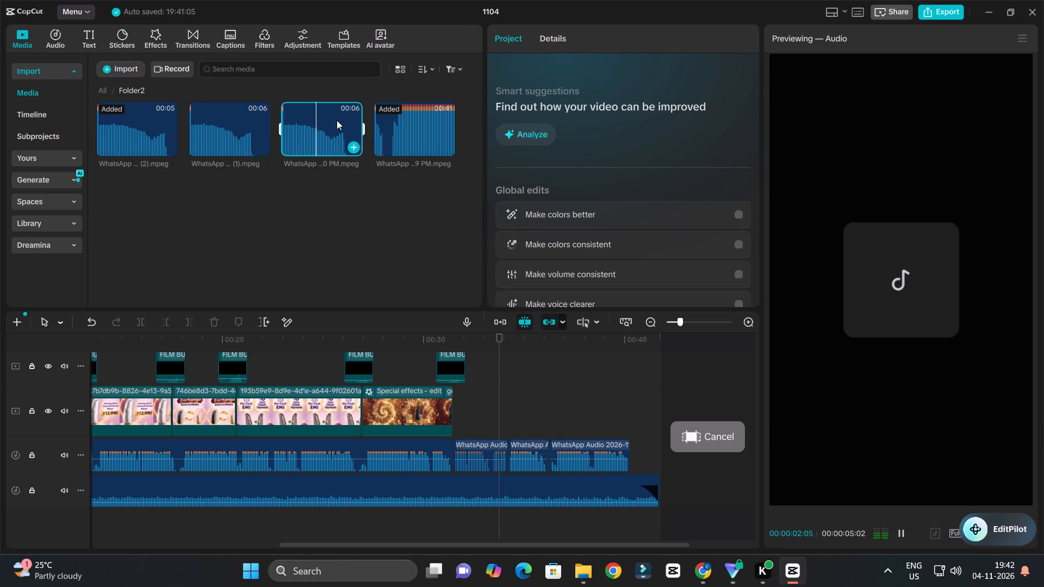
double_click(235, 128)
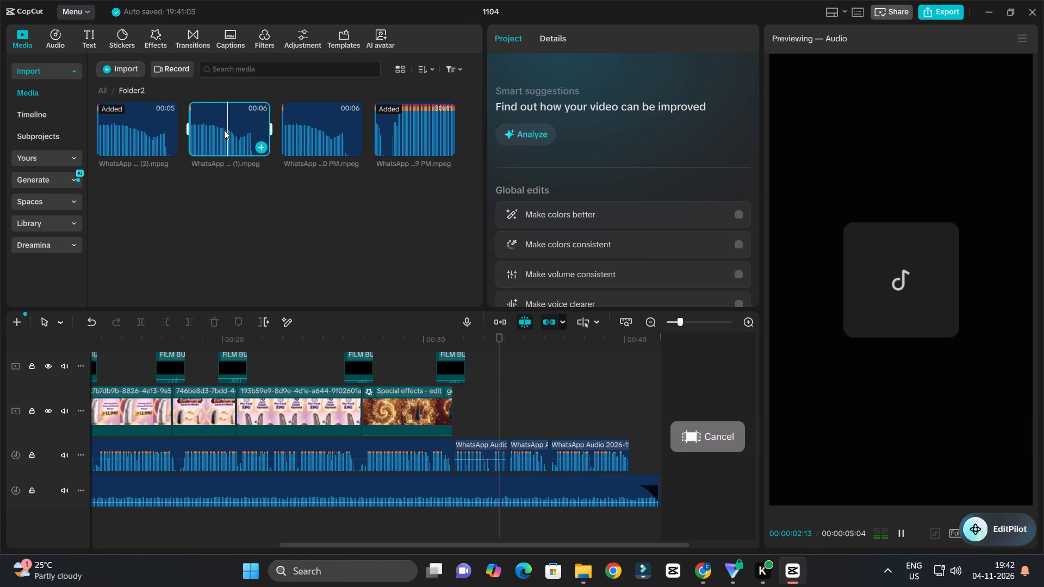
Place the WhatsApp 4.55.10 PM (1) recording on a new audio track below the music, overlapping the end of the special-effects clip.
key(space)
drag(224, 130, 459, 420)
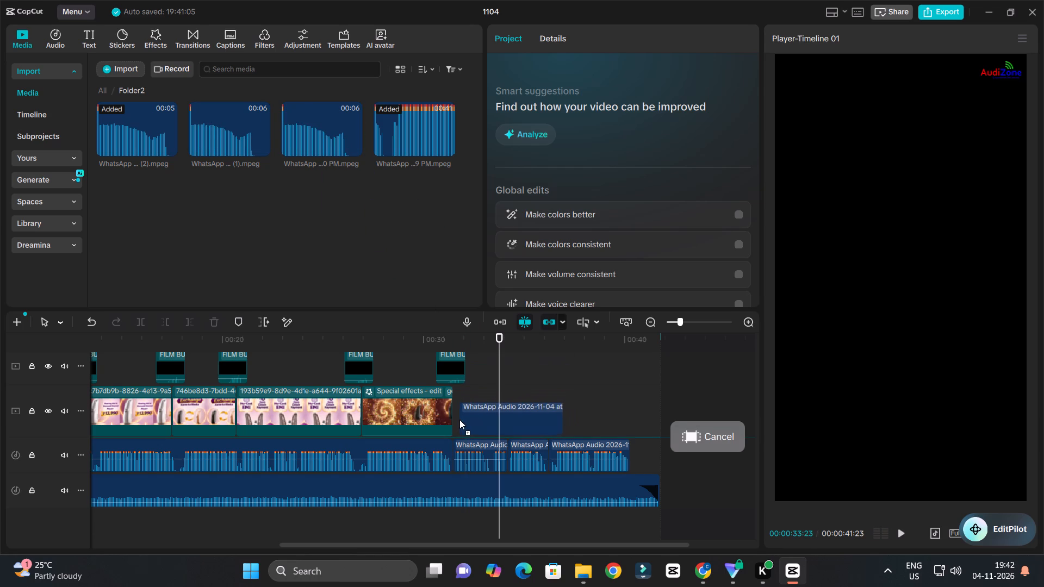
drag(459, 420, 436, 530)
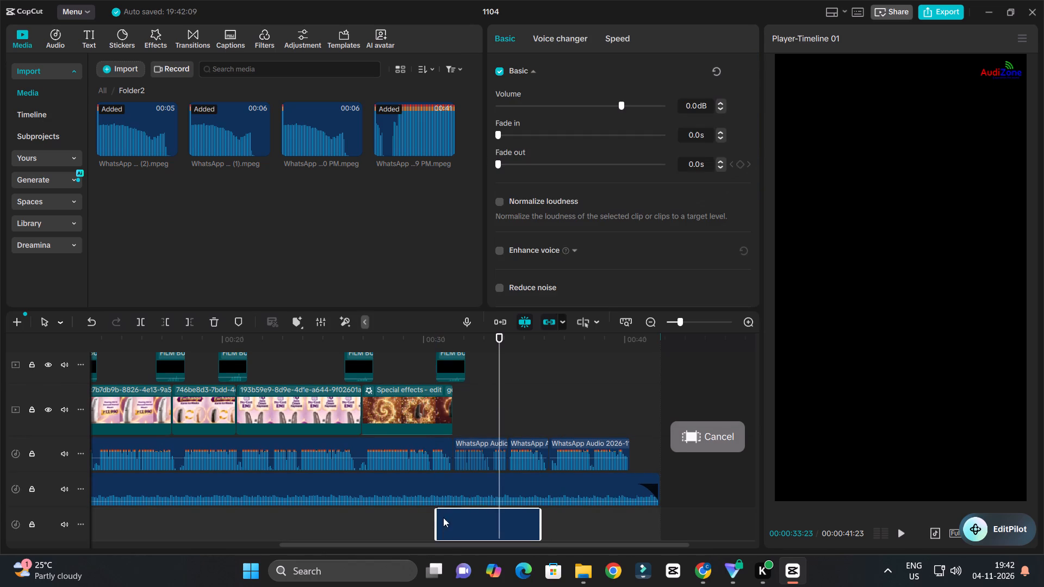
Play the timeline from about 00:00:31 to hear the added recording together with the existing voice-over.
click(448, 340)
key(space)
ctrl+scroll(501, 379, up, 3)
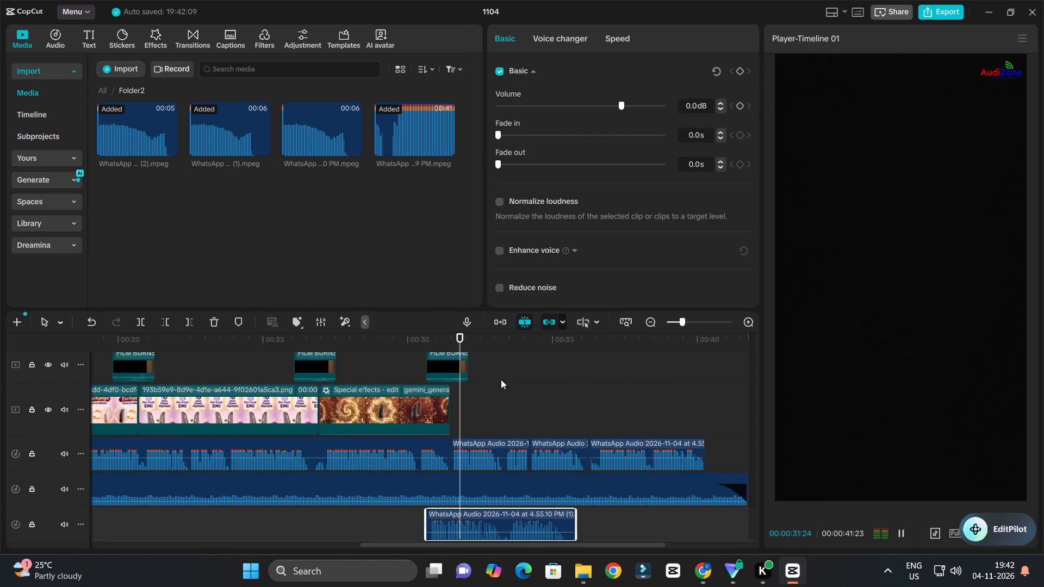
ctrl+scroll(501, 379, up, 5)
ctrl+scroll(515, 396, down, 4)
ctrl+scroll(541, 413, up, 6)
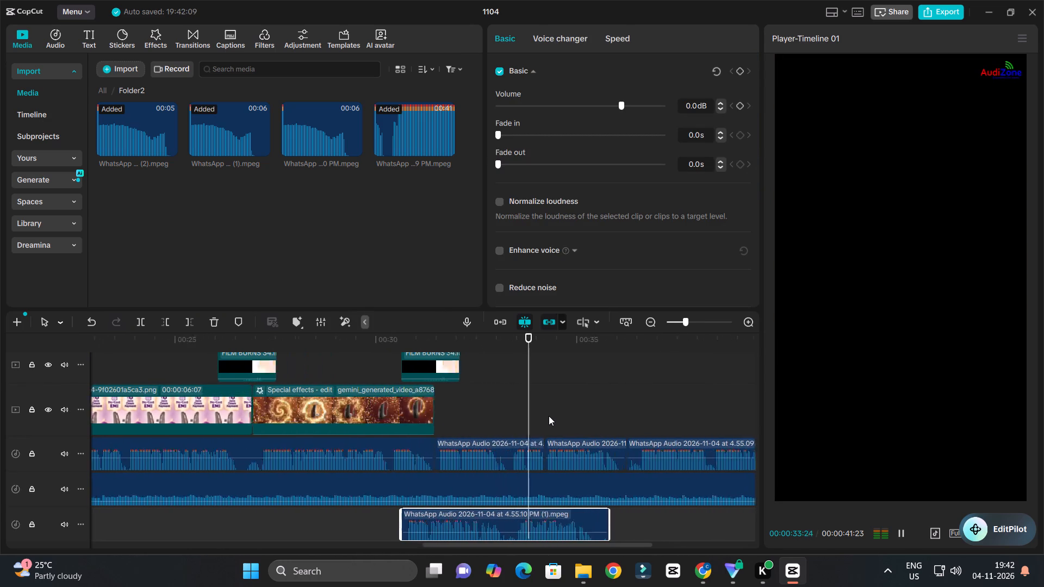
ctrl+scroll(549, 416, up, 2)
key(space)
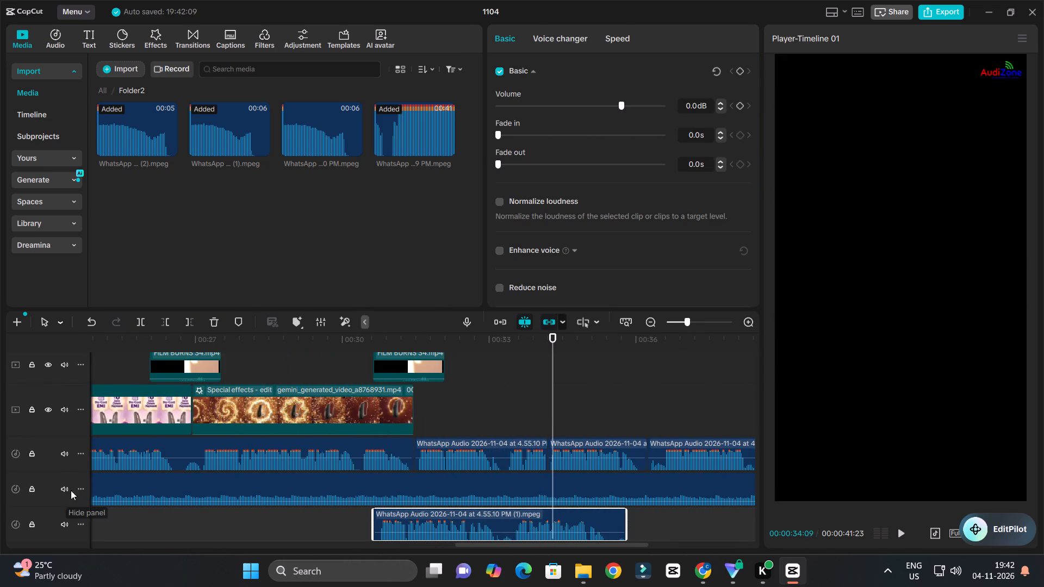
Mute the main voice-over track and listen to the added recording without it from 00:00:31:06.
click(65, 455)
click(401, 335)
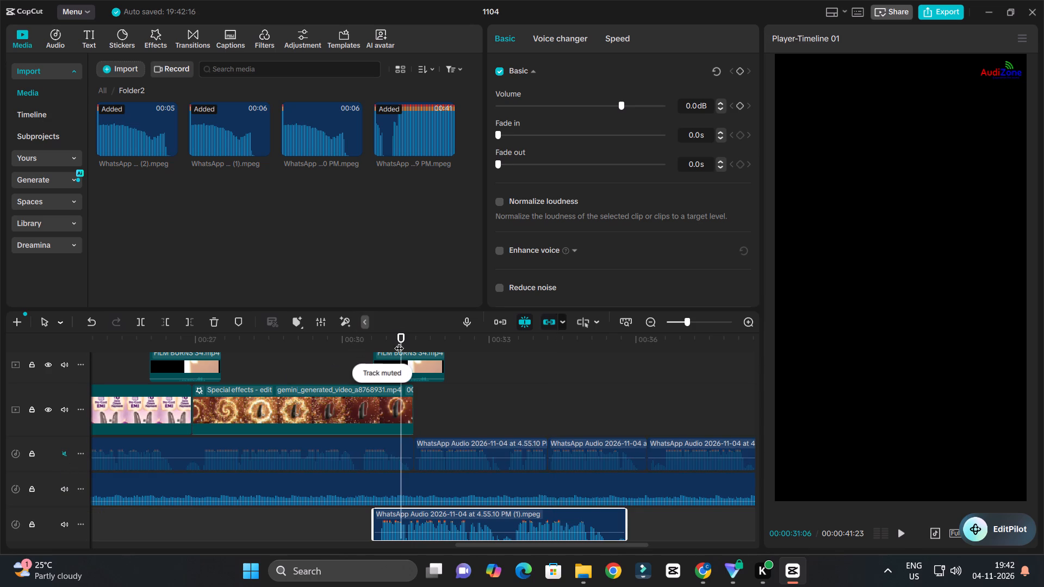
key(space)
ctrl+scroll(472, 435, up, 3)
ctrl+scroll(473, 435, down, 4)
ctrl+scroll(482, 439, up, 4)
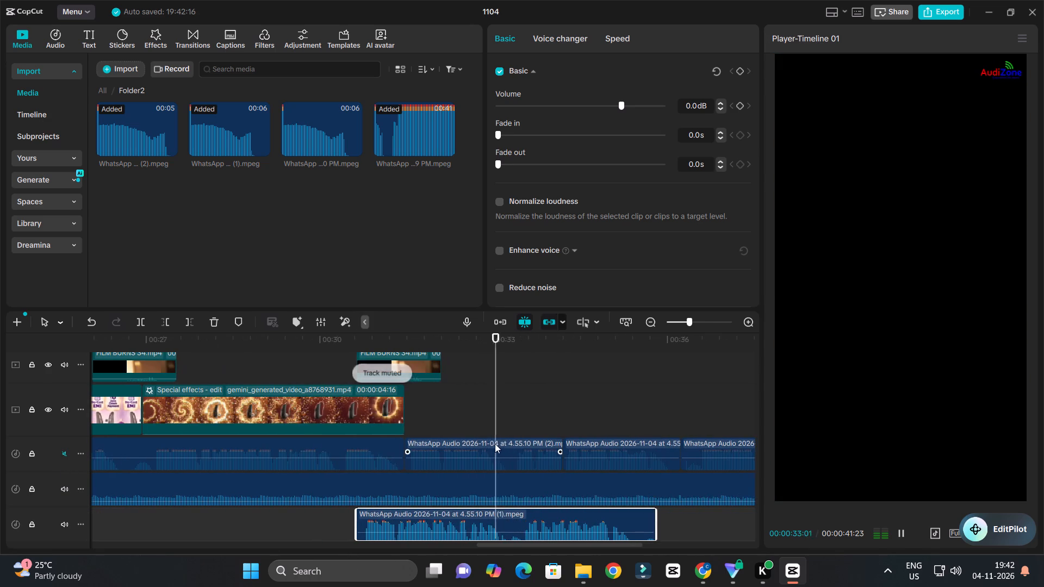
ctrl+scroll(505, 444, down, 4)
ctrl+scroll(563, 459, up, 3)
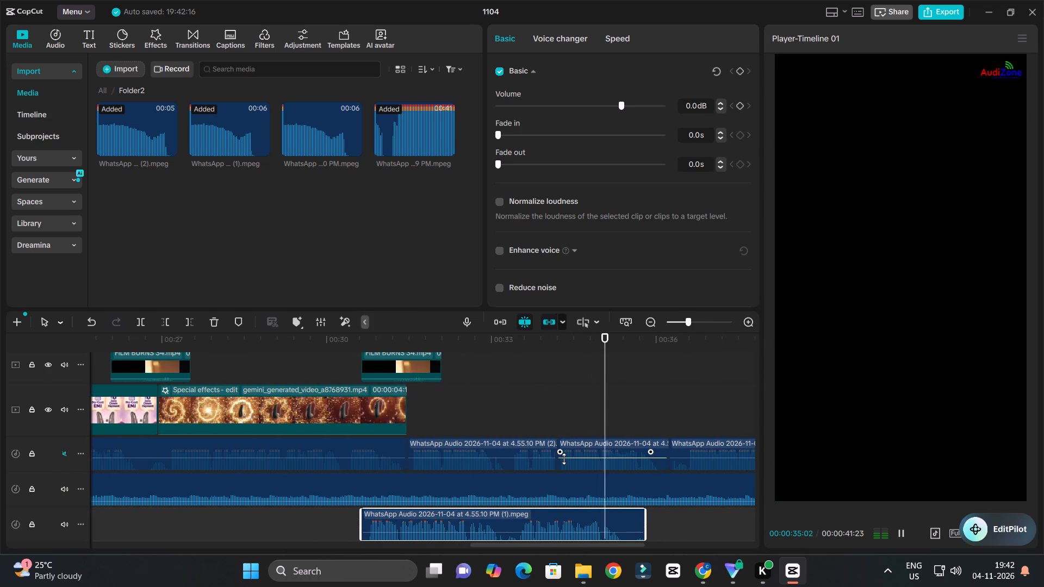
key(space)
ctrl+scroll(582, 465, down, 3)
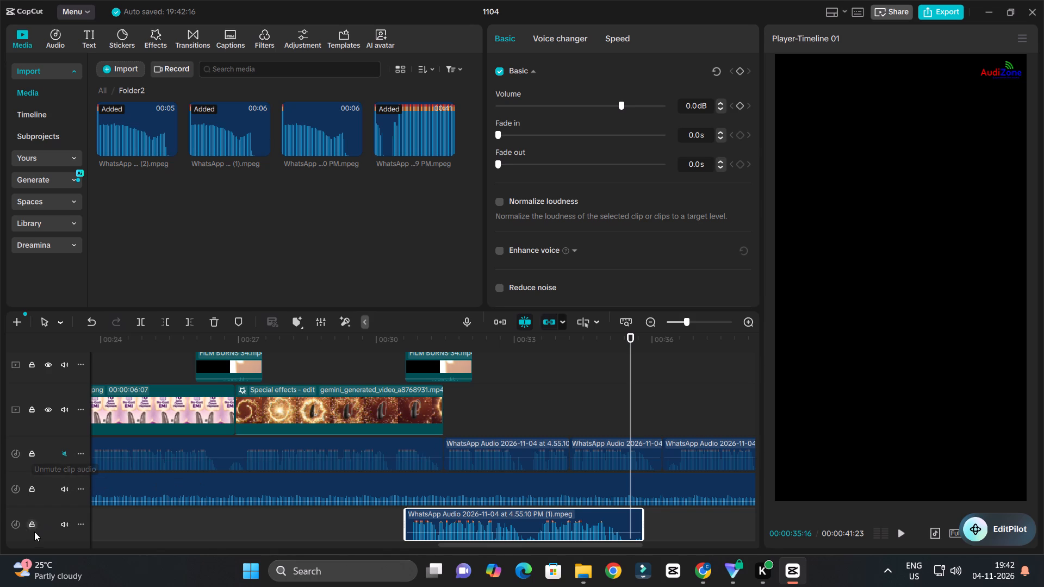
Mute the added recording's track, unmute the main voice-over track, and listen to the old city segment after the special-effects clip.
click(61, 522)
click(65, 456)
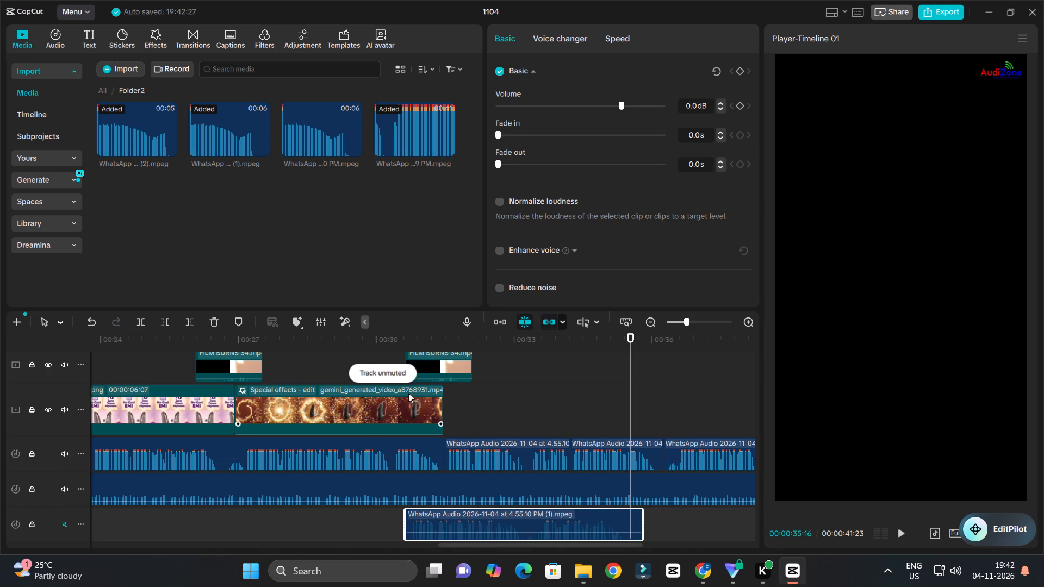
click(428, 339)
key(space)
ctrl+scroll(605, 441, down, 8)
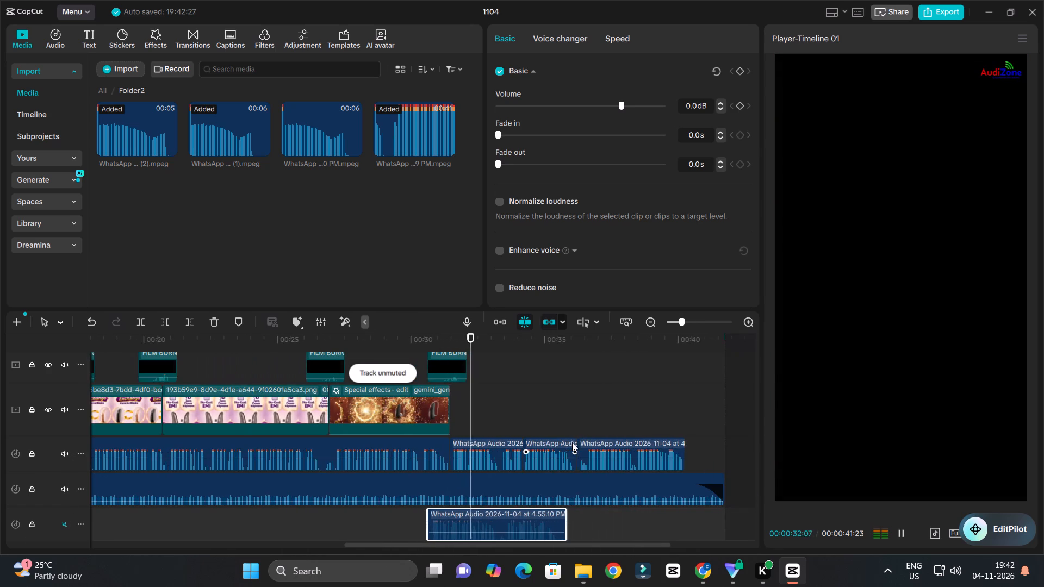
ctrl+scroll(574, 448, up, 4)
ctrl+scroll(574, 448, down, 3)
ctrl+scroll(575, 449, up, 3)
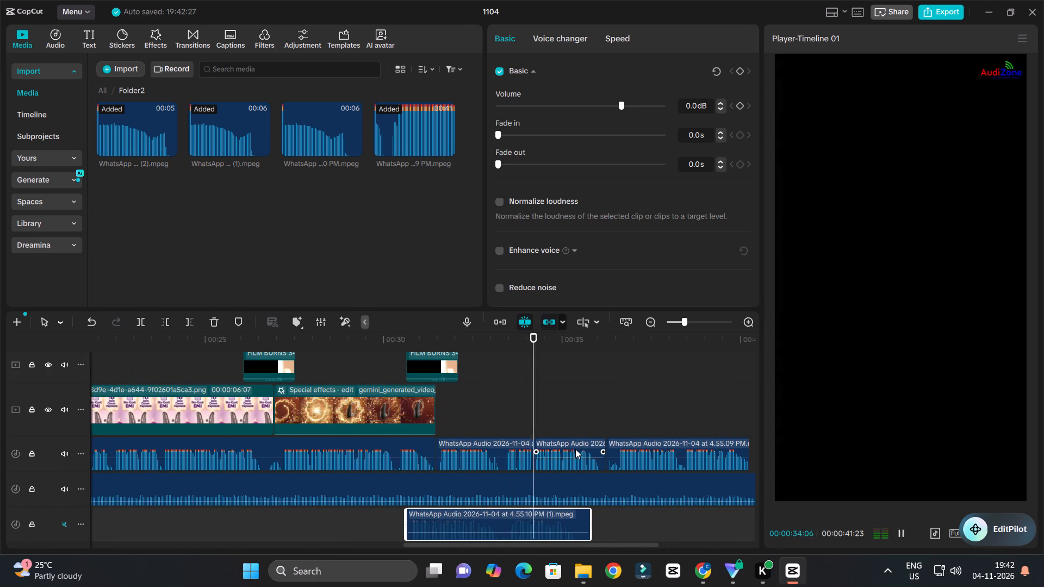
ctrl+scroll(575, 449, down, 4)
ctrl+scroll(575, 449, up, 7)
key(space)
Delete the two short voice-over clips between the special-effects clip's end and the 4.55.09 PM closing segment.
drag(557, 421, 557, 428)
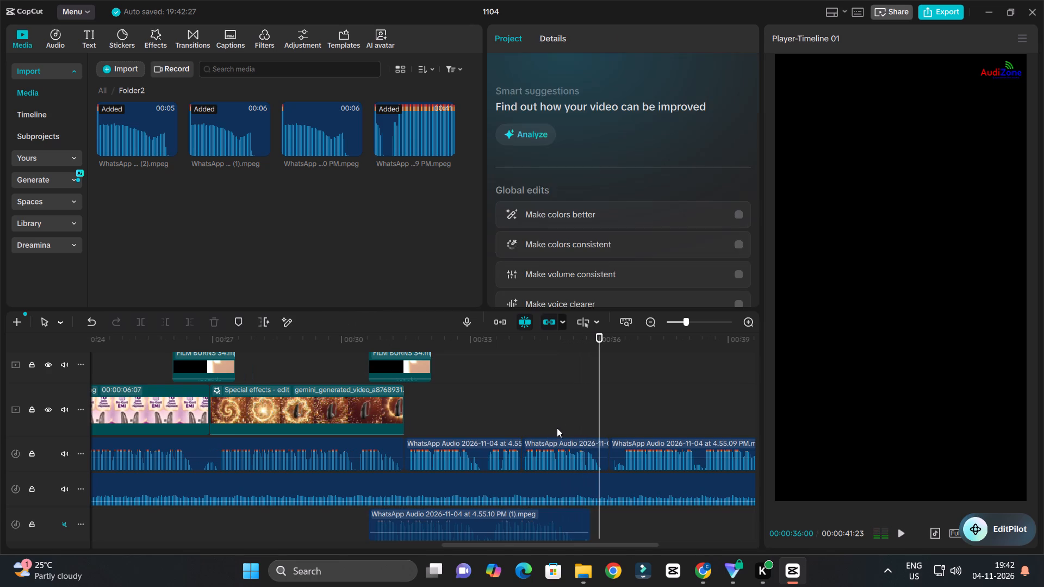
drag(557, 428, 506, 455)
key(Delete)
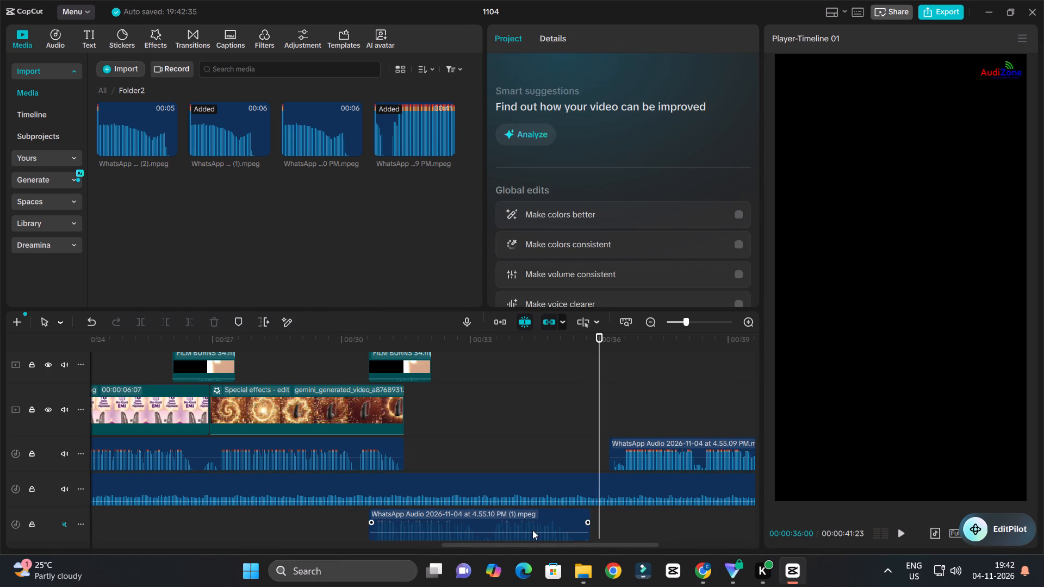
Trim the end of the 4.55.10 PM (1) recording at 00:00:35:27 and align its end with the start of the closing voice-over segment.
drag(534, 519, 543, 502)
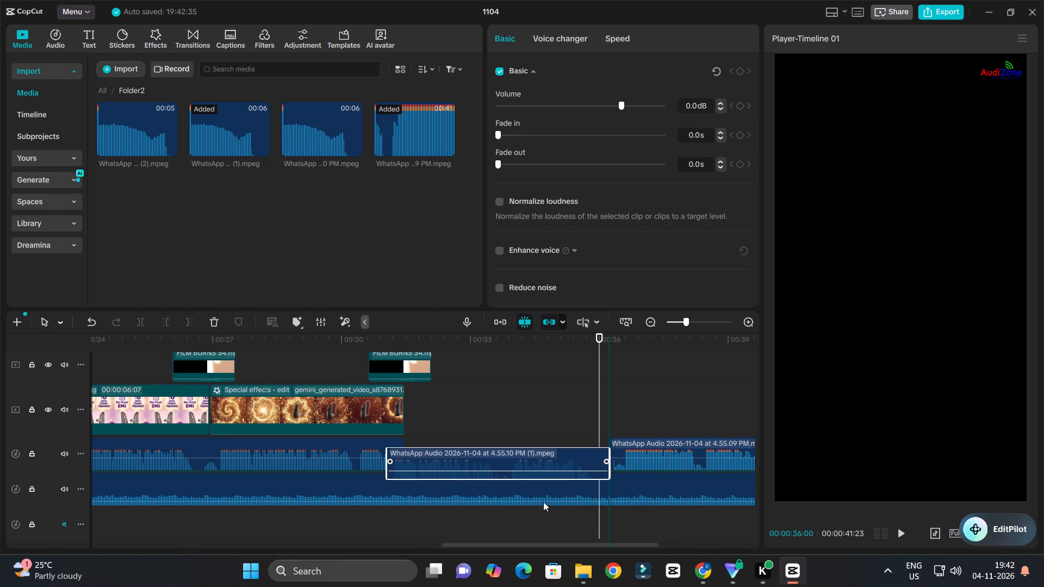
drag(543, 502, 554, 519)
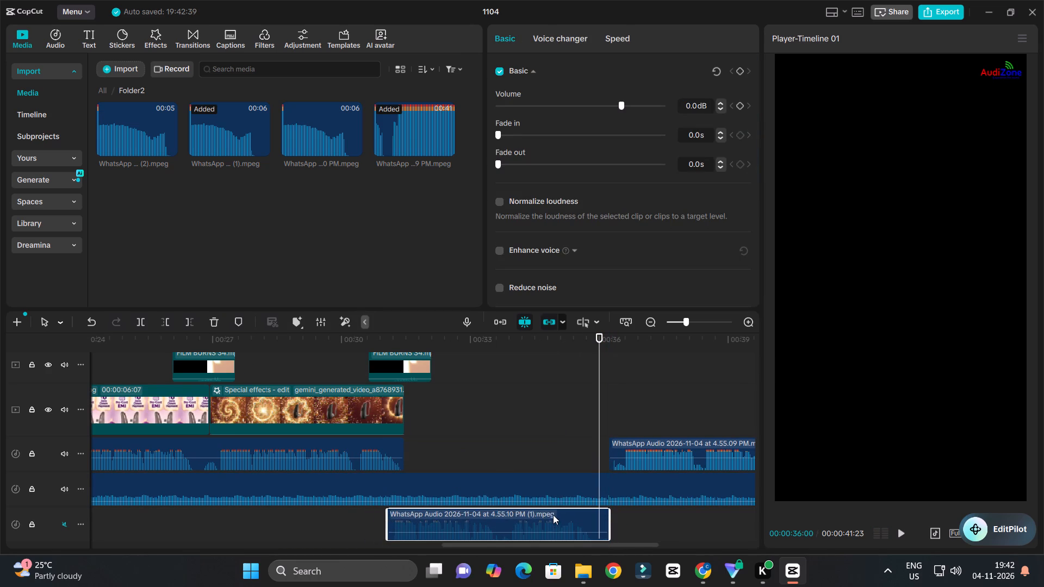
drag(610, 523, 599, 521)
click(589, 522)
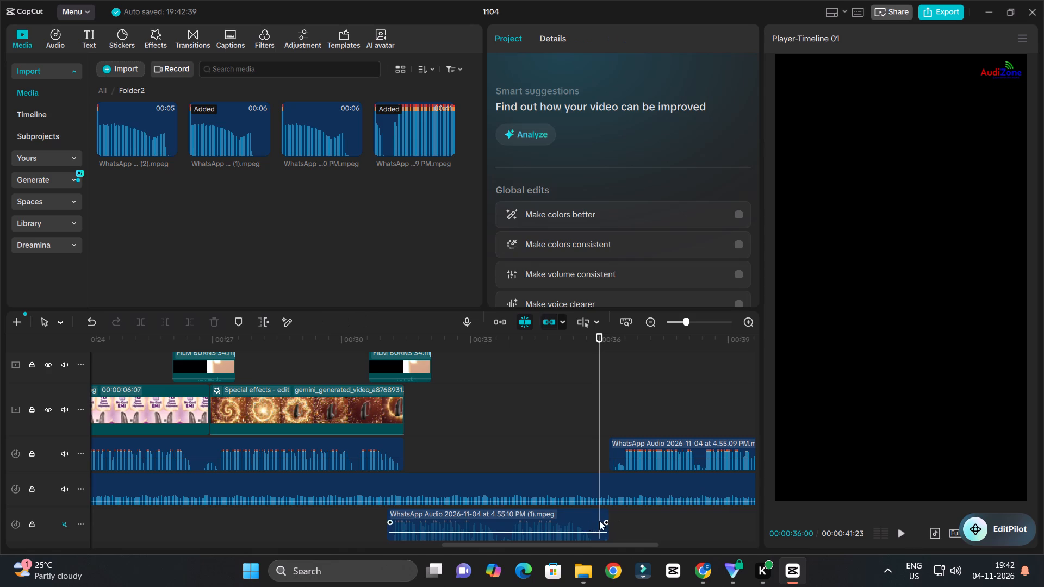
drag(610, 519, 599, 520)
click(586, 525)
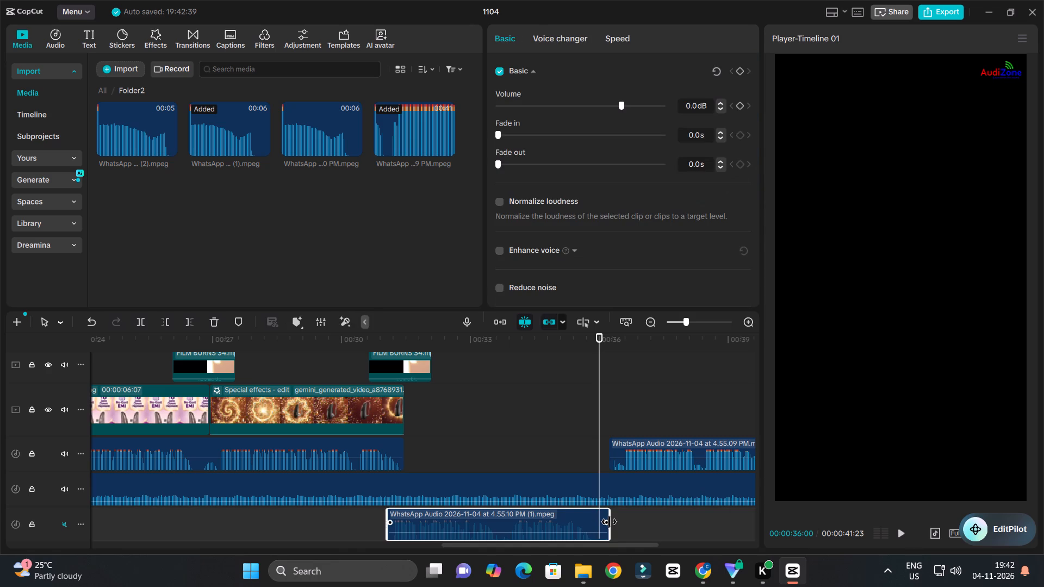
drag(609, 522, 600, 523)
click(579, 523)
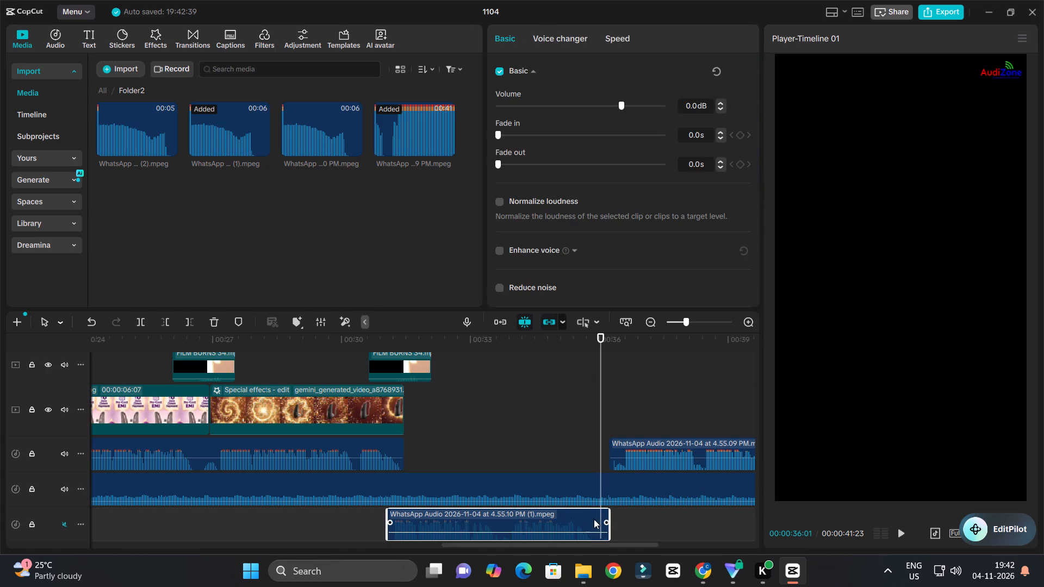
drag(601, 420, 595, 445)
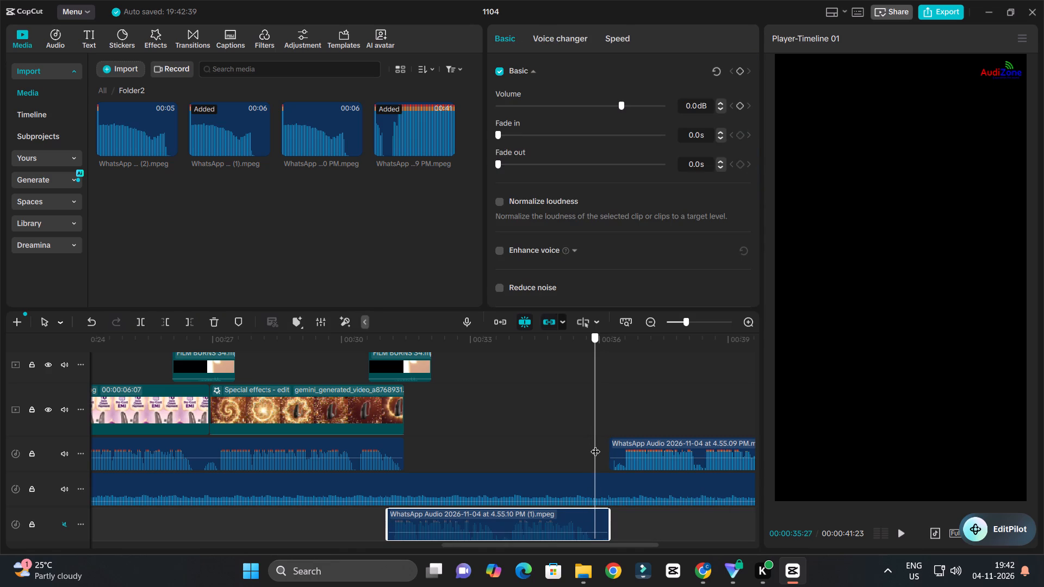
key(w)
drag(550, 514, 562, 515)
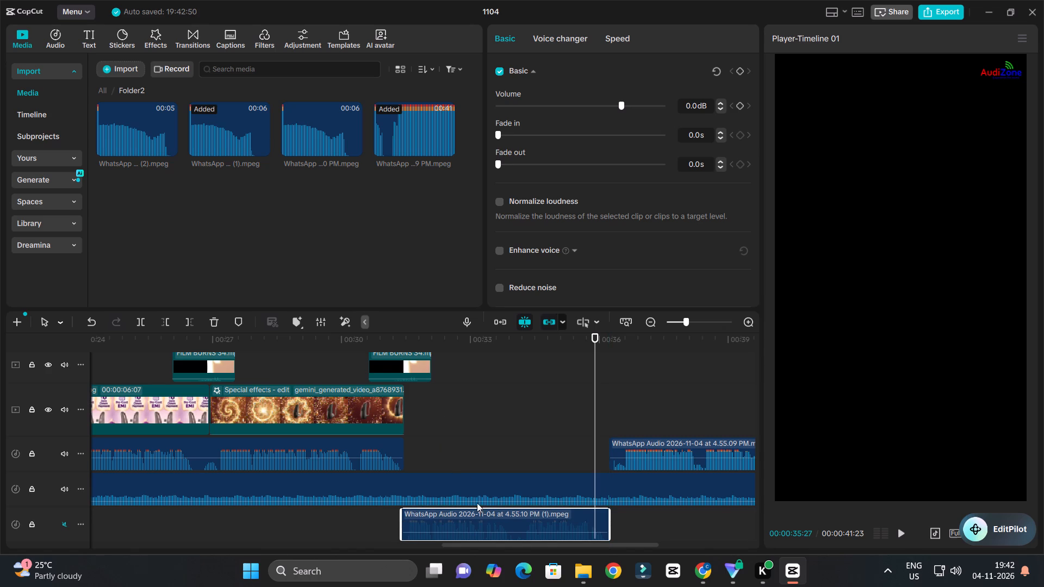
Trim the start of the 4.55.10 PM (1) recording at 00:00:31:17 and fit it into the gap on the main voice-over track.
drag(483, 519, 486, 453)
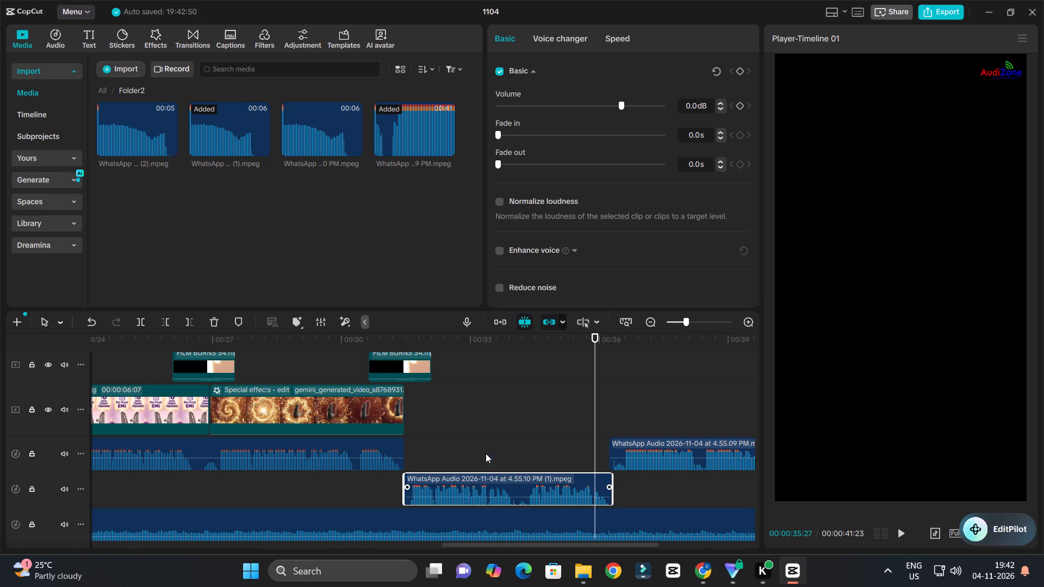
ctrl+scroll(636, 495, up, 8)
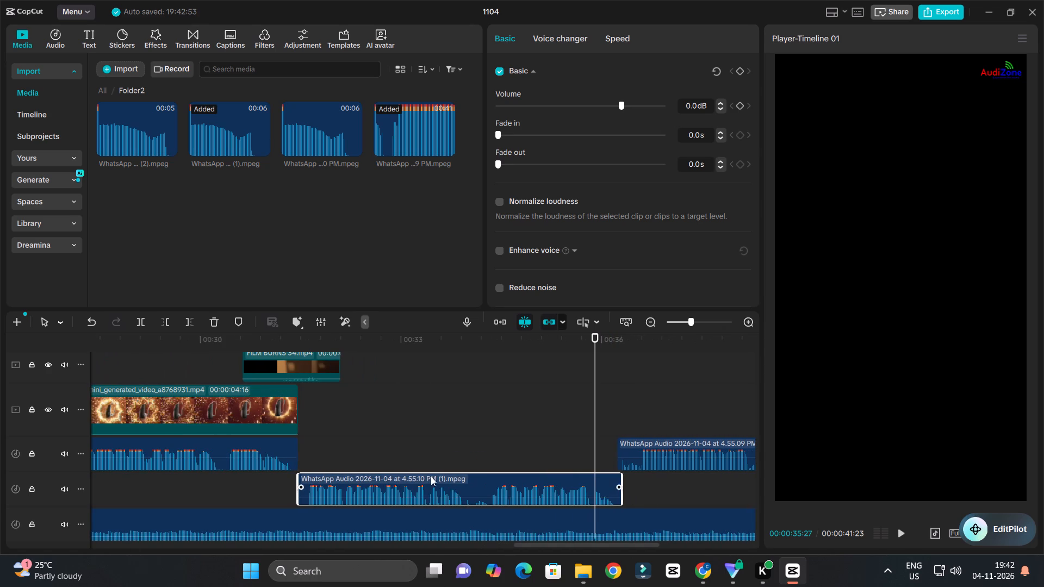
drag(297, 484, 305, 490)
drag(302, 341, 305, 386)
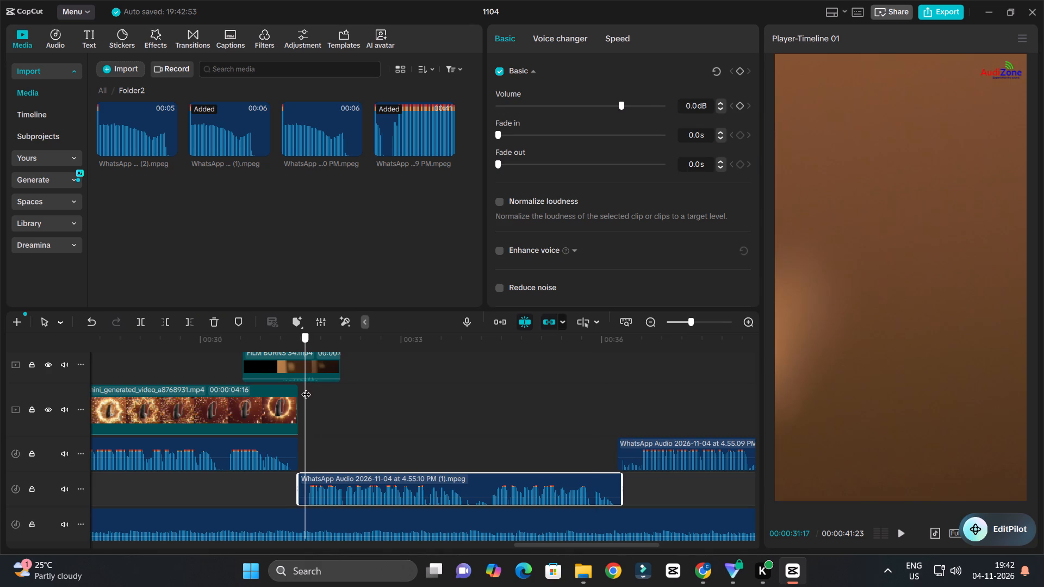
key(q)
drag(369, 484, 363, 483)
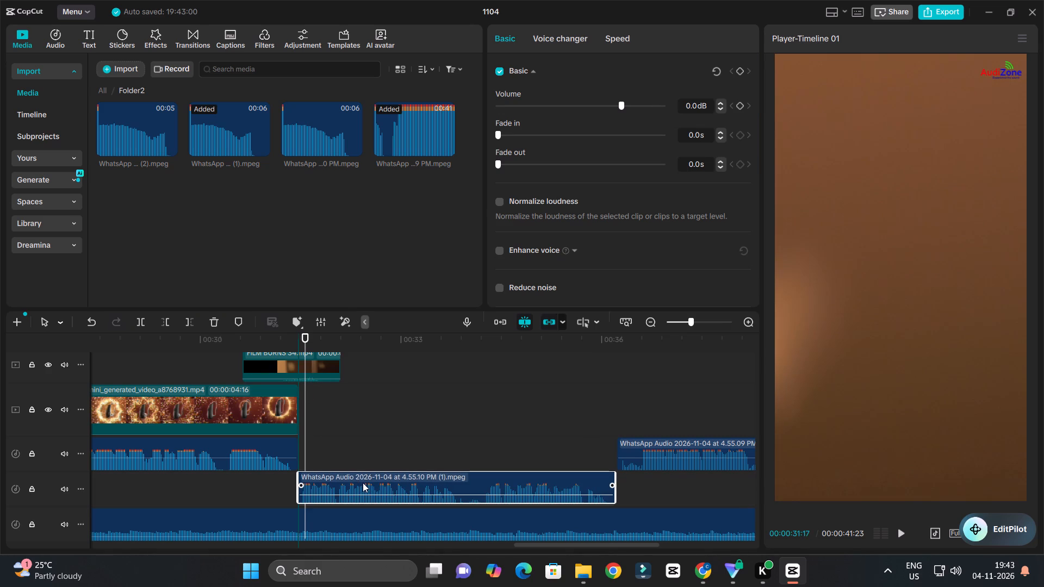
drag(363, 483, 362, 458)
Play the join into the 4.55.10 PM (1) recording and raise that clip's volume to 6.0 dB.
ctrl+scroll(370, 445, down, 5)
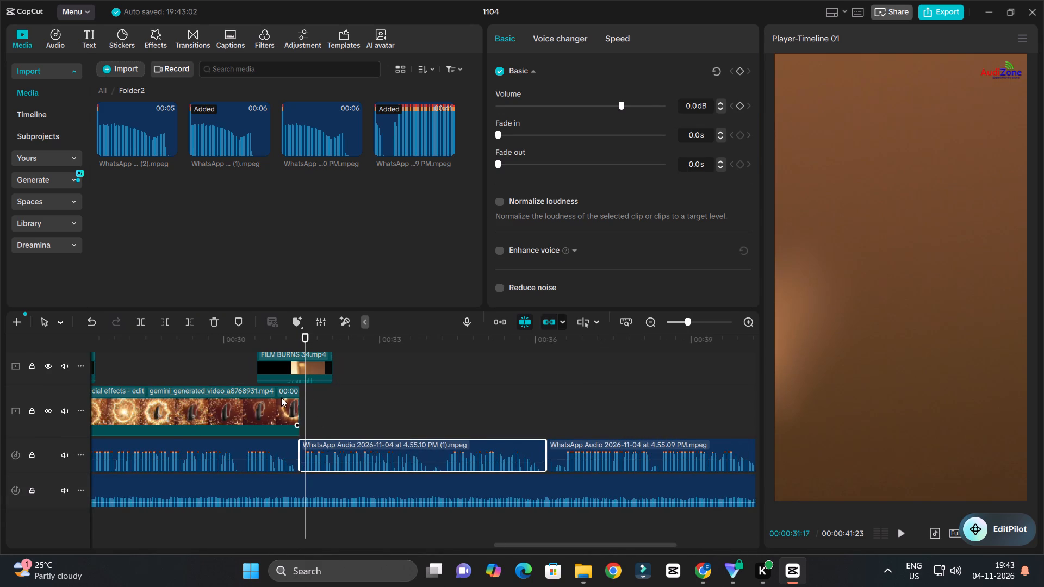
click(274, 342)
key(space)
ctrl+scroll(394, 398, down, 4)
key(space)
click(399, 451)
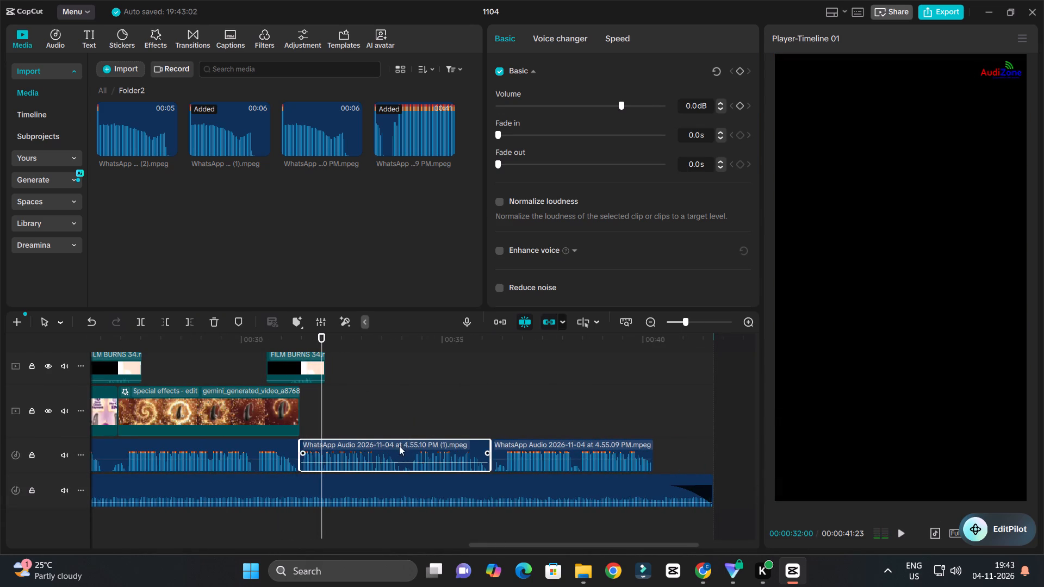
click(625, 106)
click(631, 106)
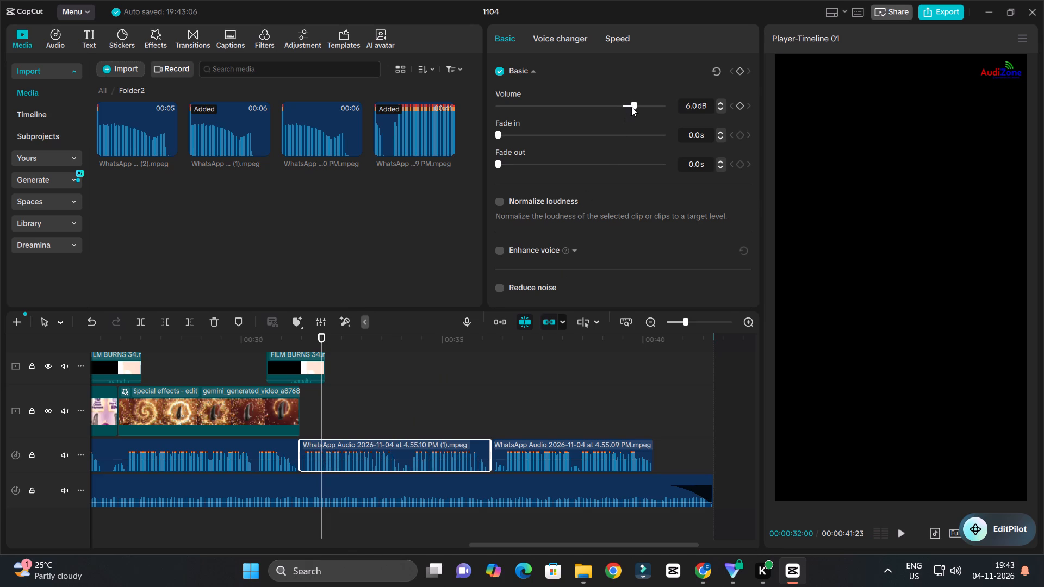
Play the boosted recording through to the closing voice-over segment to check the loudness and the transition.
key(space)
ctrl+scroll(433, 412, up, 4)
ctrl+scroll(432, 412, down, 4)
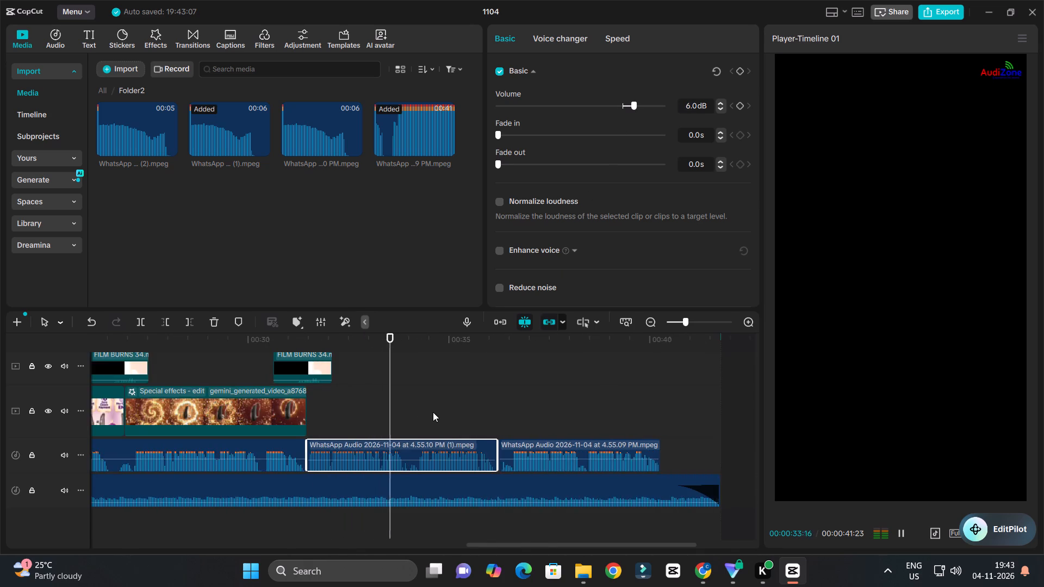
ctrl+scroll(430, 413, up, 4)
ctrl+scroll(430, 413, down, 5)
ctrl+scroll(434, 412, up, 3)
ctrl+scroll(432, 413, down, 4)
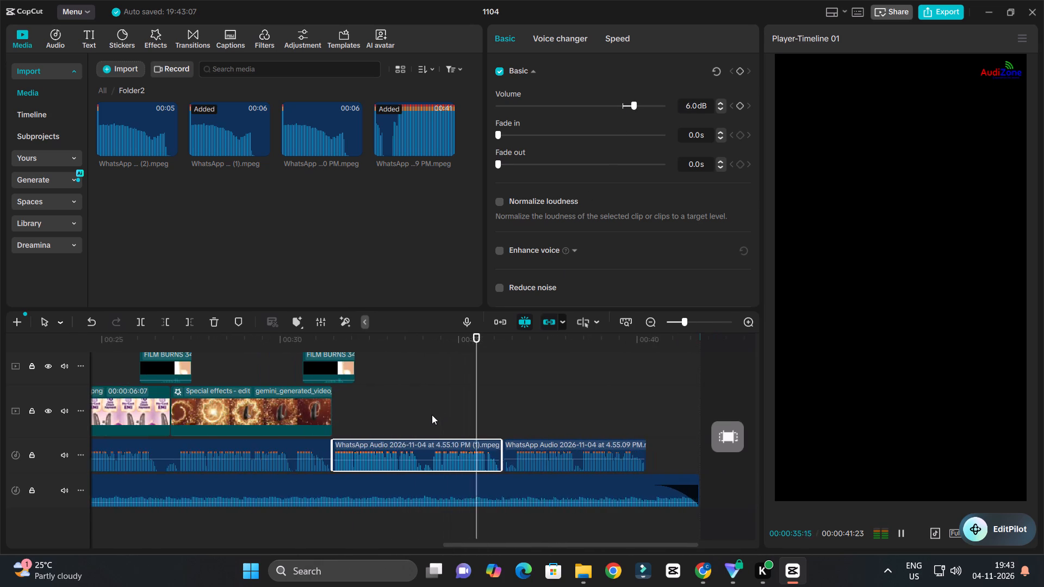
ctrl+scroll(432, 415, down, 11)
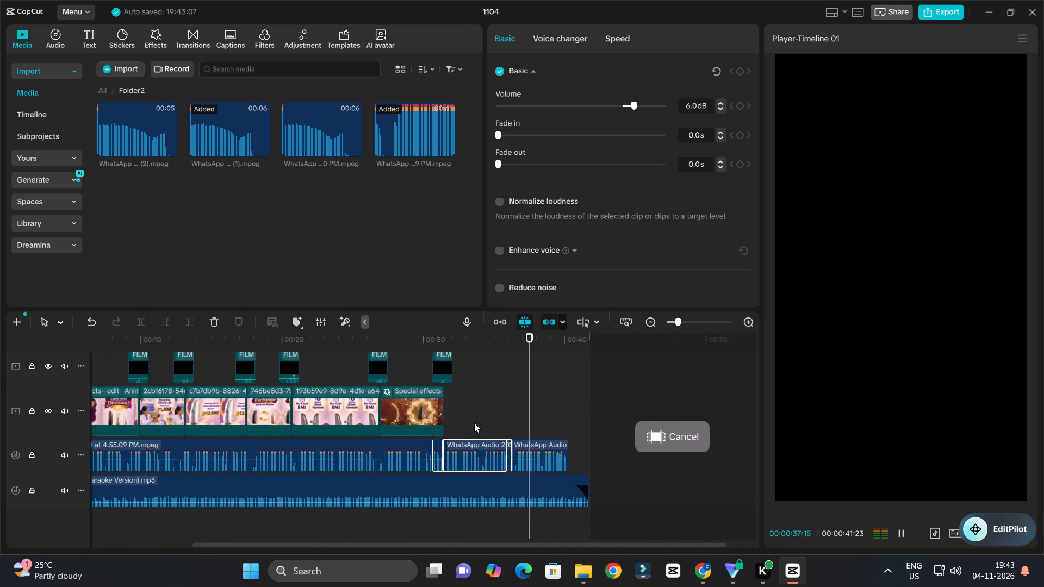
ctrl+scroll(474, 423, down, 1)
ctrl+scroll(534, 439, up, 2)
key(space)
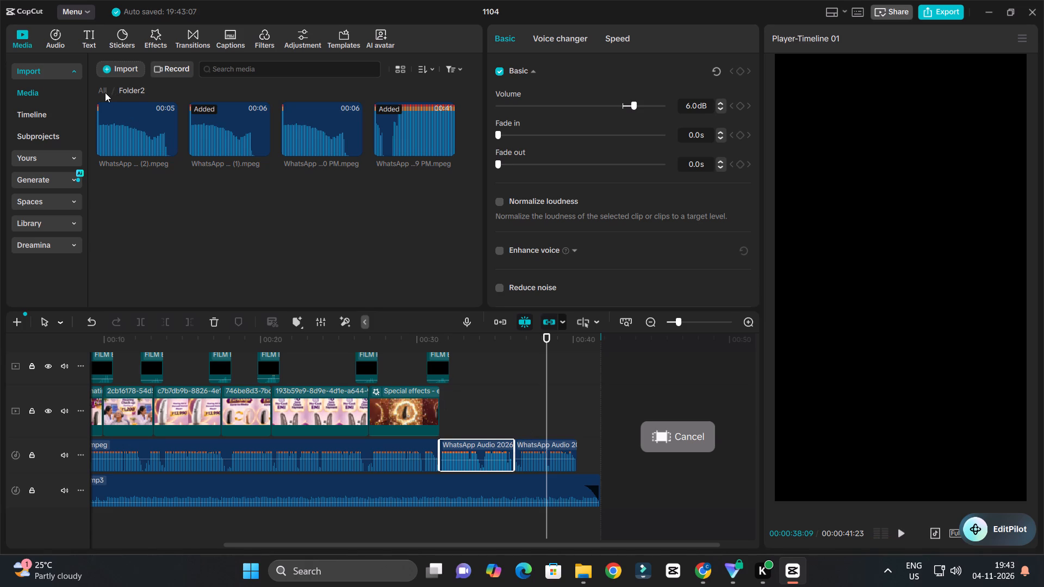
Preview the city images in Folder1 and add the Jamshedpur image to the main video track right after the special-effects clip.
click(105, 92)
double_click(158, 124)
double_click(234, 115)
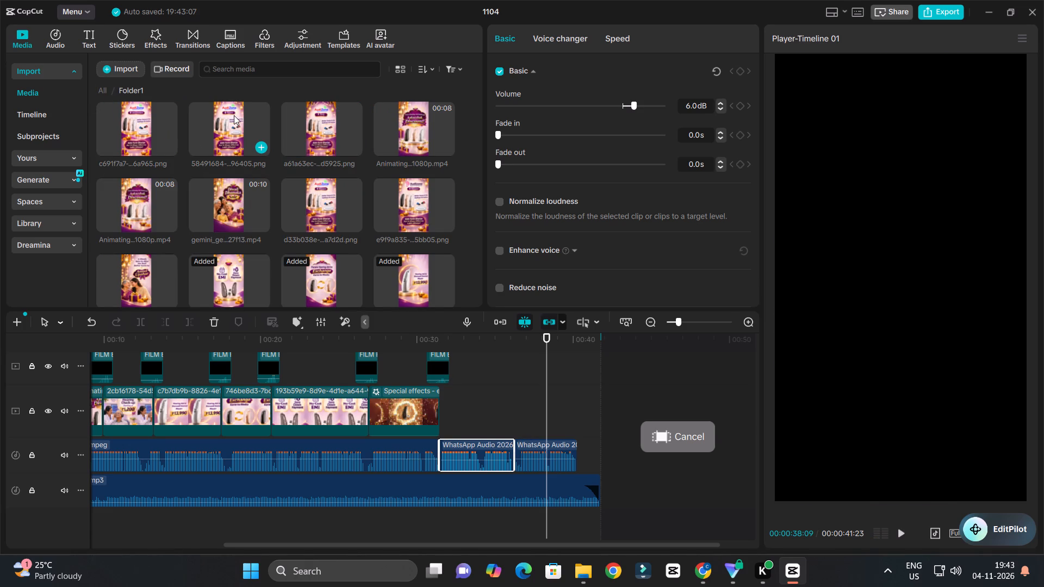
double_click(290, 122)
double_click(165, 116)
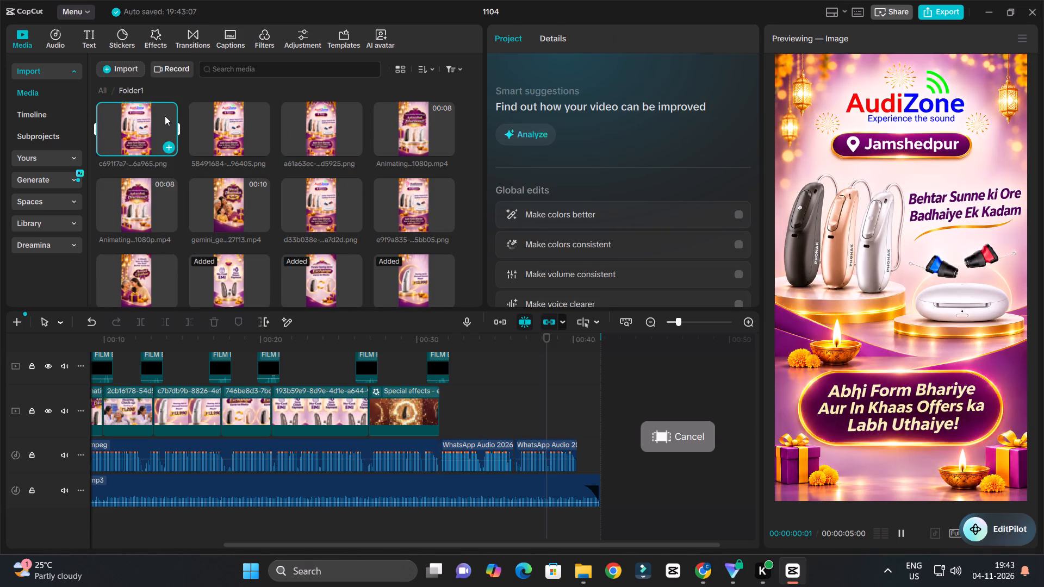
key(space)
drag(150, 116, 439, 412)
Play from the start of the Jamshedpur image to check its timing against the city voice-over.
click(443, 337)
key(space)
ctrl+scroll(538, 390, up, 5)
ctrl+scroll(538, 390, down, 4)
ctrl+scroll(556, 390, up, 7)
ctrl+scroll(620, 415, up, 4)
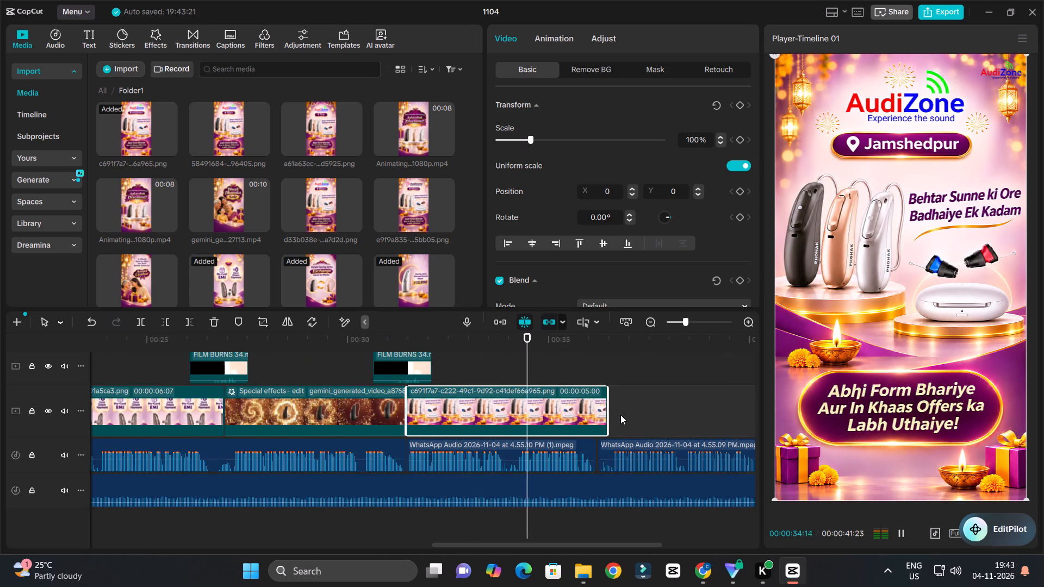
Trim the end of the Jamshedpur image clip to 00:00:36:06, where its voice-over segment ends.
ctrl+scroll(620, 414, down, 4)
ctrl+scroll(620, 414, up, 2)
key(space)
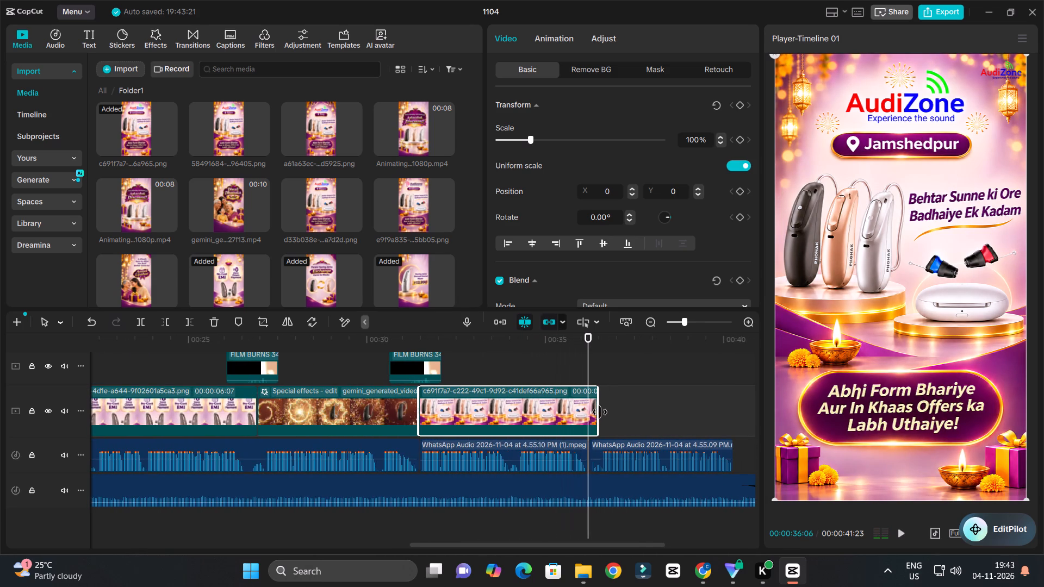
drag(599, 412, 587, 415)
Add a 100% scale keyframe at the start of the Jamshedpur image clip, at 00:00:31:14.
click(561, 413)
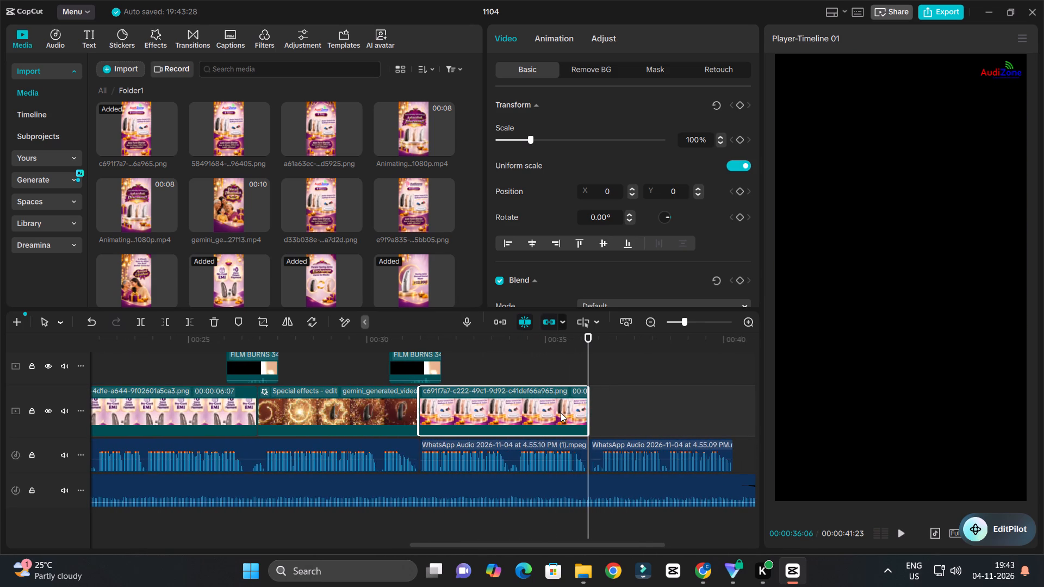
key(Down)
key(Up)
key(Up)
key(Up)
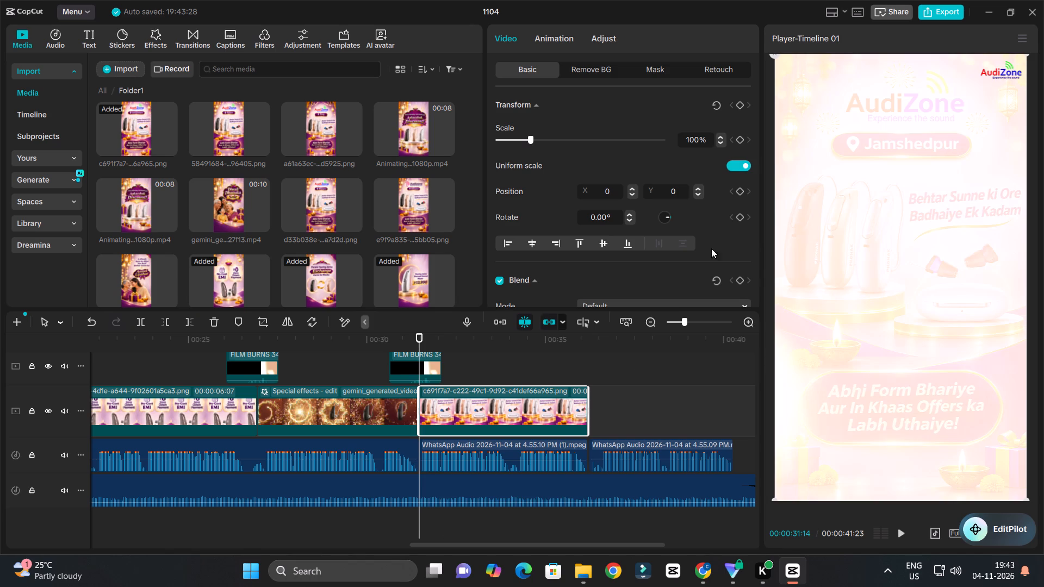
click(742, 142)
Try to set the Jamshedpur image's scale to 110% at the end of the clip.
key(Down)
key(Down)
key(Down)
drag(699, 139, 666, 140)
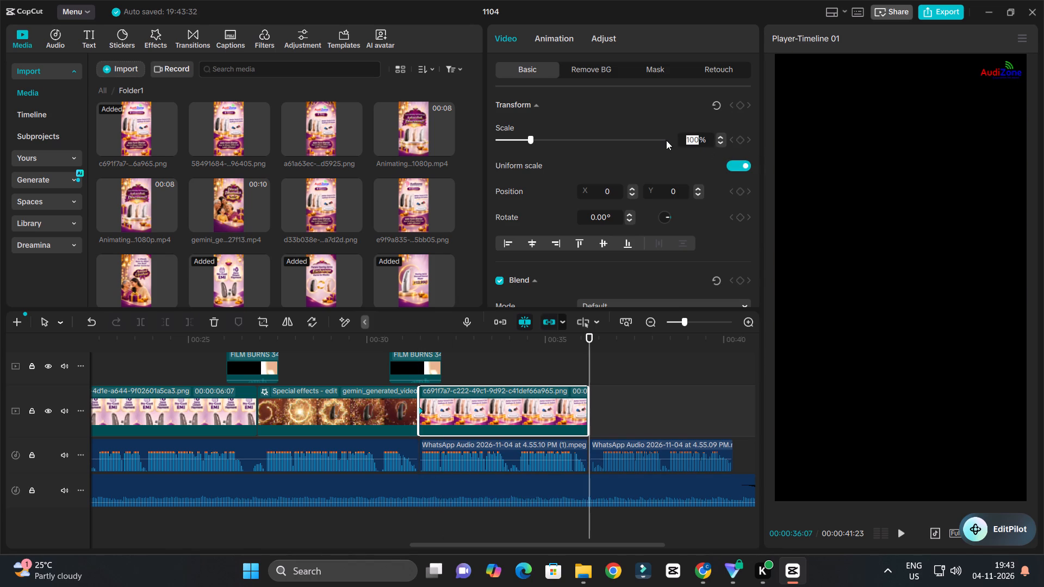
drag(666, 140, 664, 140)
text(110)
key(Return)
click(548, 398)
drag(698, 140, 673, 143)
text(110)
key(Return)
Set the Jamshedpur image's scale to 110% at 00:00:34:23 to keyframe a slow zoom-in.
click(582, 343)
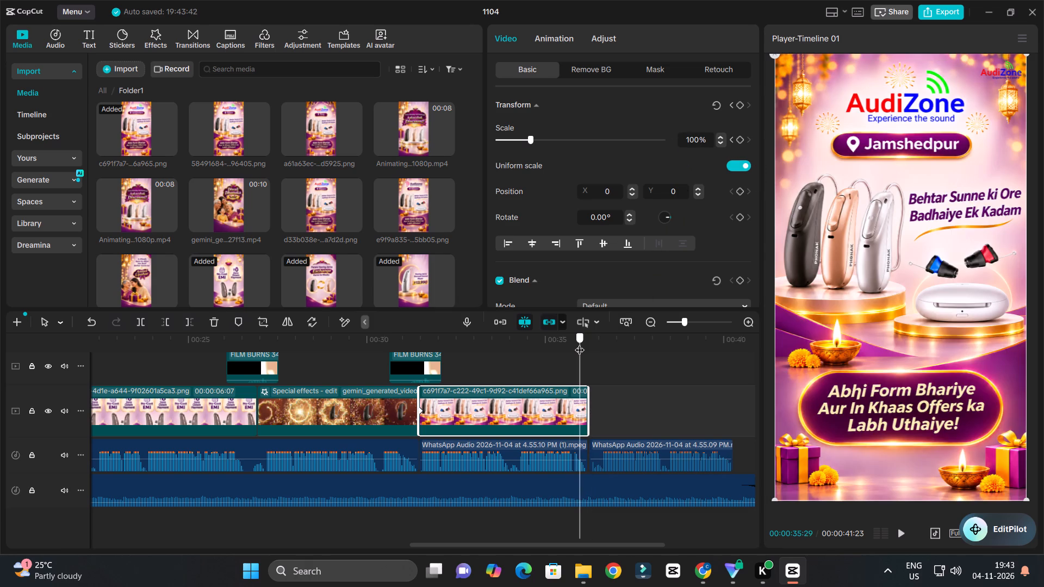
key(Down)
key(Up)
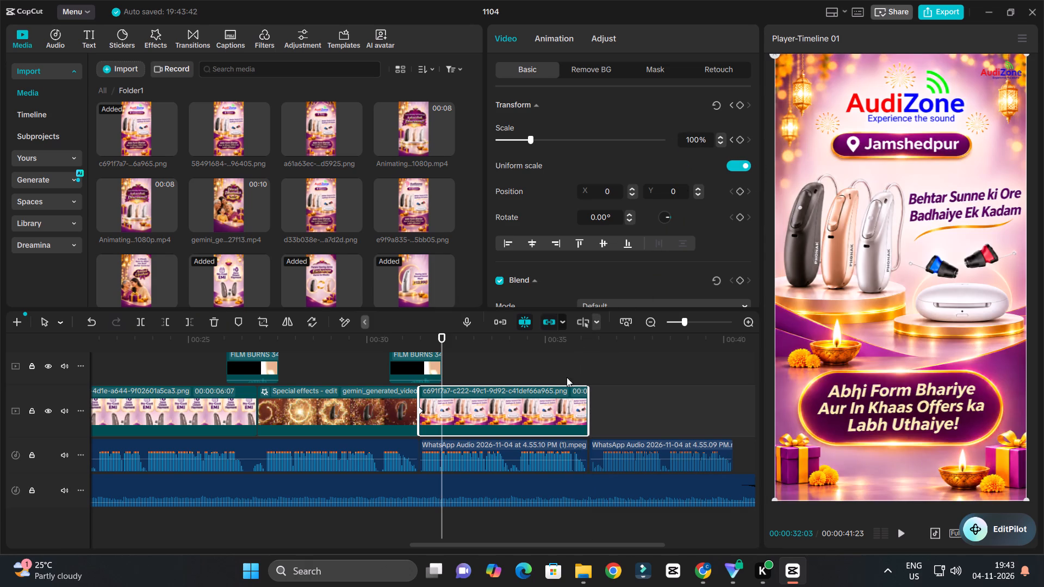
drag(529, 346, 537, 345)
drag(699, 136, 650, 144)
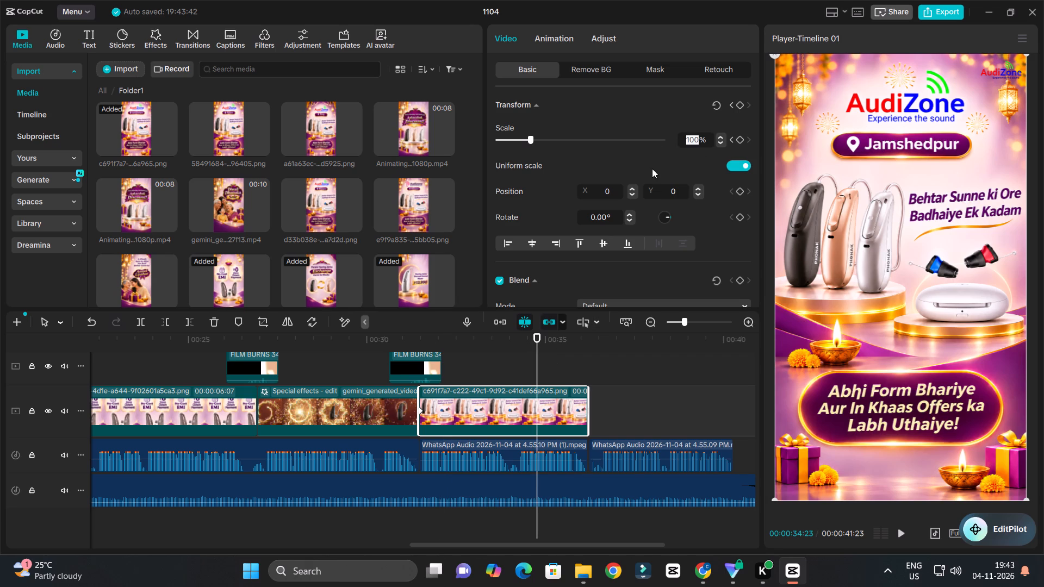
text(110)
key(Return)
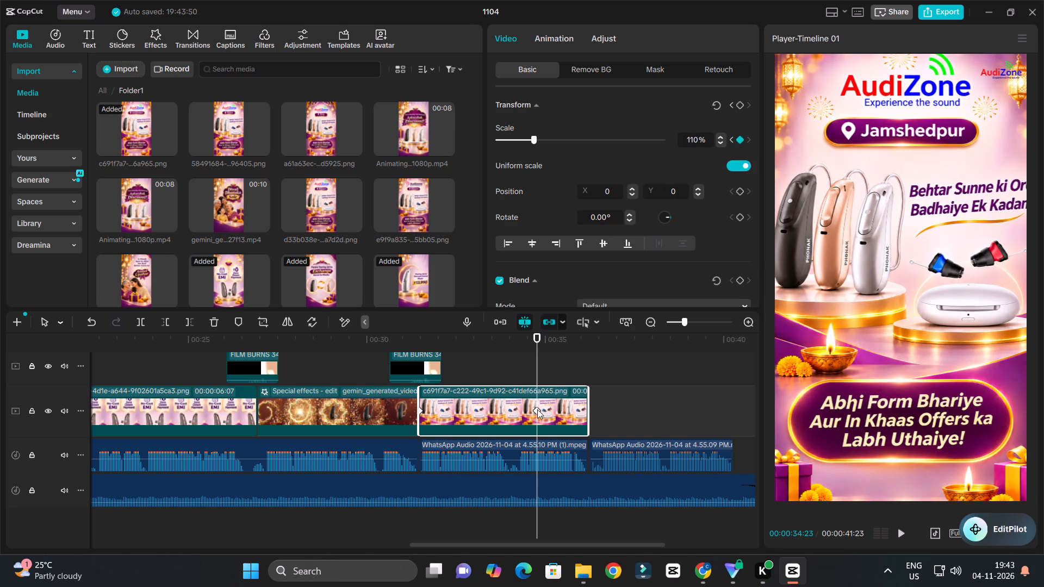
Move the Jamshedpur image's 110% scale keyframe from 00:00:34:23 to the end of the clip.
drag(537, 410, 656, 418)
Play back the Jamshedpur image clip from its start to check the slow zoom-in against the voice-over.
click(417, 344)
key(space)
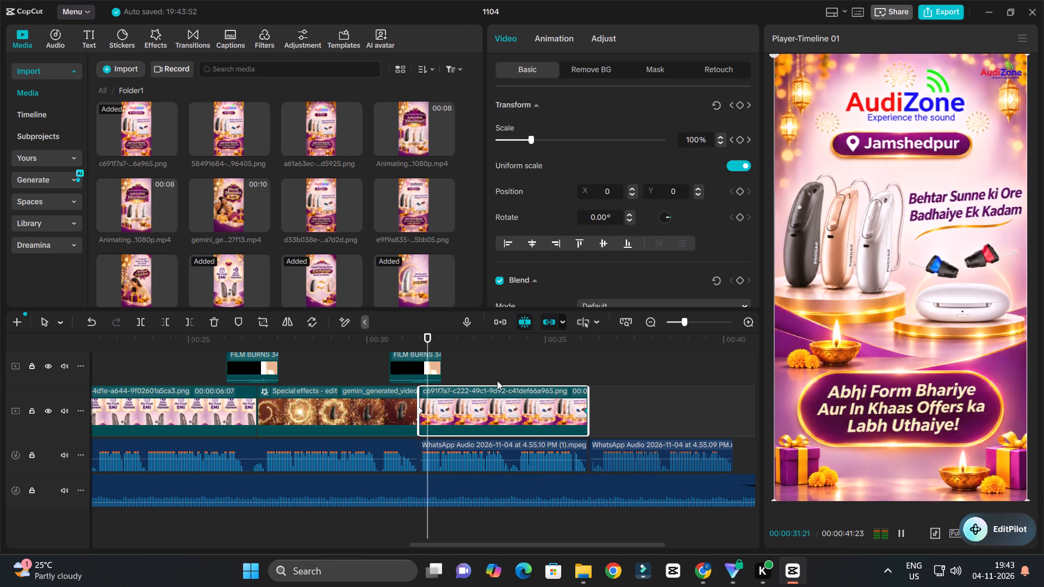
ctrl+scroll(497, 380, down, 5)
ctrl+scroll(572, 391, up, 4)
ctrl+scroll(573, 391, down, 4)
ctrl+scroll(620, 411, up, 4)
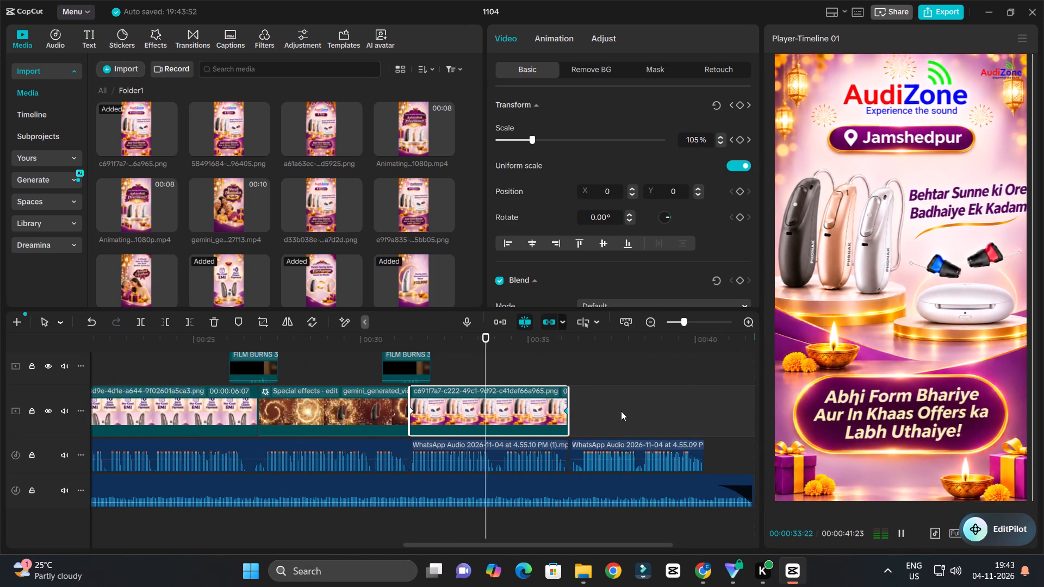
ctrl+scroll(621, 411, down, 4)
ctrl+scroll(621, 411, up, 3)
ctrl+scroll(621, 411, down, 3)
ctrl+scroll(621, 411, up, 6)
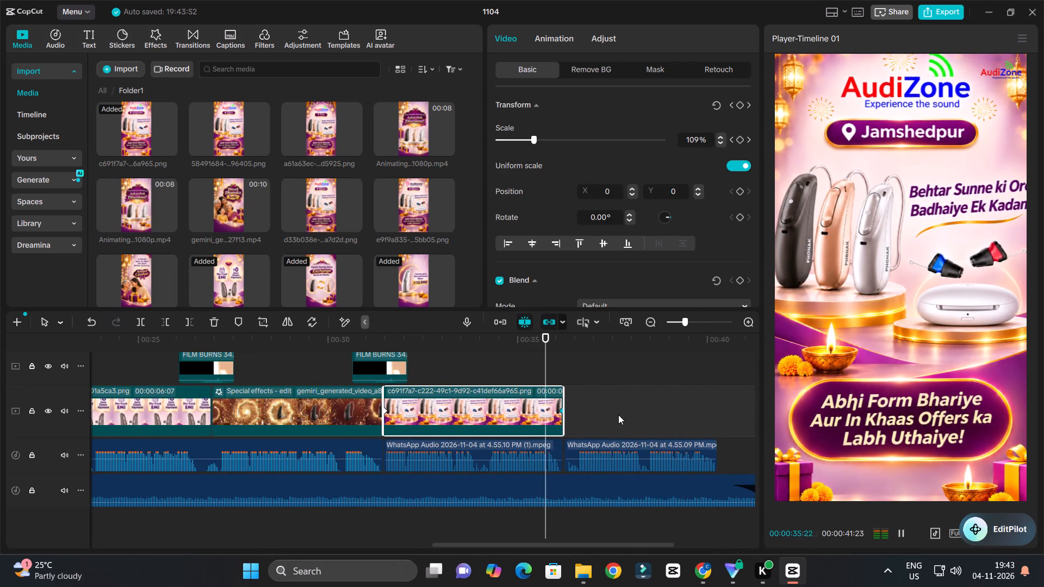
key(space)
key(space)
key(space)
key(space)
key(space)
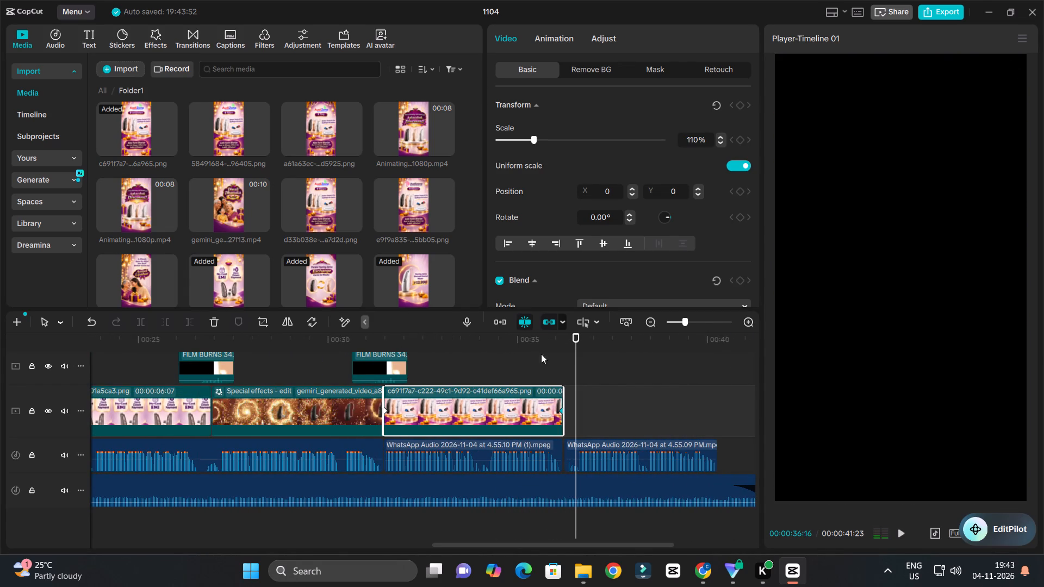
Set the Jamshedpur image's scale to 105% on the end keyframe at 00:00:36:06.
ctrl+scroll(634, 395, down, 6)
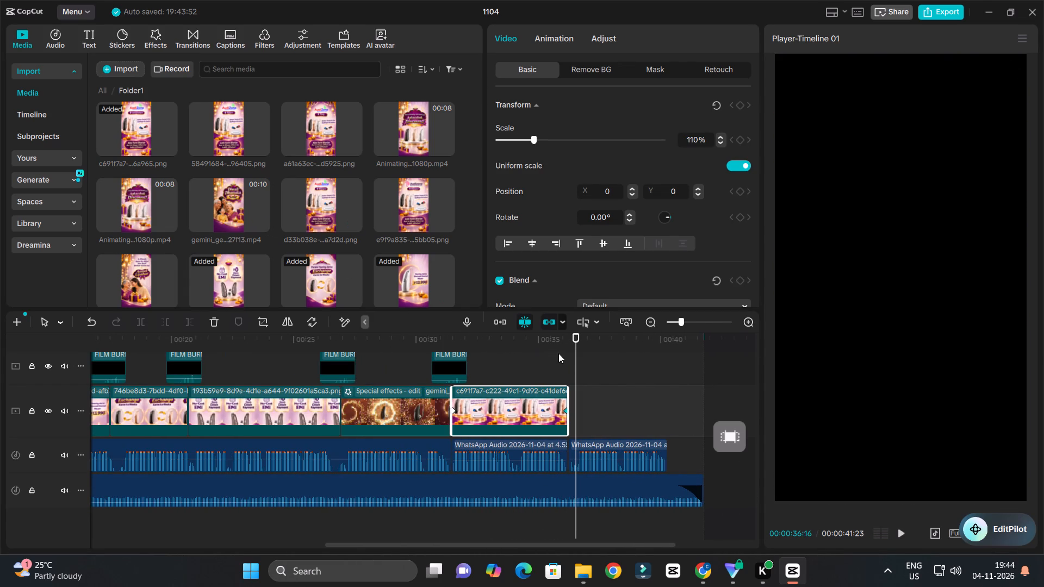
drag(569, 339, 565, 348)
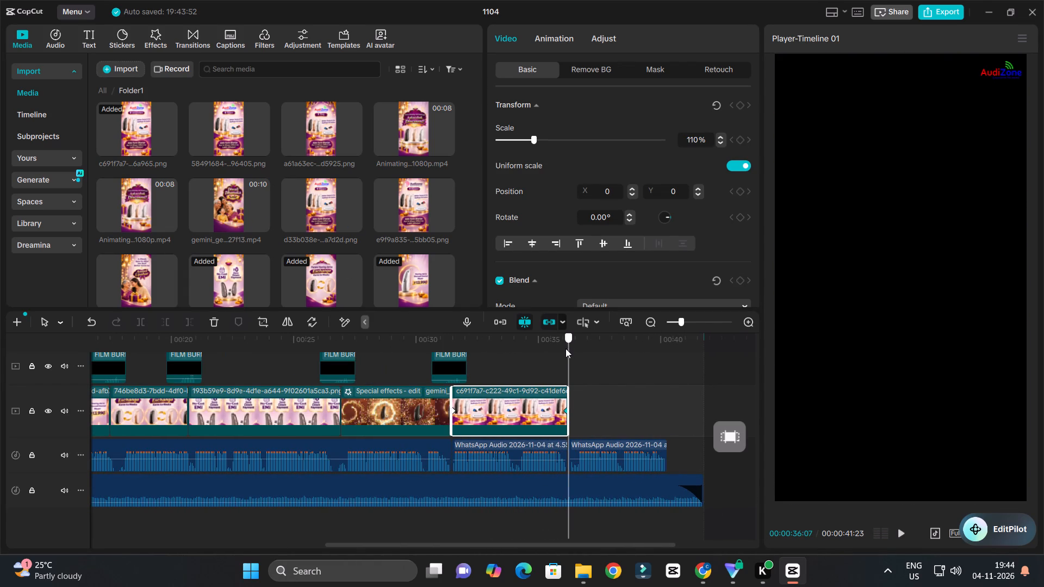
drag(565, 348, 564, 349)
drag(701, 141, 547, 126)
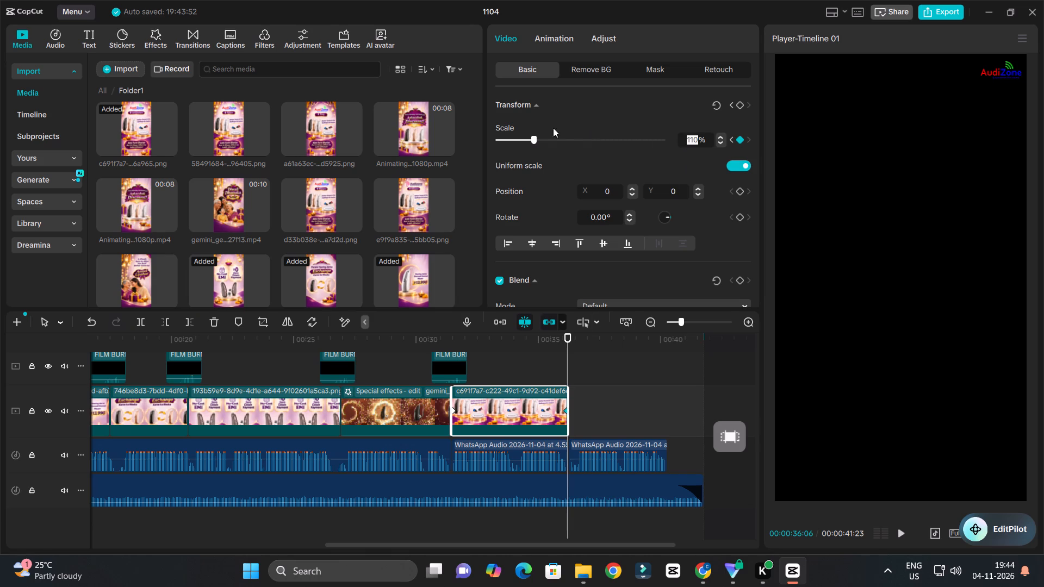
text(105)
key(Return)
Play back the last seconds of the Jamshedpur image clip to check the softer zoom.
click(518, 343)
key(space)
ctrl+scroll(606, 392, down, 4)
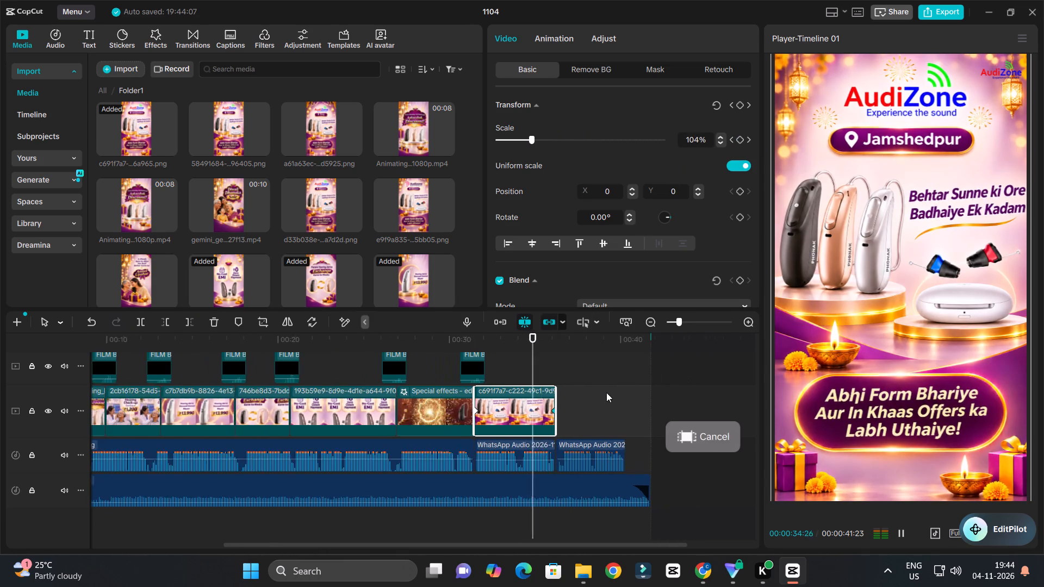
ctrl+scroll(606, 392, up, 2)
ctrl+scroll(606, 392, down, 5)
ctrl+scroll(622, 392, up, 4)
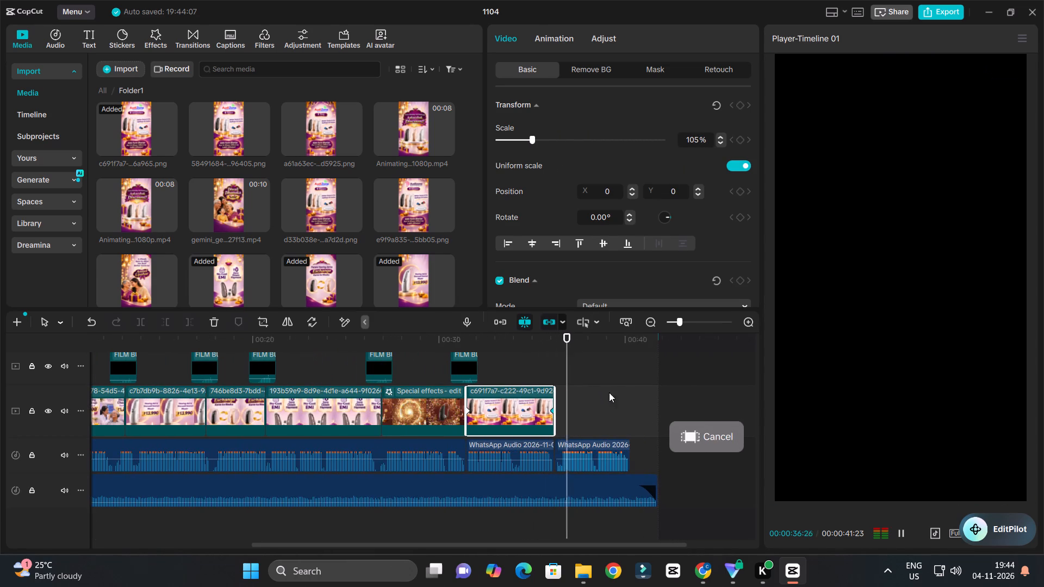
key(space)
Place the AudiZone JSMP Outro.mp4 clip on the main track directly after the Jamshedpur image clip.
click(99, 93)
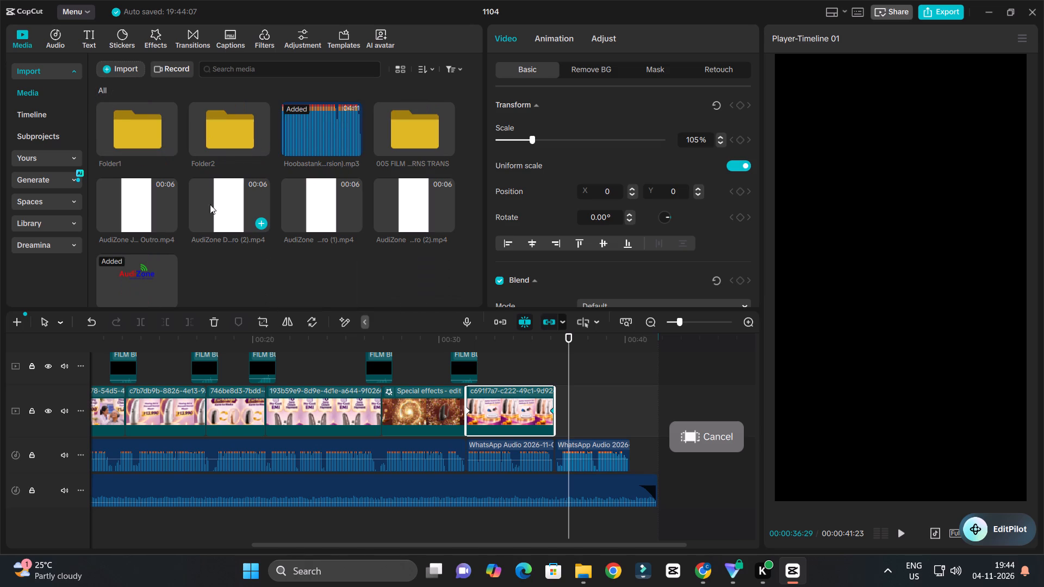
click(141, 194)
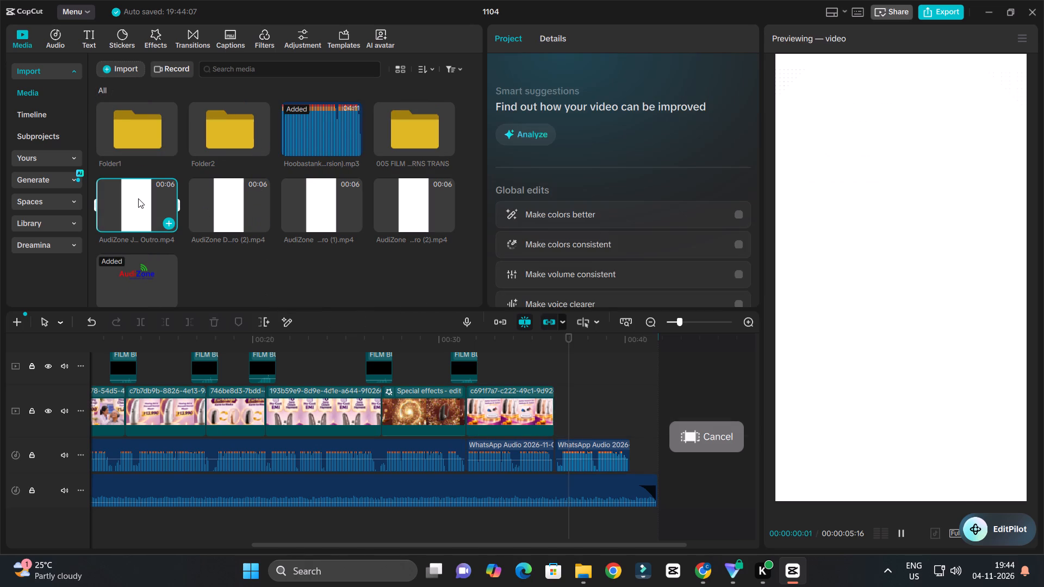
drag(133, 197, 555, 397)
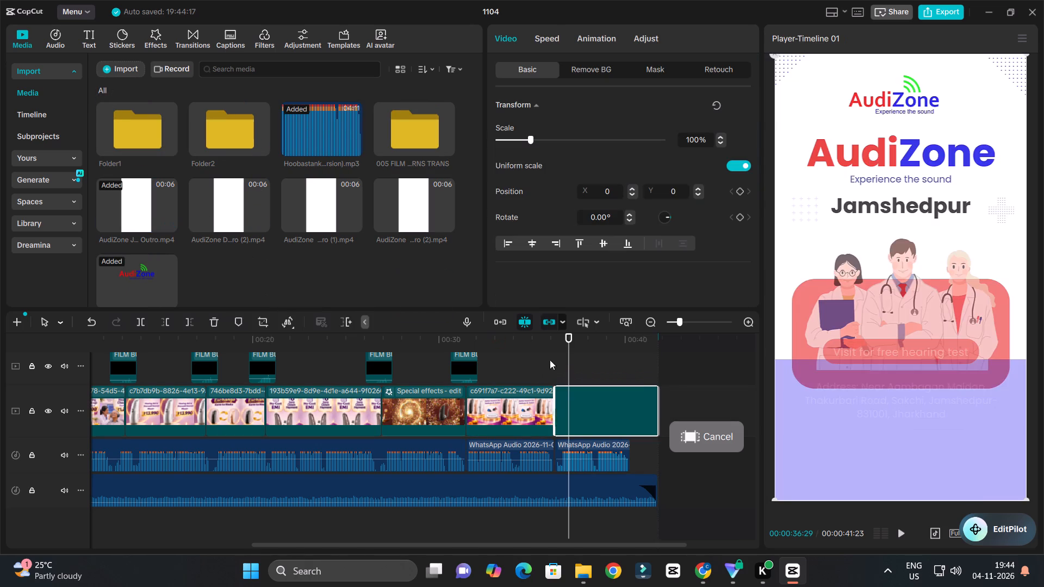
Play back the transition into the Jamshedpur outro and check the outro against its voice-over.
click(547, 334)
key(space)
ctrl+scroll(594, 365, down, 5)
ctrl+scroll(599, 383, up, 4)
ctrl+scroll(601, 383, down, 4)
ctrl+scroll(629, 406, up, 3)
ctrl+scroll(629, 406, down, 3)
ctrl+scroll(629, 406, up, 3)
ctrl+scroll(629, 406, down, 3)
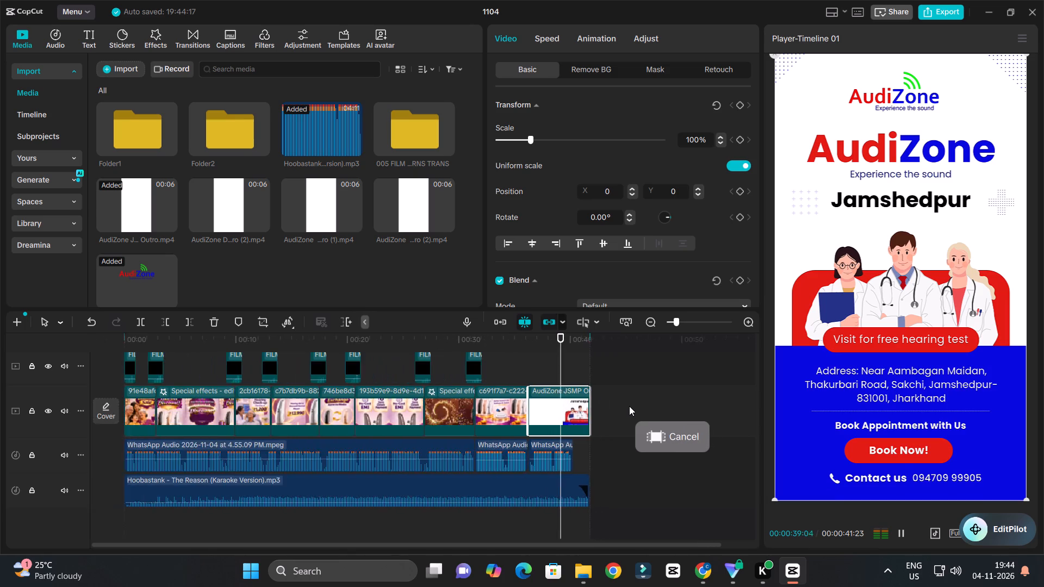
ctrl+scroll(629, 406, up, 3)
ctrl+scroll(629, 406, down, 3)
ctrl+scroll(629, 406, up, 3)
key(space)
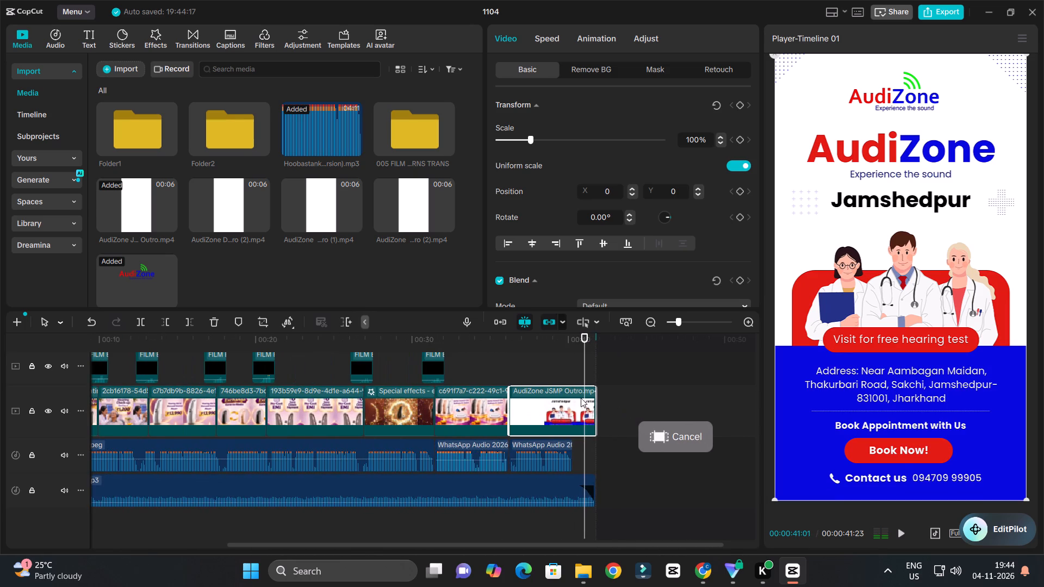
Apply the Fade Out exit animation to the Jamshedpur outro clip.
click(585, 39)
click(577, 158)
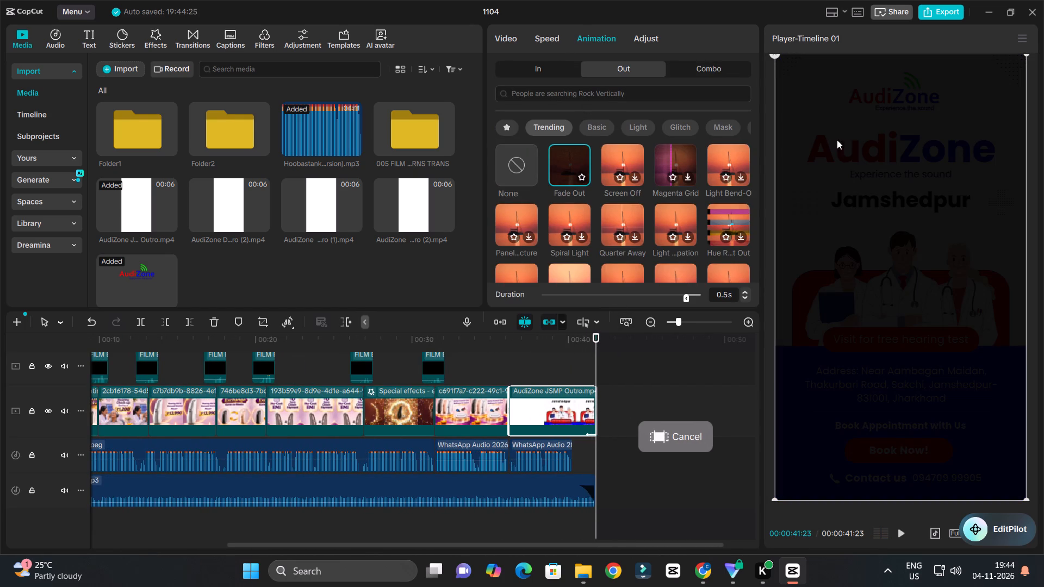
Enter "audizone jamshedpur" as the export name, copy that text, and close the export settings without exporting.
click(930, 20)
click(930, 10)
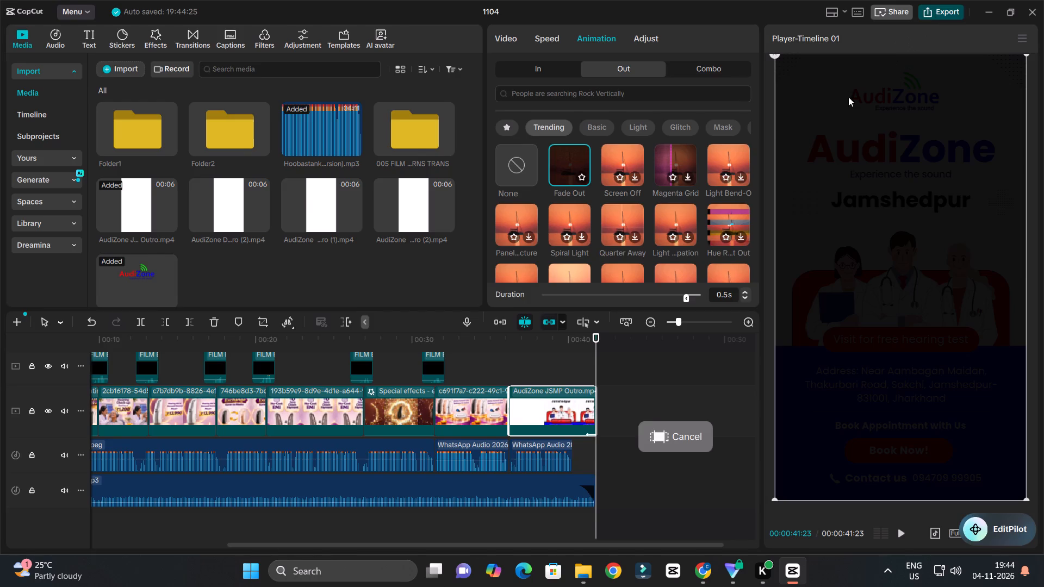
drag(625, 118, 554, 111)
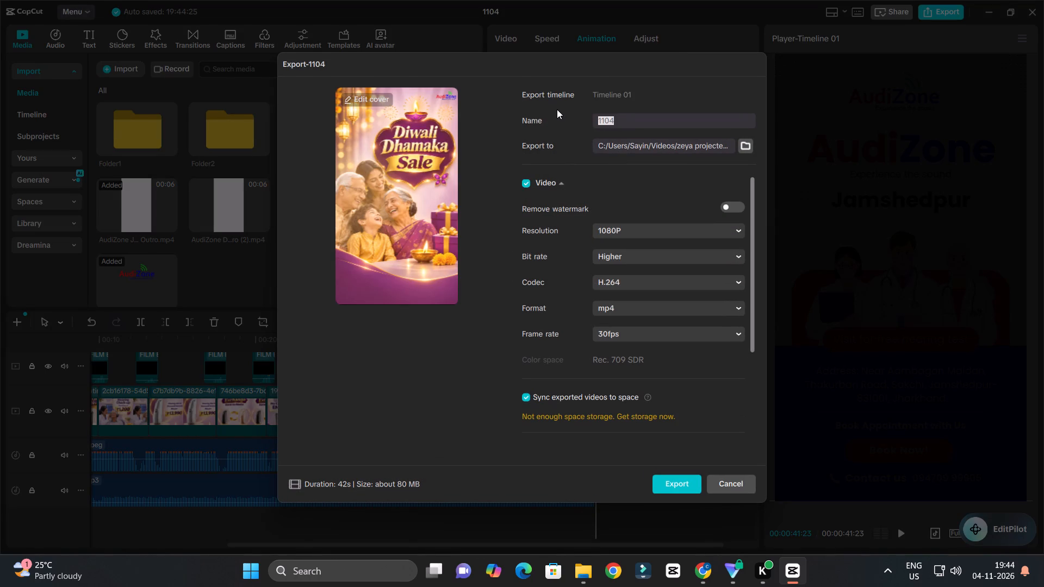
text(audi)
text(zone)
key(space)
text(jam)
text(shedpur)
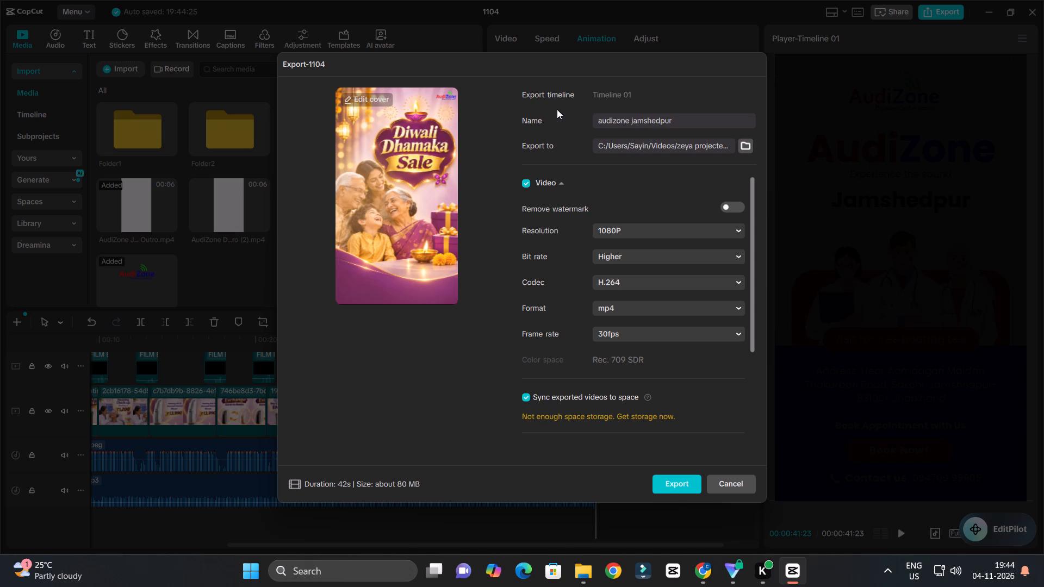
click(651, 120)
drag(678, 116, 540, 100)
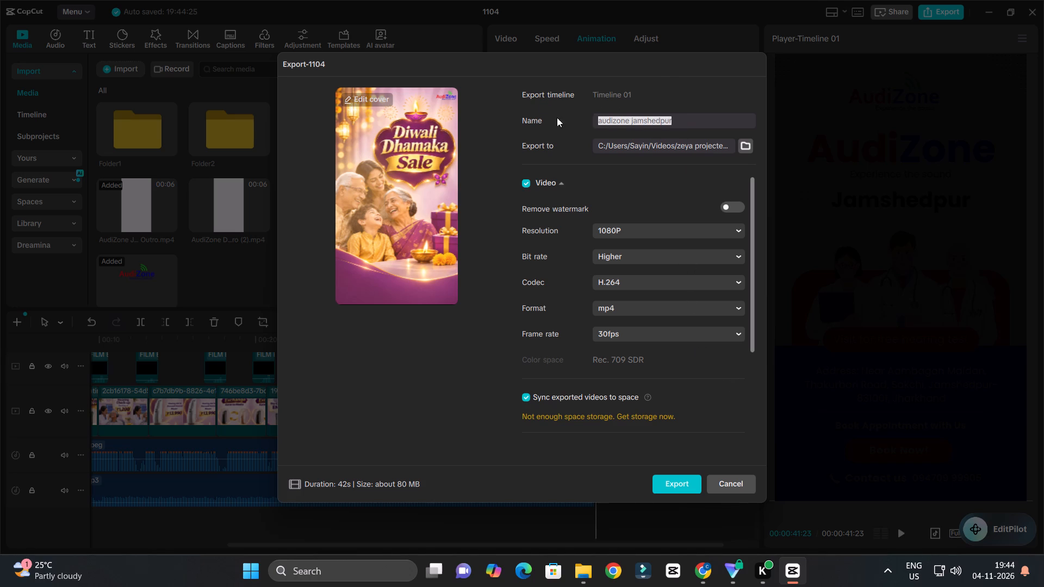
key(ctrl+c)
click(729, 491)
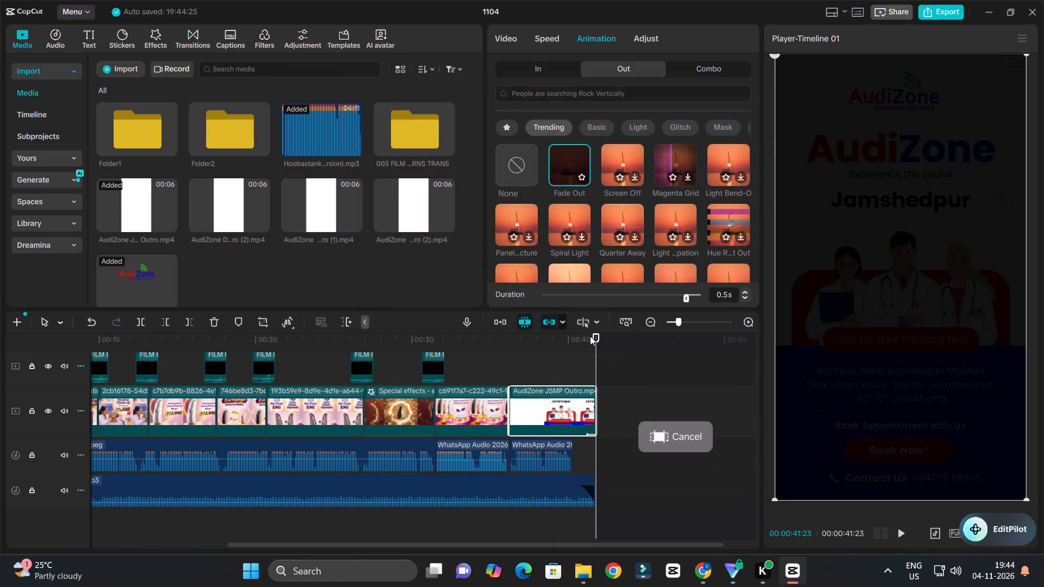
Export the Jamshedpur version under the name "audizone jamshedpur diwali z03" and close the export window.
drag(588, 336, 570, 352)
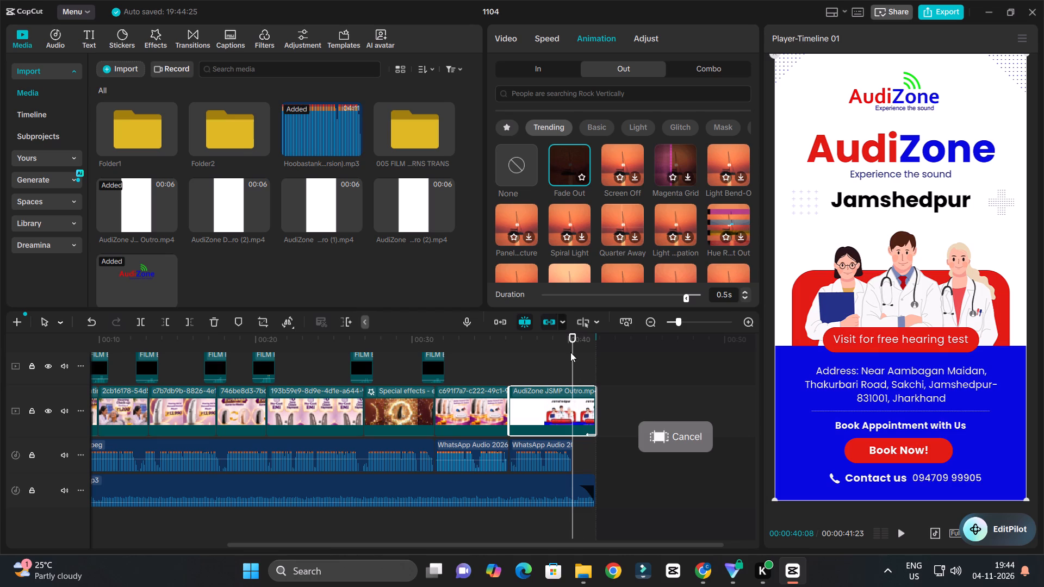
click(938, 2)
drag(938, 14, 933, 18)
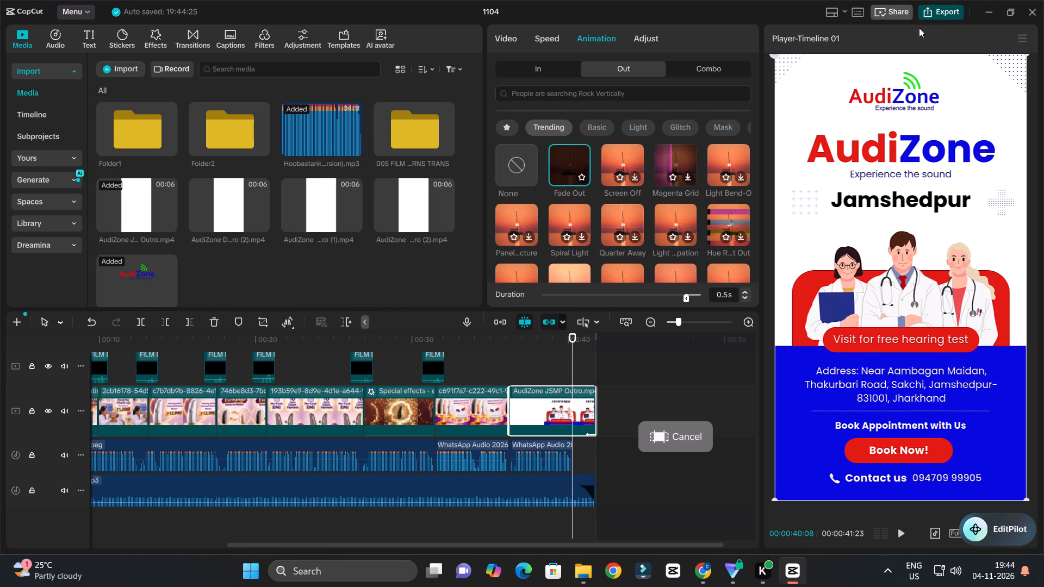
drag(647, 119, 557, 115)
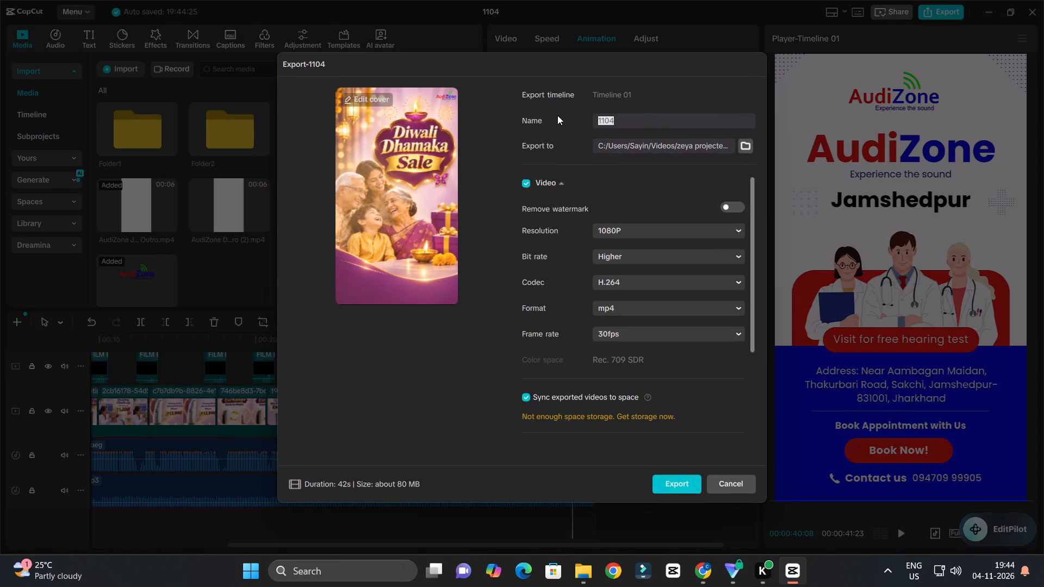
key(ctrl+v)
key(space)
text(diwali)
key(space)
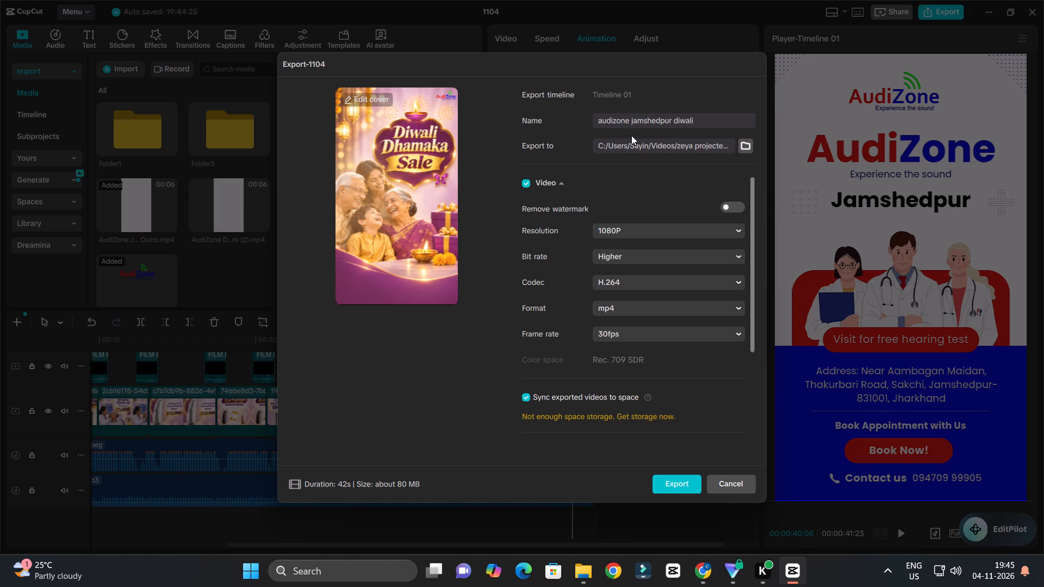
key(z)
text(03)
click(673, 491)
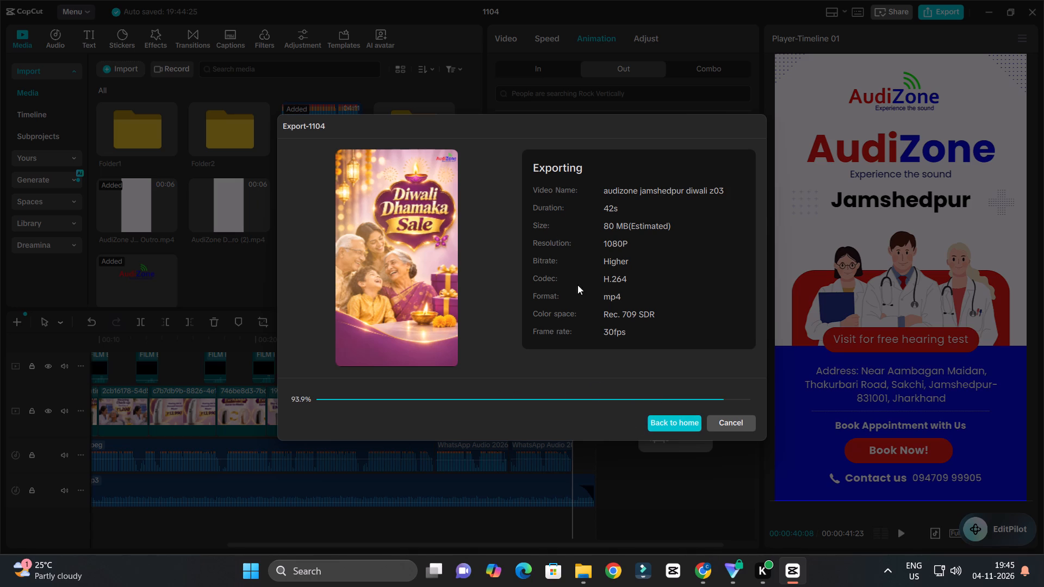
click(723, 470)
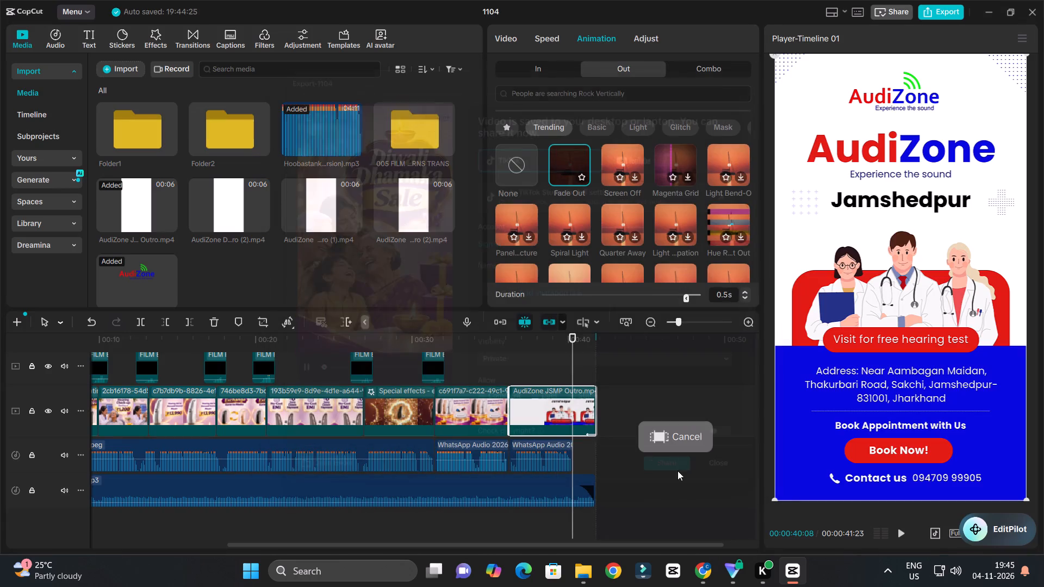
Delete the Jamshedpur image clip and the Jamshedpur outro from the main track after 00:00:31:14.
drag(449, 345, 442, 344)
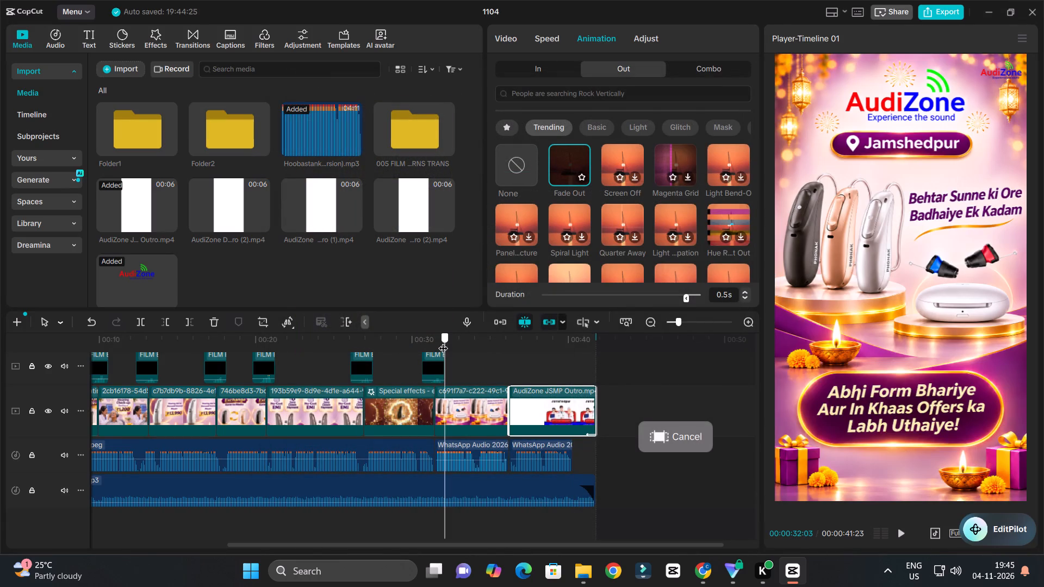
drag(443, 341, 435, 344)
ctrl+scroll(573, 380, up, 4)
drag(507, 377, 546, 395)
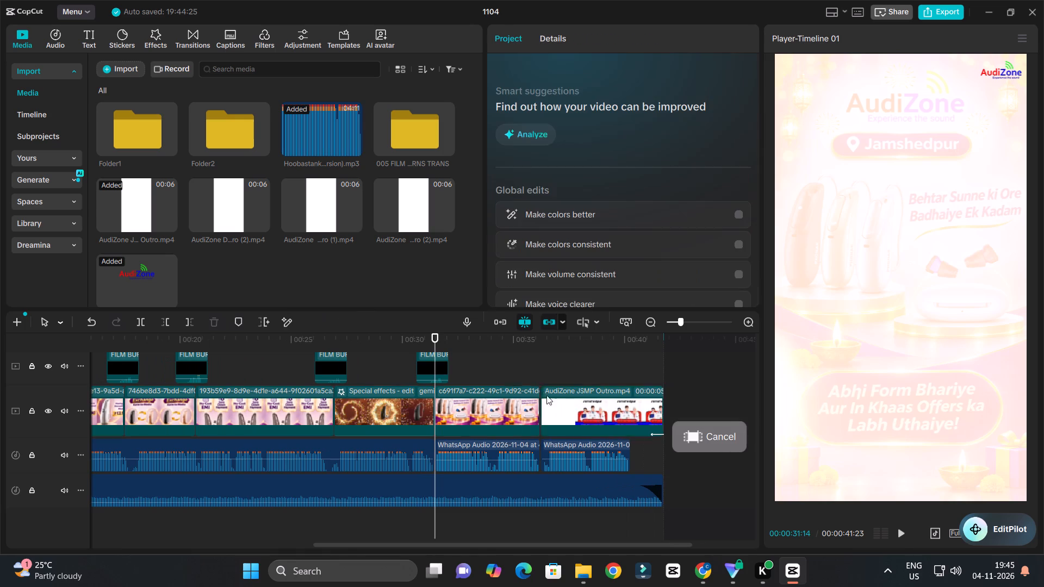
drag(546, 395, 566, 406)
key(Delete)
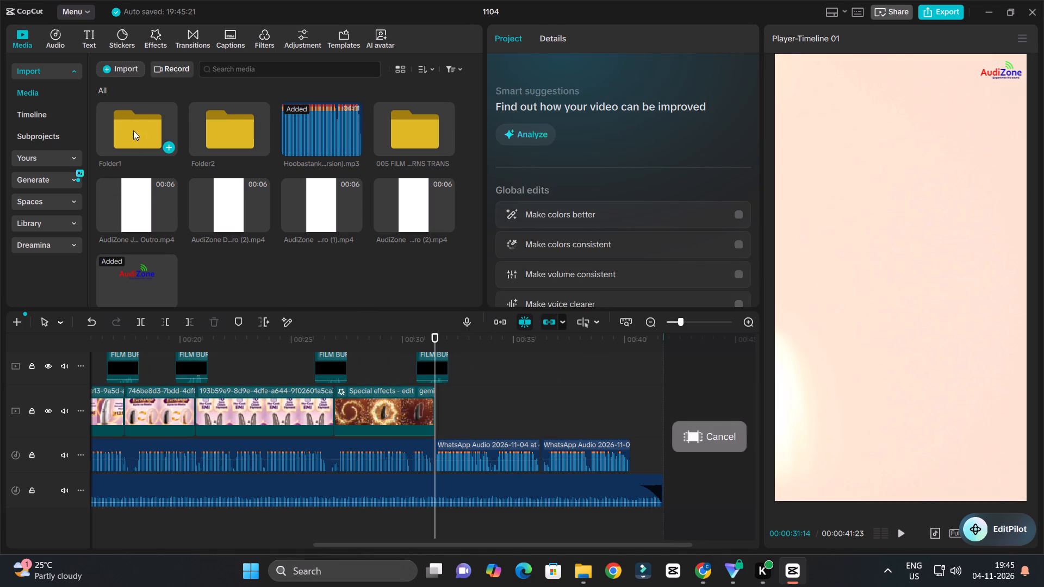
Delete the Jamshedpur voice-over segment that starts at 00:00:31:14.
click(496, 447)
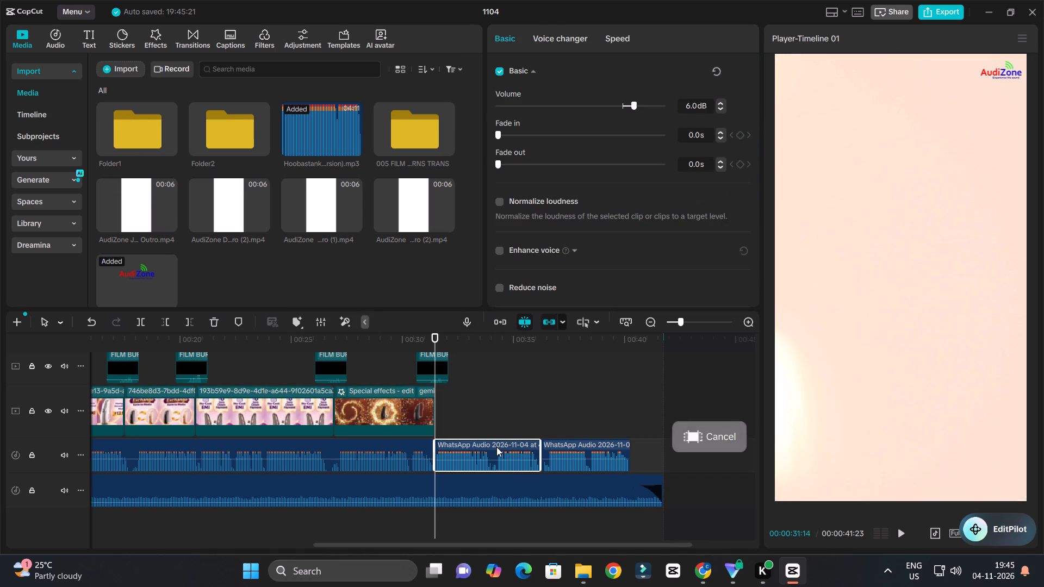
key(Delete)
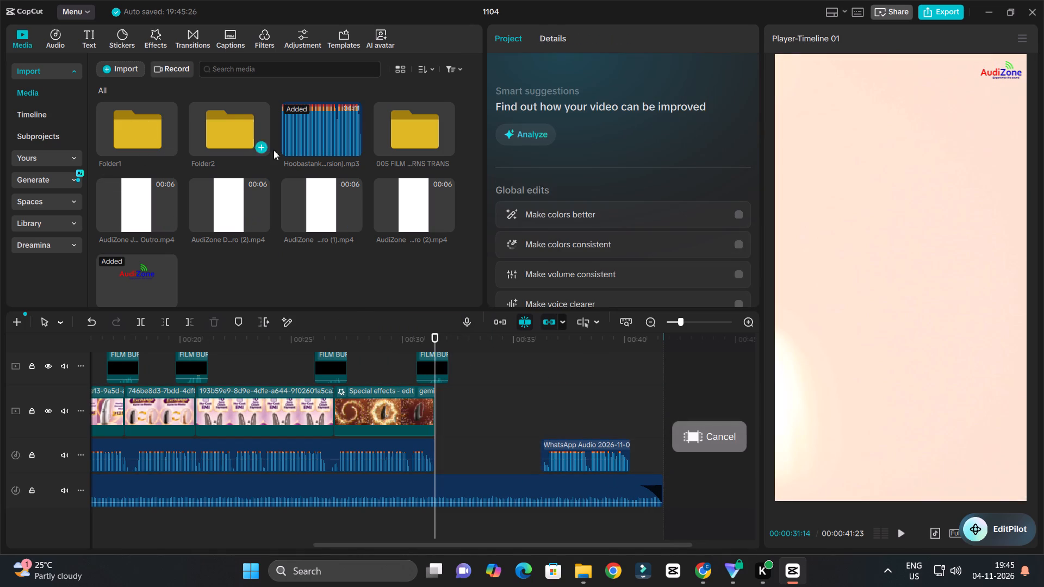
Audition two short voice-over recordings in Folder2 and add WhatsApp Audio 2026-11-04 at 4.55.10 PM on a new audio track just after 00:00:31:14.
double_click(225, 128)
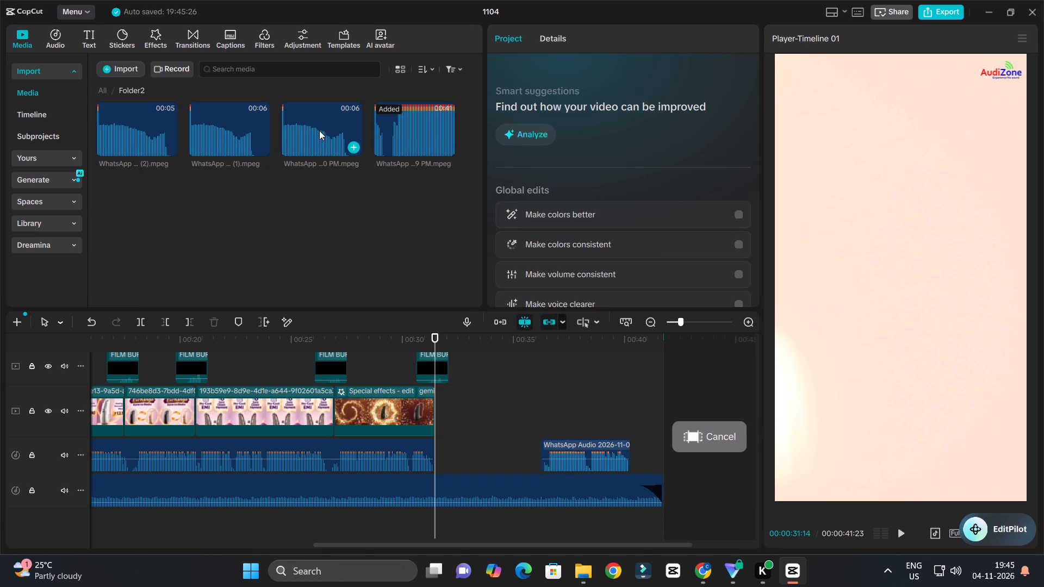
click(253, 268)
scroll(256, 255, up, 3)
double_click(226, 116)
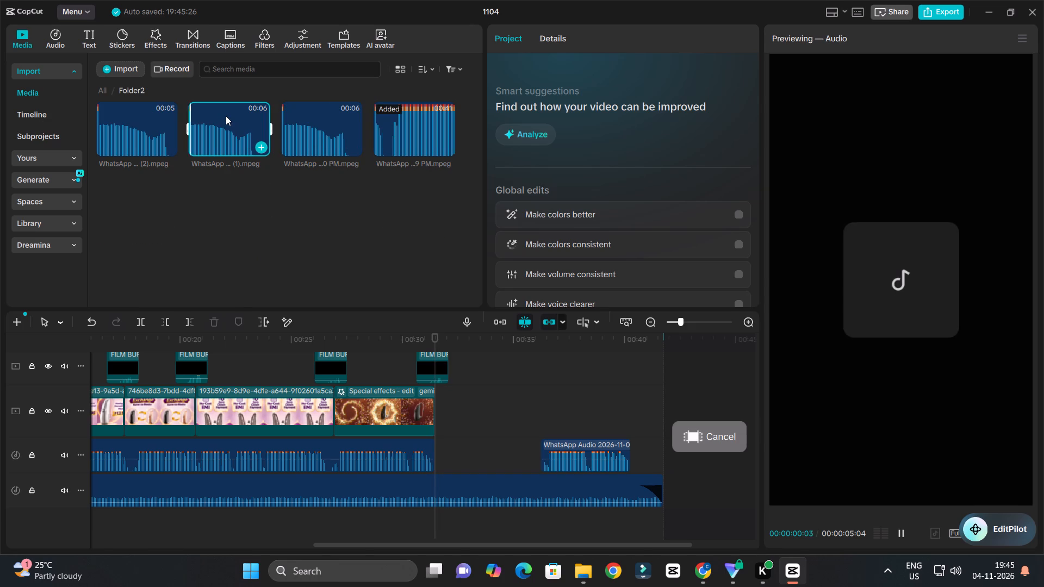
double_click(308, 126)
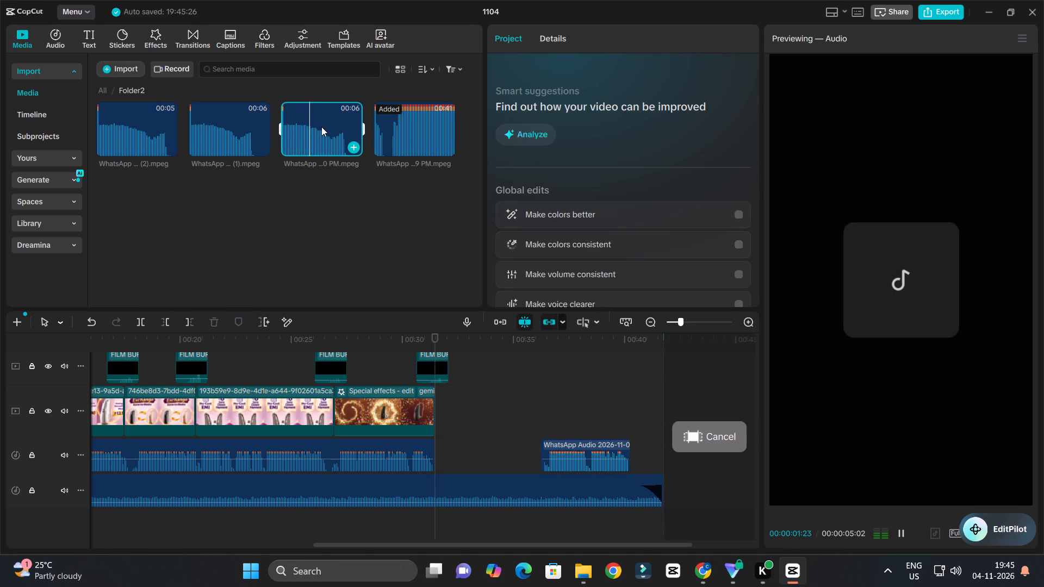
drag(321, 127, 449, 447)
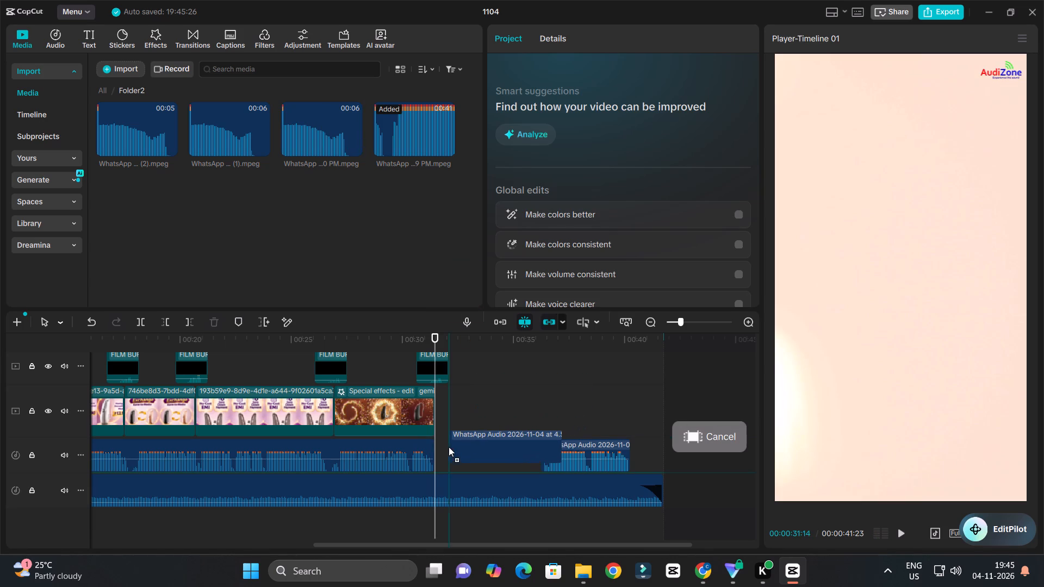
drag(449, 447, 442, 420)
Play through the newly added voice-over clip on the timeline to check its speech and where it ends.
ctrl+scroll(486, 428, up, 13)
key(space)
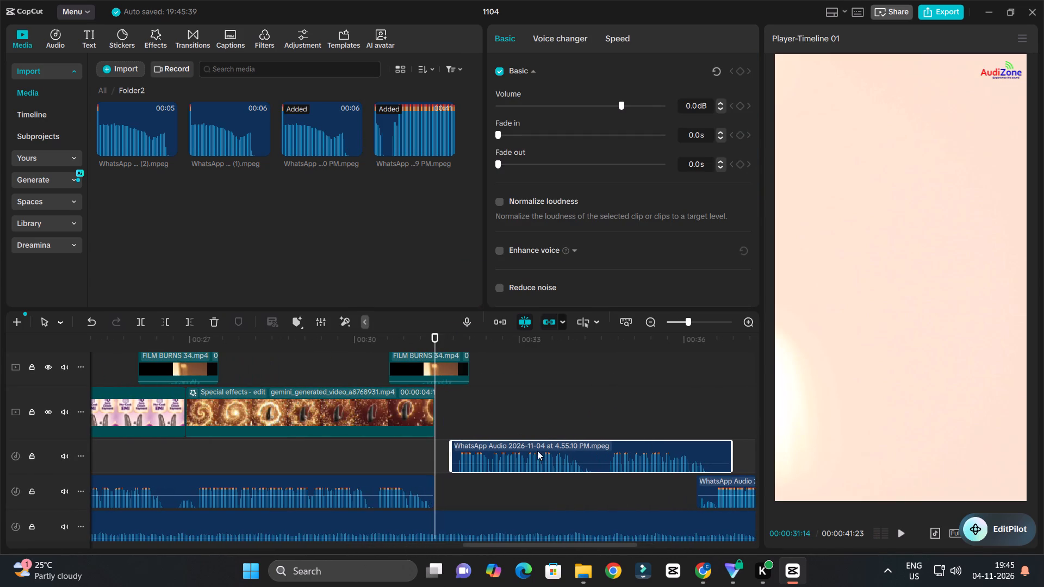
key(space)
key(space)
ctrl+scroll(539, 440, down, 8)
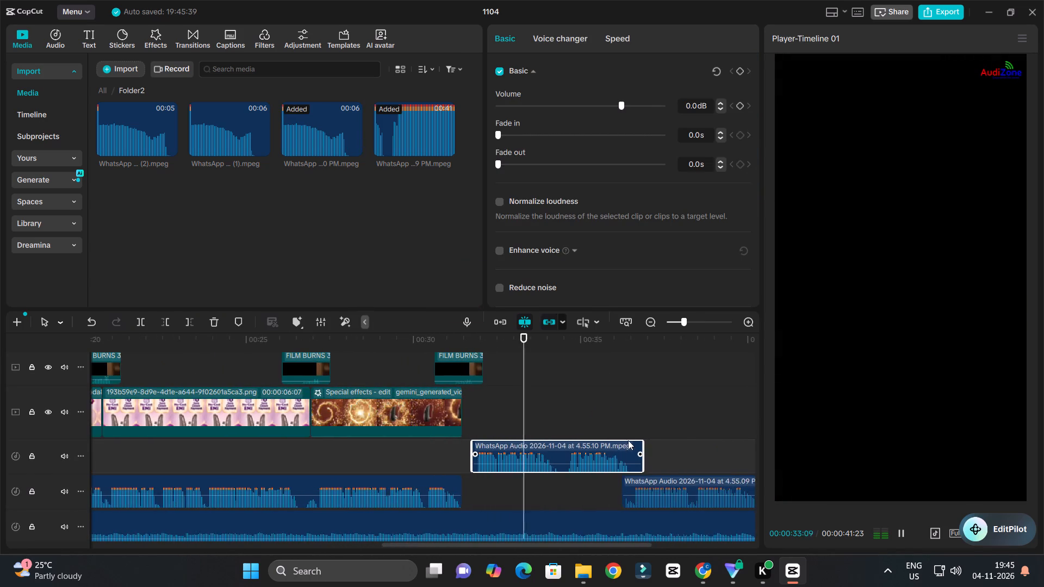
ctrl+scroll(628, 438, up, 4)
ctrl+scroll(611, 434, down, 3)
ctrl+scroll(613, 439, up, 4)
ctrl+scroll(616, 439, down, 4)
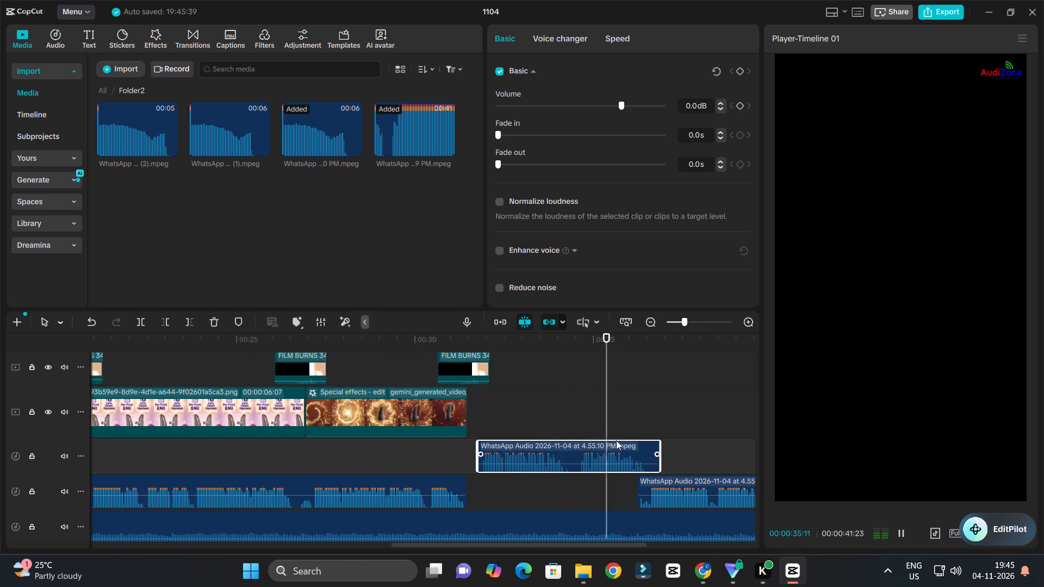
ctrl+scroll(616, 441, up, 3)
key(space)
Move the new voice-over clip so it starts at 00:00:31:14, at the end of the last main-track clip.
drag(593, 449, 571, 458)
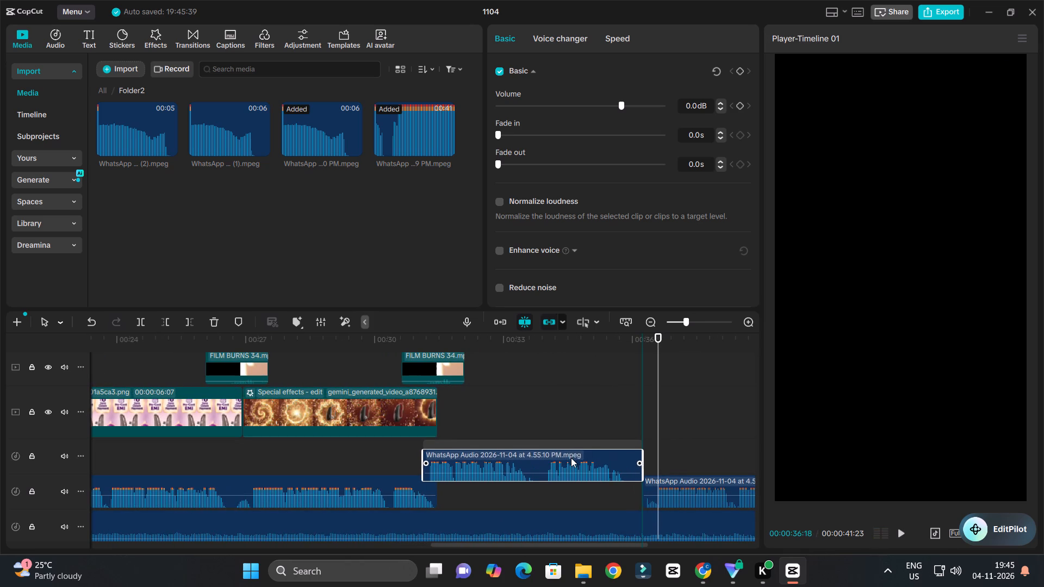
drag(571, 458, 577, 457)
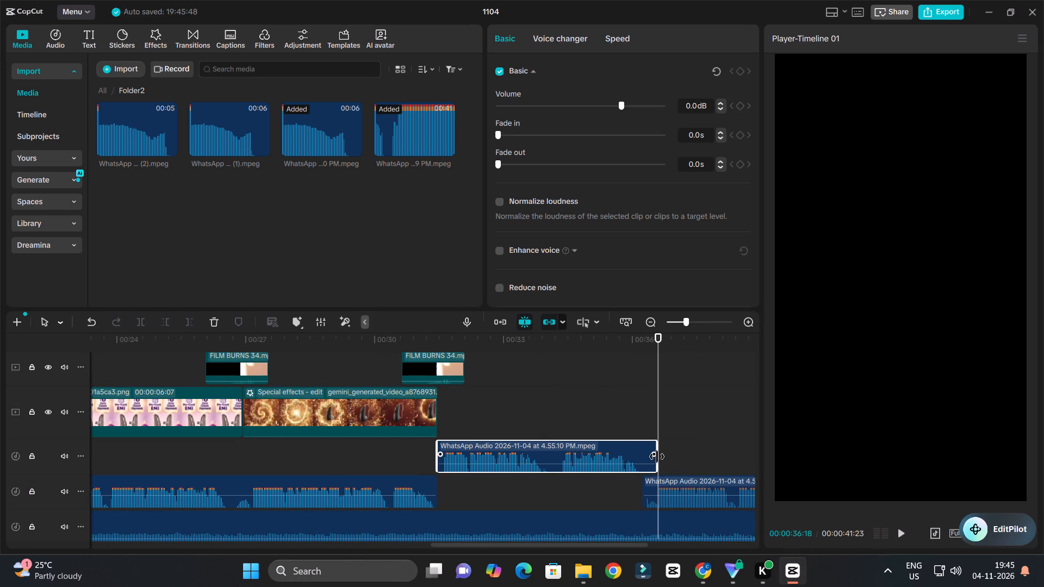
Trim the new voice-over clip's start to 00:00:31:18 and its end to 00:00:36:07.
drag(657, 457, 647, 460)
drag(660, 455, 647, 455)
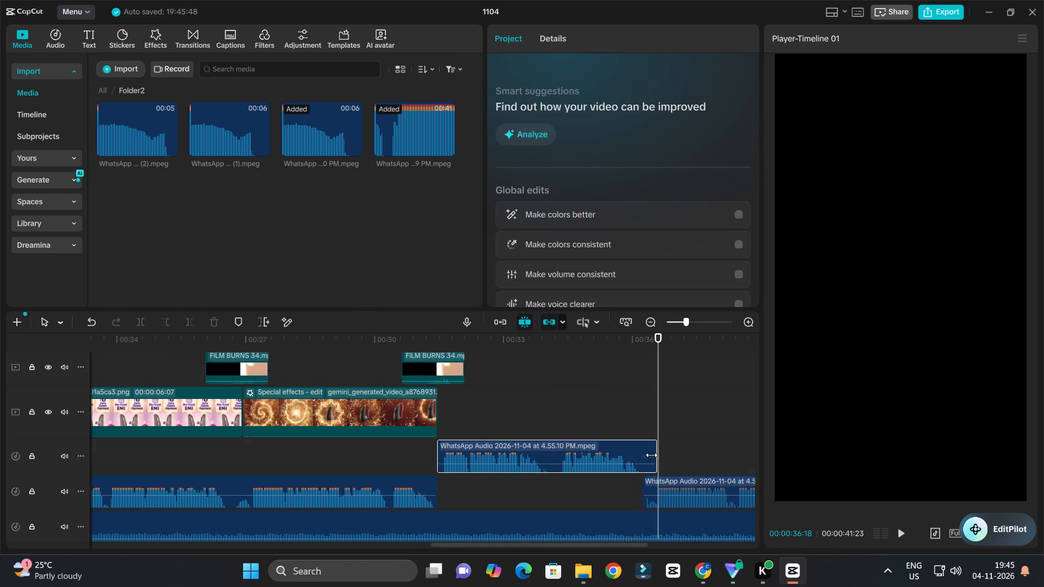
click(656, 451)
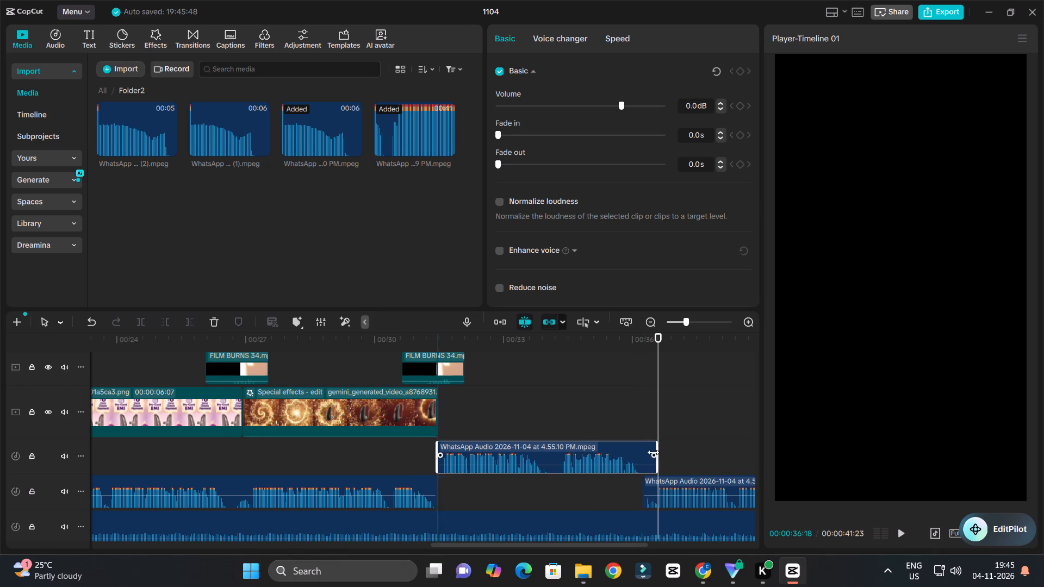
ctrl+scroll(665, 451, up, 8)
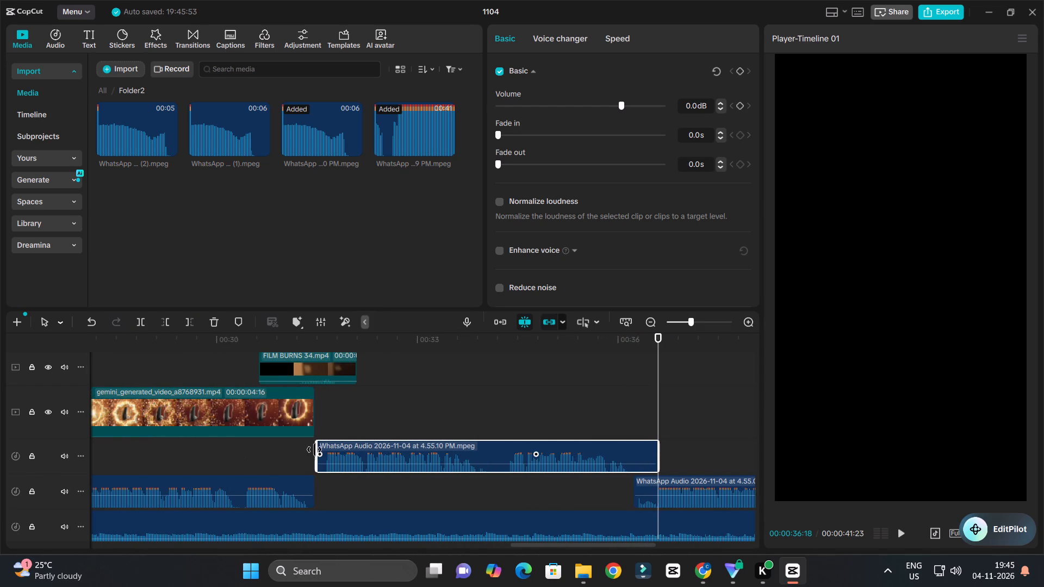
ctrl+scroll(303, 442, up, 9)
drag(164, 333, 157, 344)
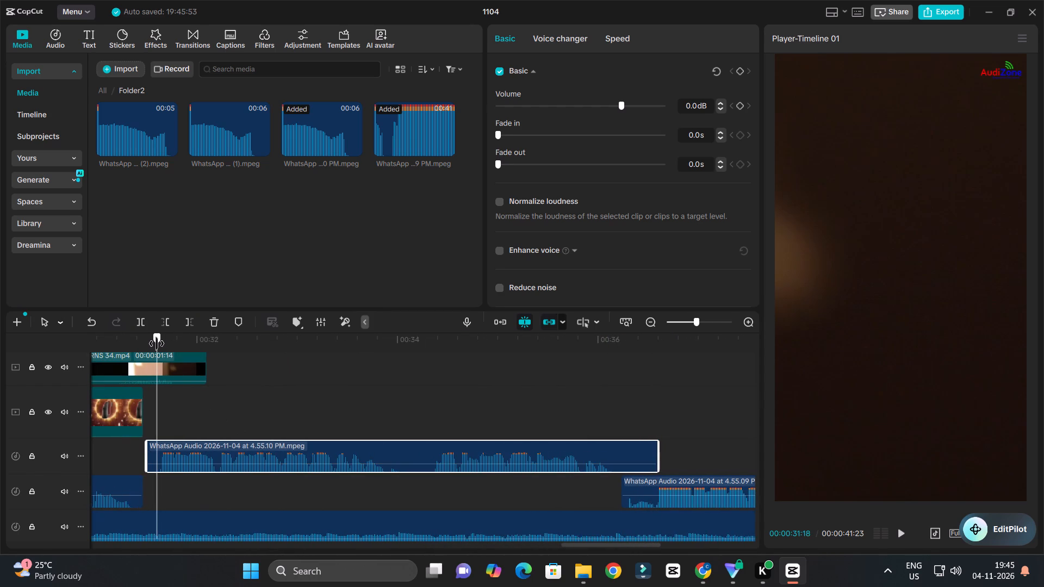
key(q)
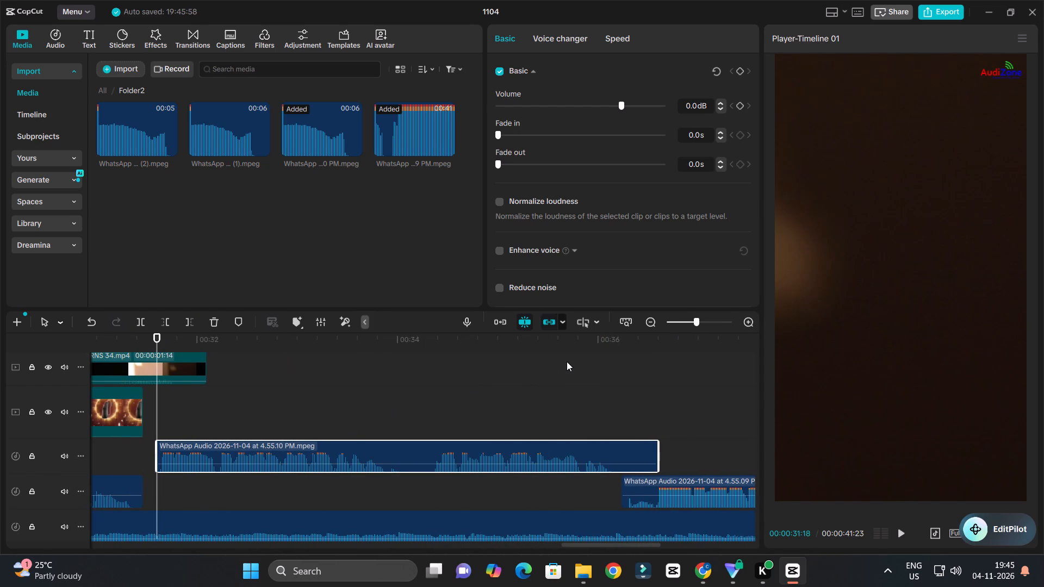
drag(619, 345, 623, 367)
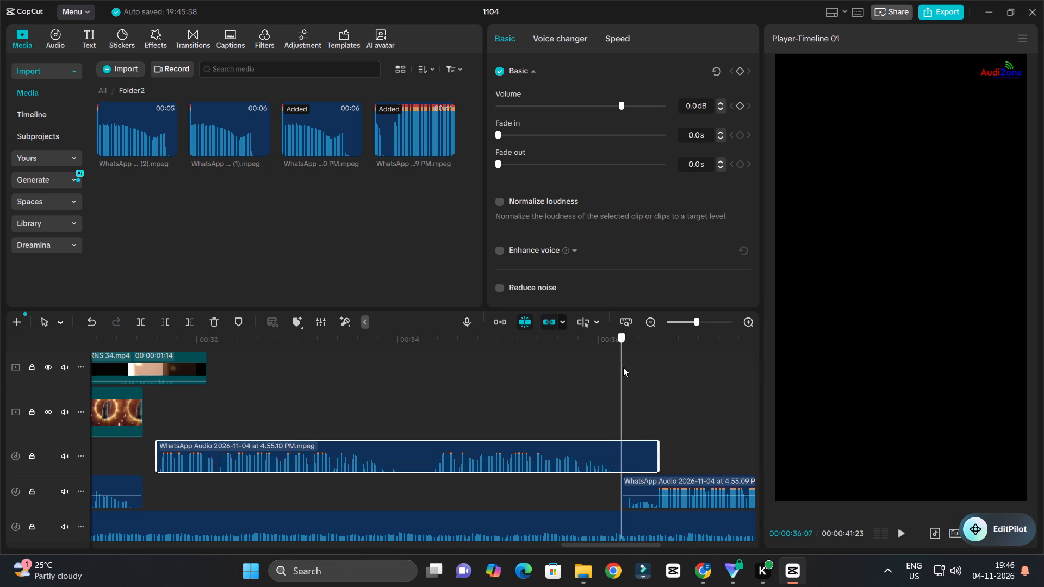
drag(623, 367, 622, 367)
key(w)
Move the trimmed clip down into the gap on the existing voice-over track, before the closing voice-over segment.
drag(567, 447, 557, 468)
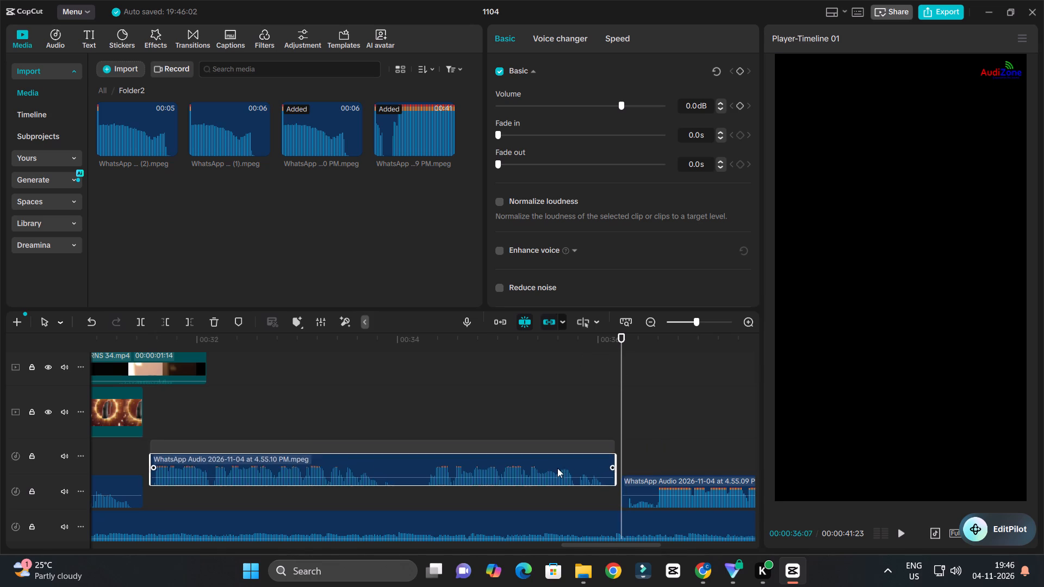
drag(557, 468, 560, 479)
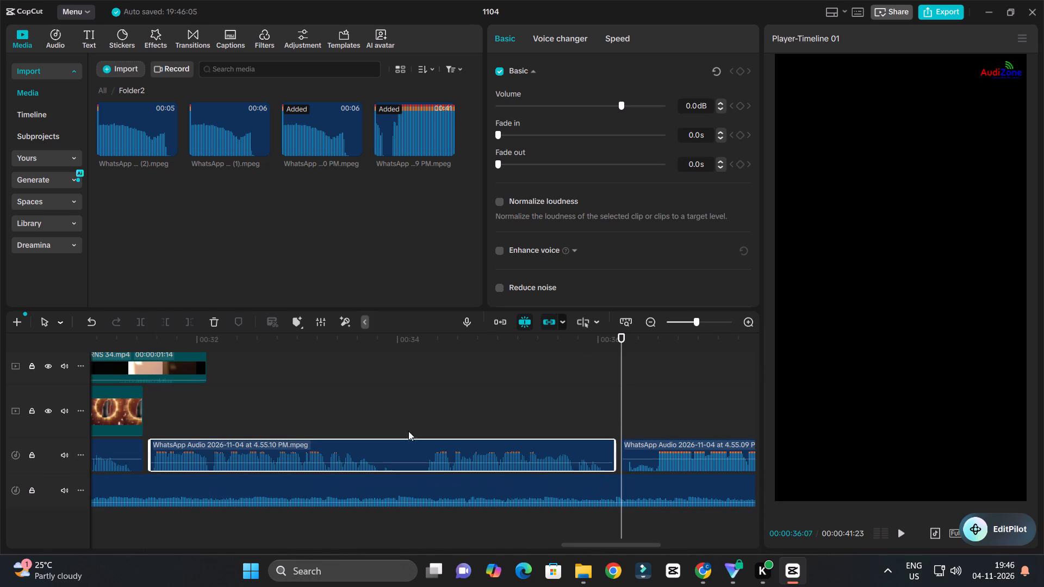
Play the newly placed voice-over, set its volume to 6 dB, and listen to it through into the closing segment.
drag(146, 337, 137, 340)
key(space)
ctrl+scroll(291, 402, down, 5)
ctrl+scroll(291, 402, up, 4)
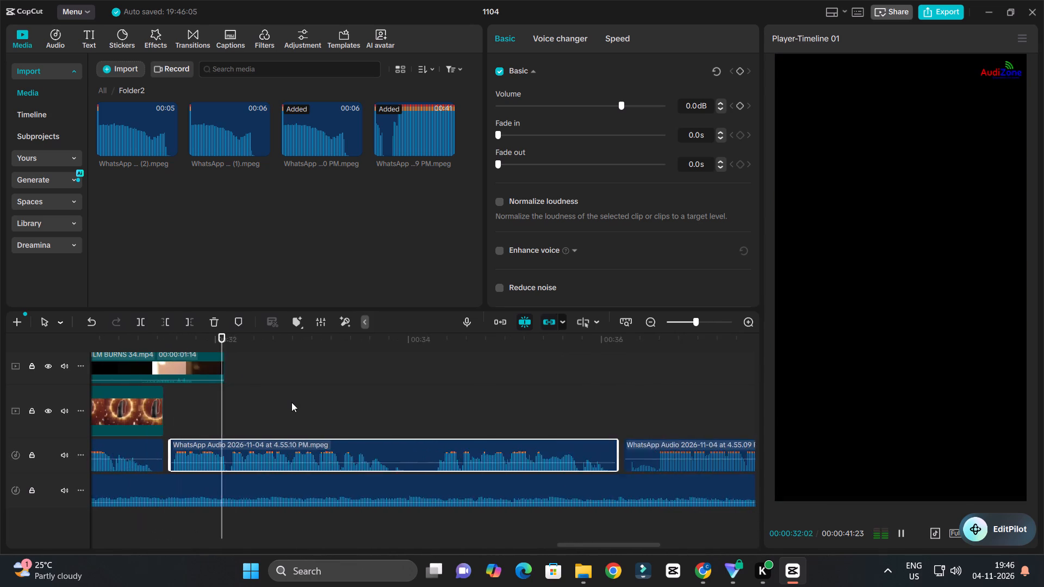
ctrl+scroll(291, 402, up, 5)
ctrl+scroll(293, 403, down, 20)
ctrl+scroll(293, 403, down, 1)
key(space)
click(335, 452)
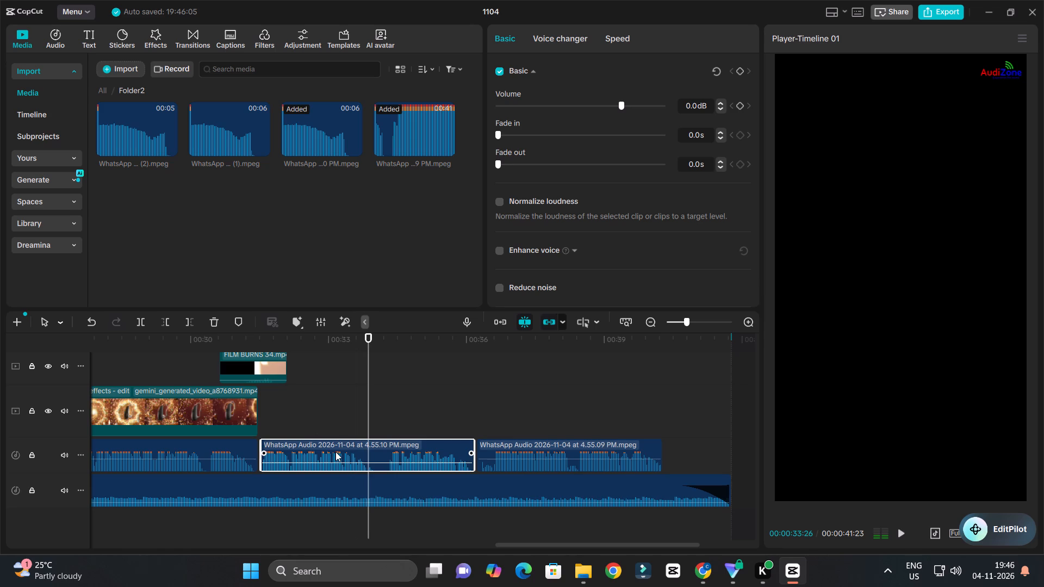
drag(697, 106, 658, 106)
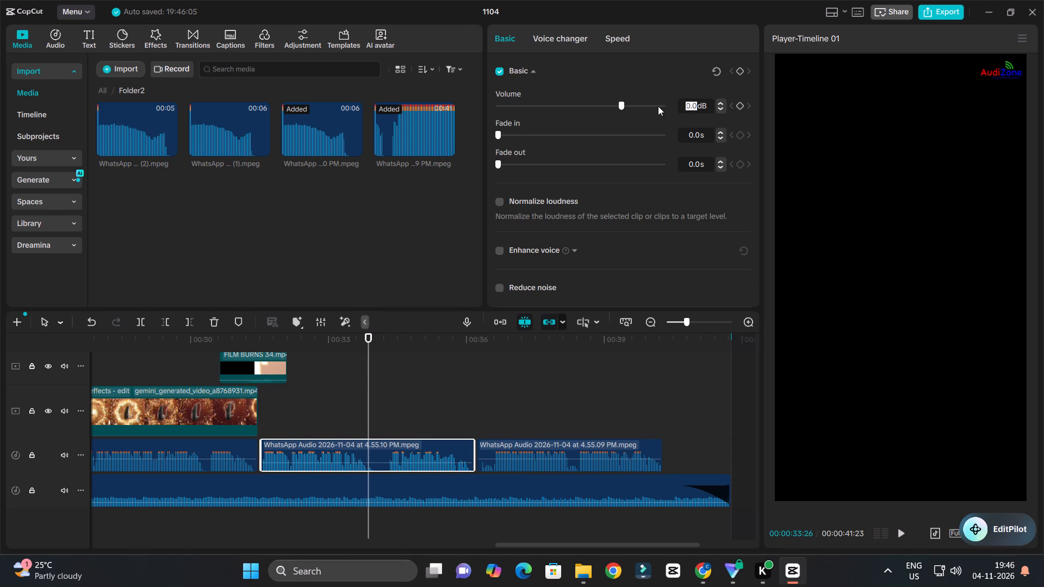
key(6)
key(Return)
key(space)
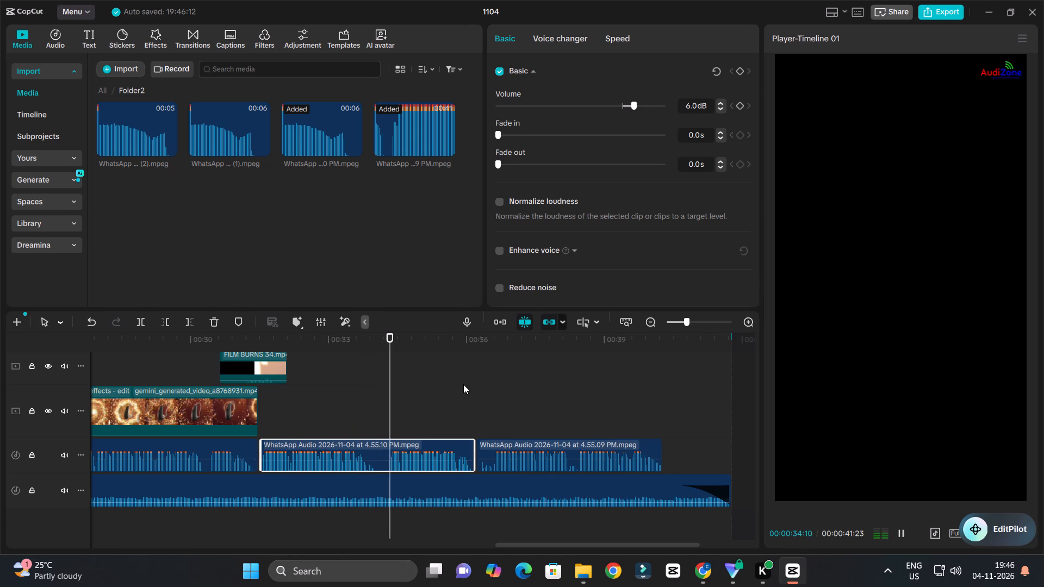
ctrl+scroll(455, 388, down, 2)
ctrl+scroll(472, 403, up, 4)
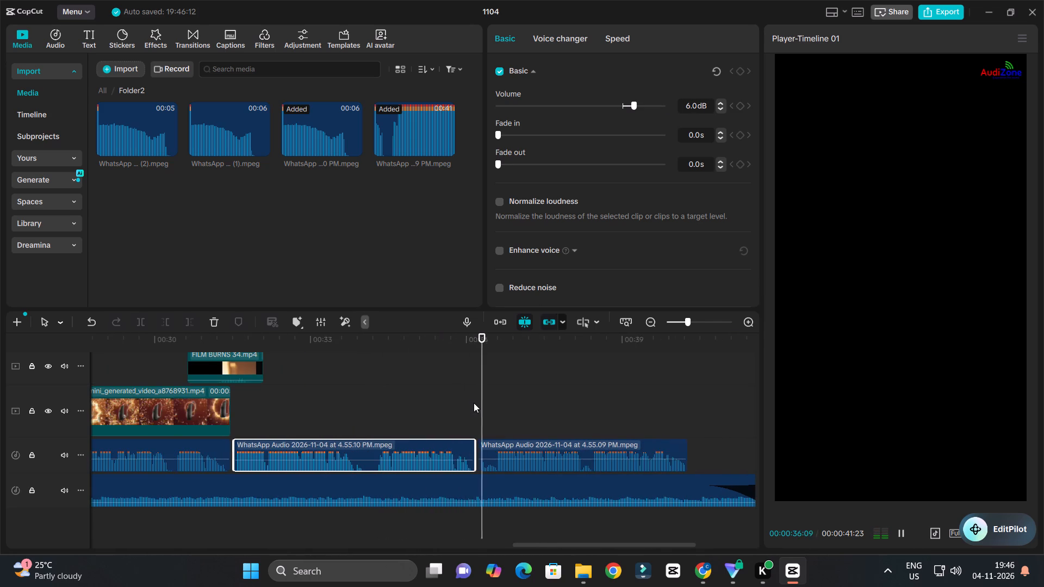
ctrl+scroll(473, 403, down, 9)
key(space)
Preview the city outros and place "AudiZone Raipur Outro (1).mp4" on the main track at the start of the final voice-over segment.
click(104, 89)
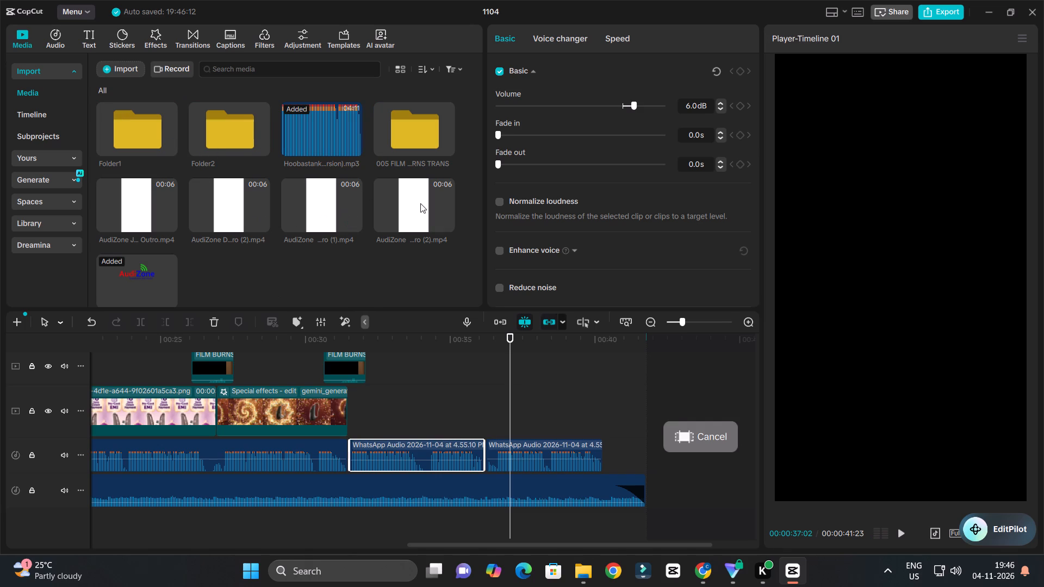
double_click(407, 208)
double_click(314, 201)
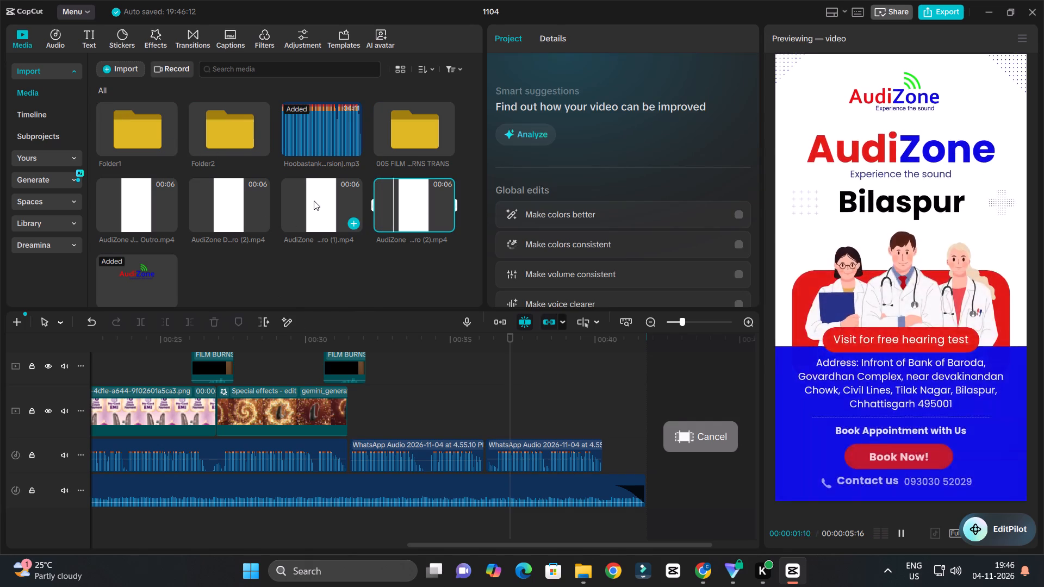
drag(314, 201, 490, 415)
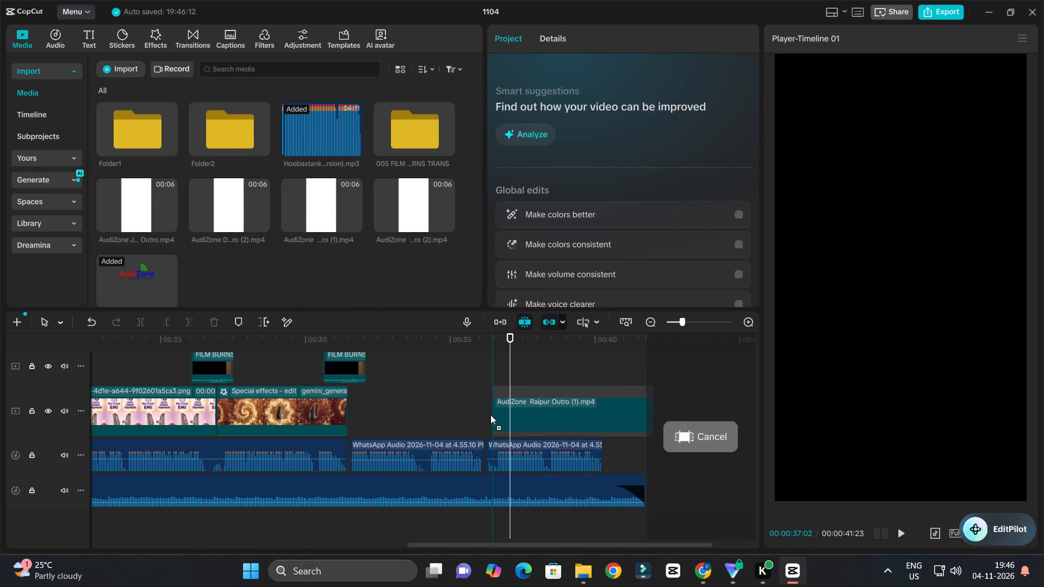
drag(490, 415, 487, 415)
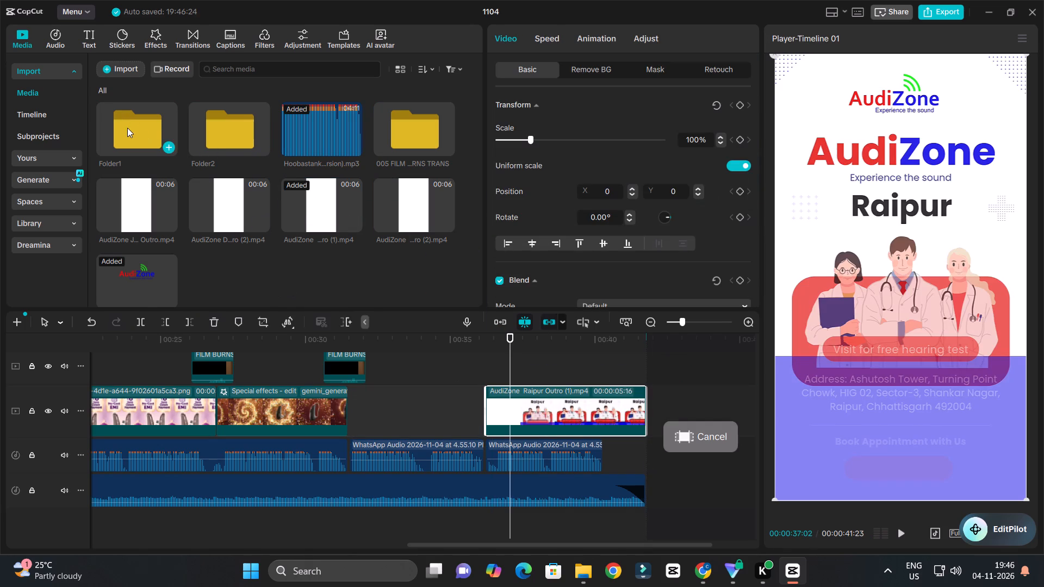
Find the Raipur image in Folder1 and fit it on the main track between the Gemini video clip and the Raipur outro.
double_click(127, 128)
double_click(322, 114)
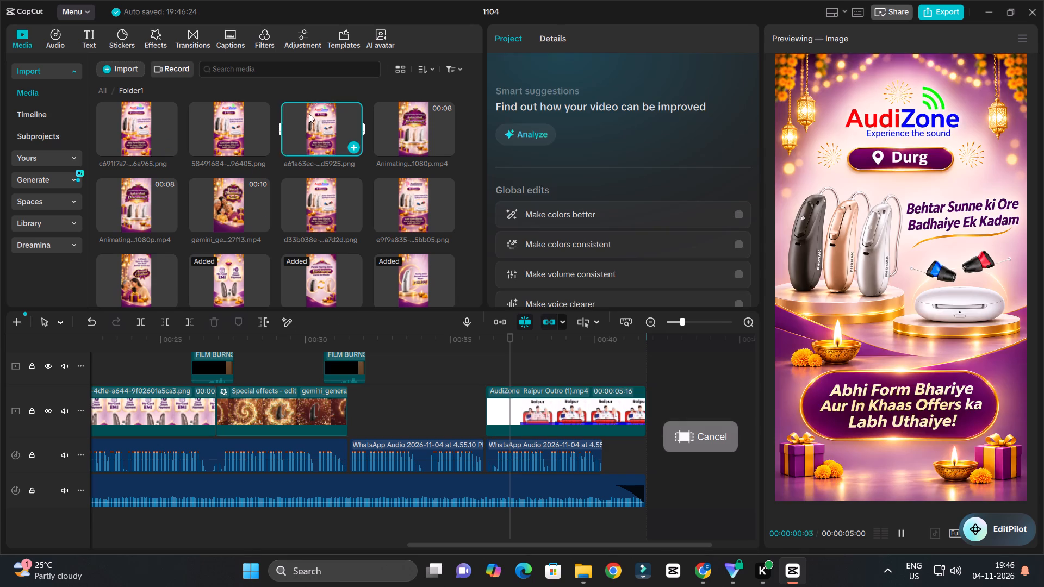
double_click(251, 109)
click(240, 113)
drag(231, 113, 343, 330)
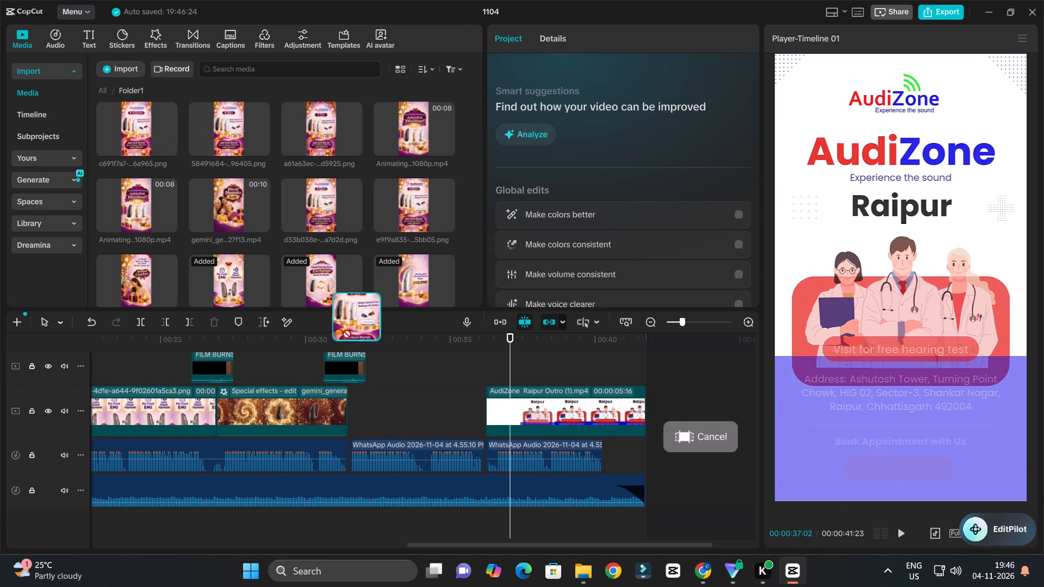
drag(343, 330, 400, 352)
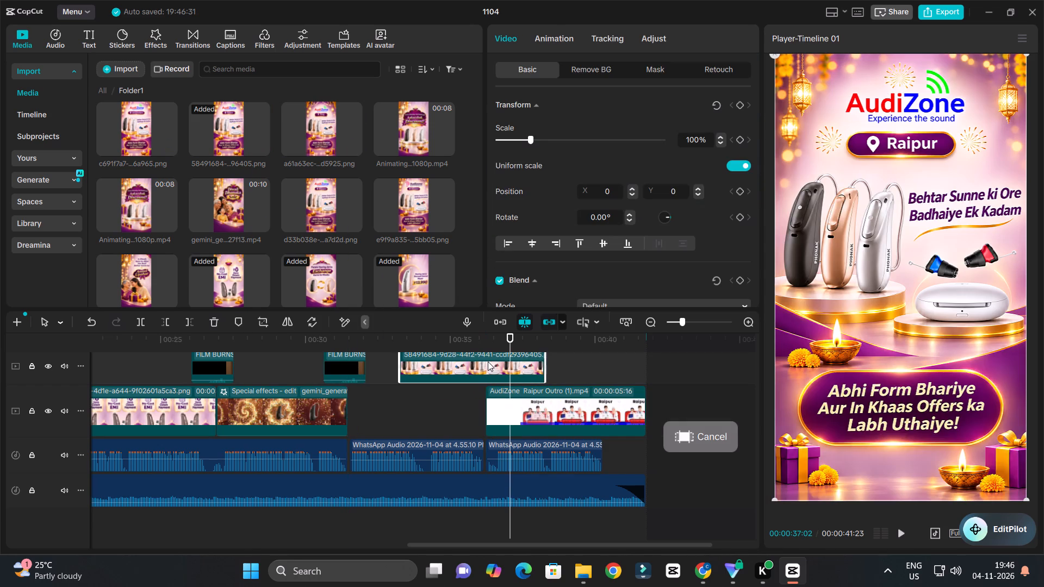
drag(544, 358, 523, 356)
drag(474, 365, 411, 404)
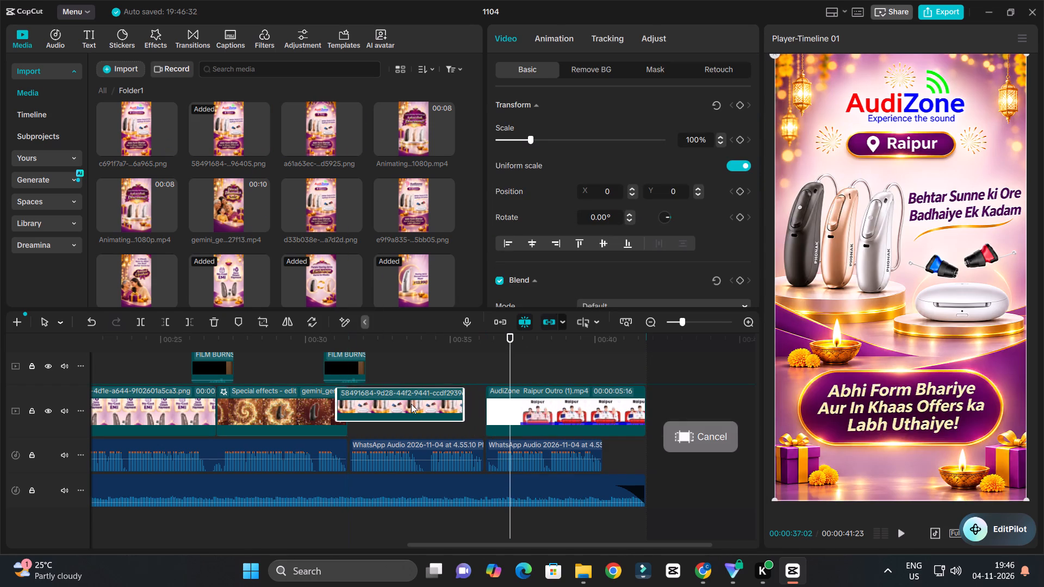
drag(411, 404, 426, 407)
drag(476, 407, 481, 410)
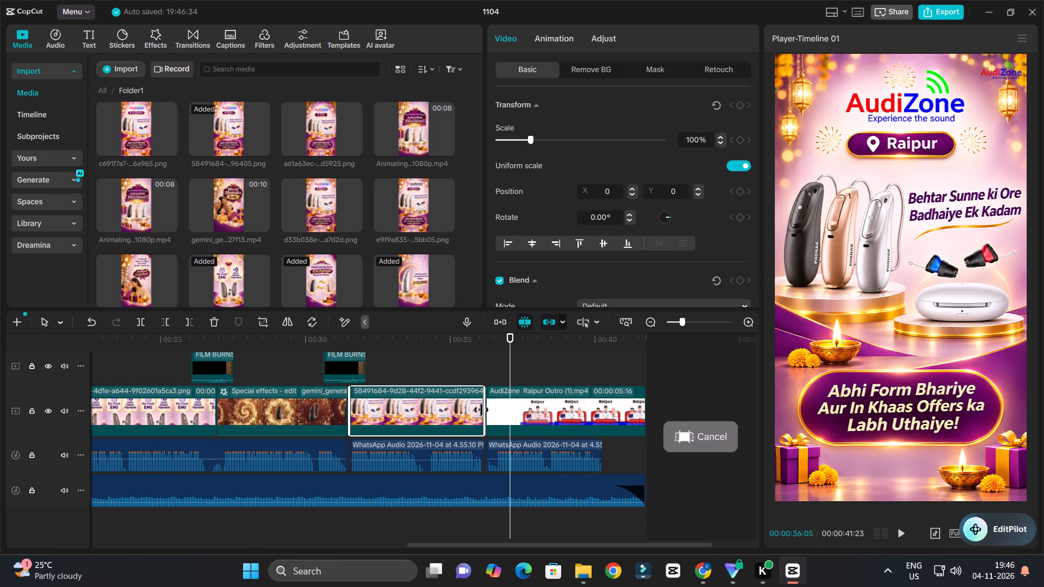
drag(481, 410, 484, 411)
Play back the ending from just before the Raipur image into the Raipur outro.
click(331, 339)
key(space)
ctrl+scroll(449, 371, up, 4)
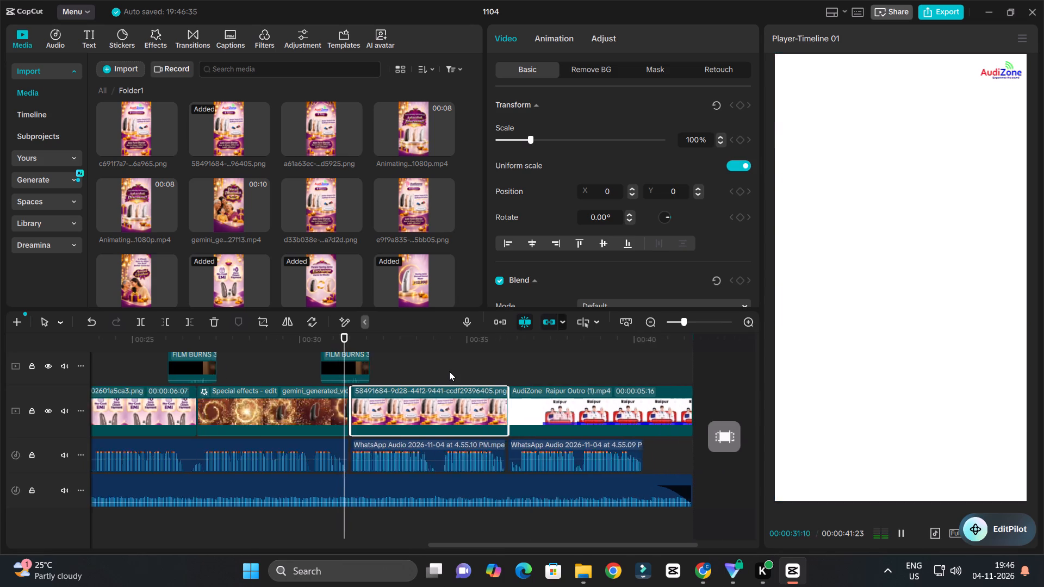
ctrl+scroll(449, 371, down, 5)
ctrl+scroll(530, 375, up, 14)
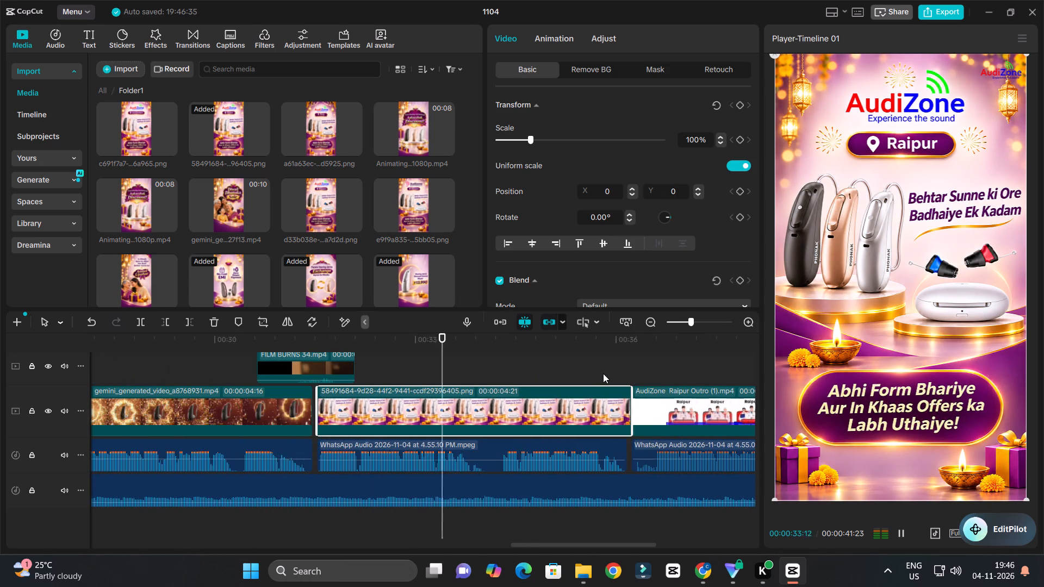
ctrl+scroll(609, 372, down, 14)
ctrl+scroll(602, 376, up, 4)
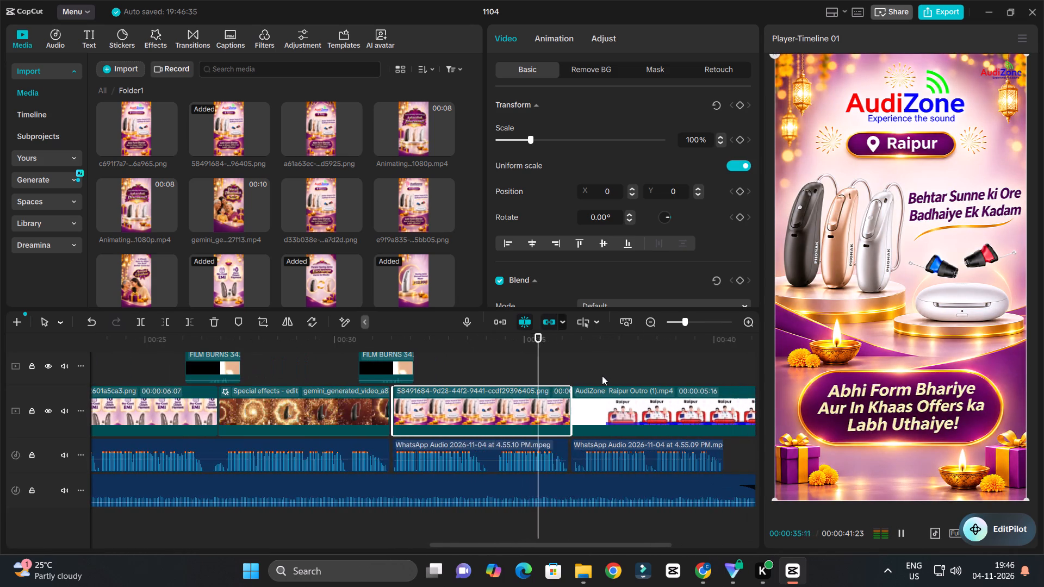
ctrl+scroll(602, 376, down, 3)
key(space)
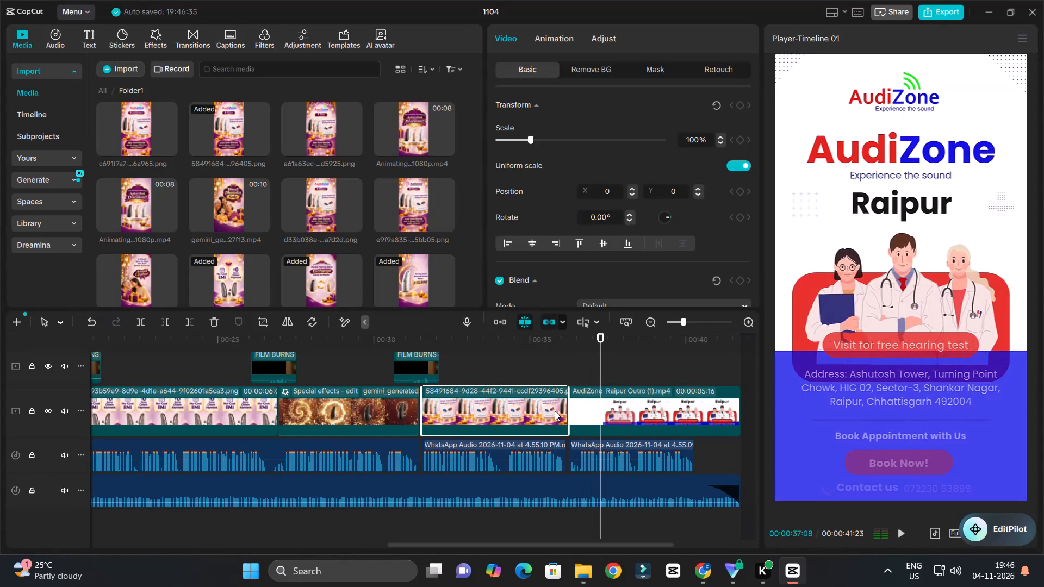
Extend the start of the Raipur image clip back to the end of the Gemini video clip, then play the join.
click(555, 411)
key(Down)
key(Up)
key(Up)
key(Up)
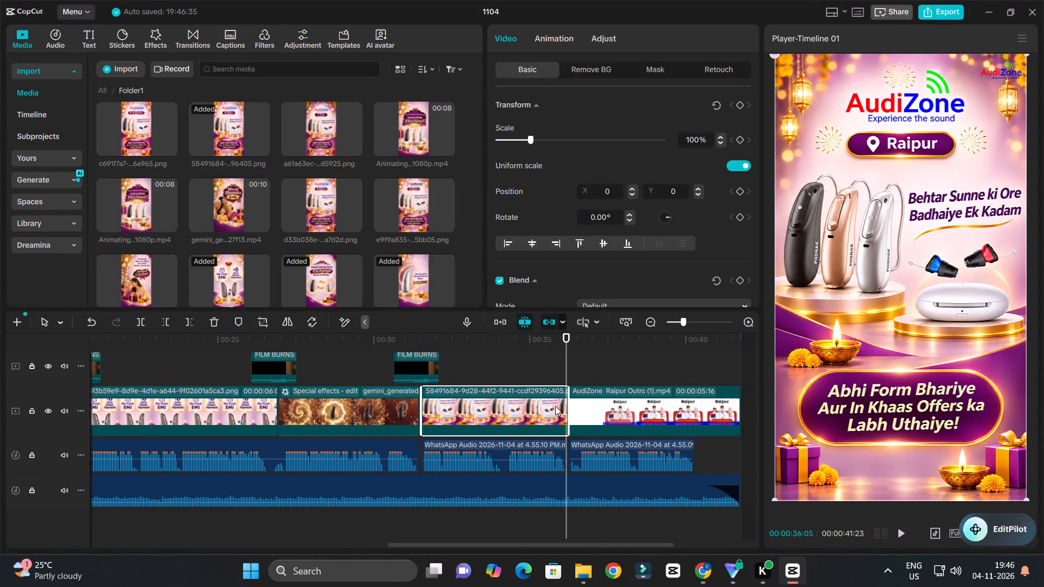
key(Up)
key(Up)
key(Up)
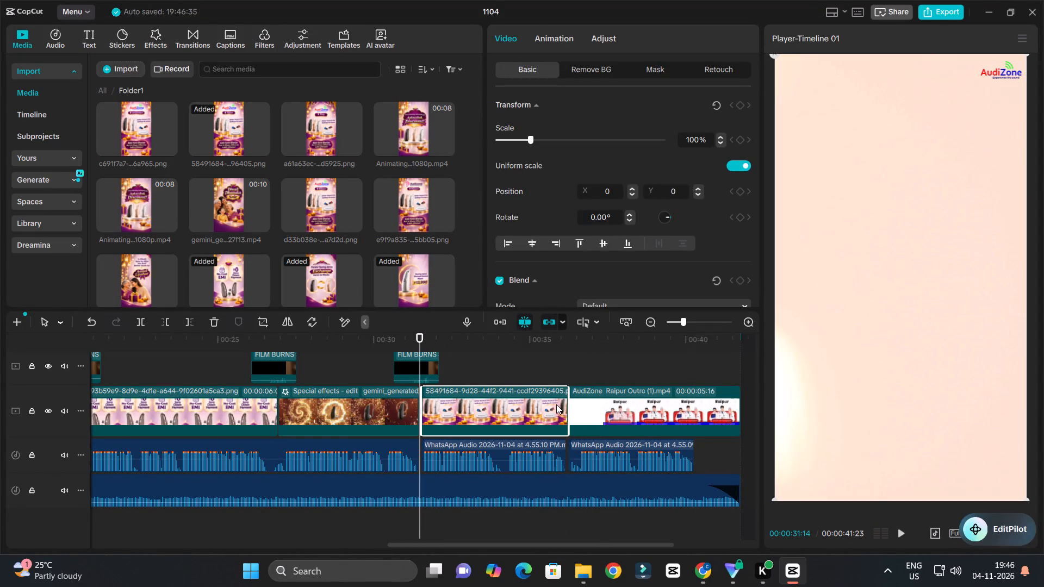
key(space)
key(space)
ctrl+scroll(443, 399, up, 11)
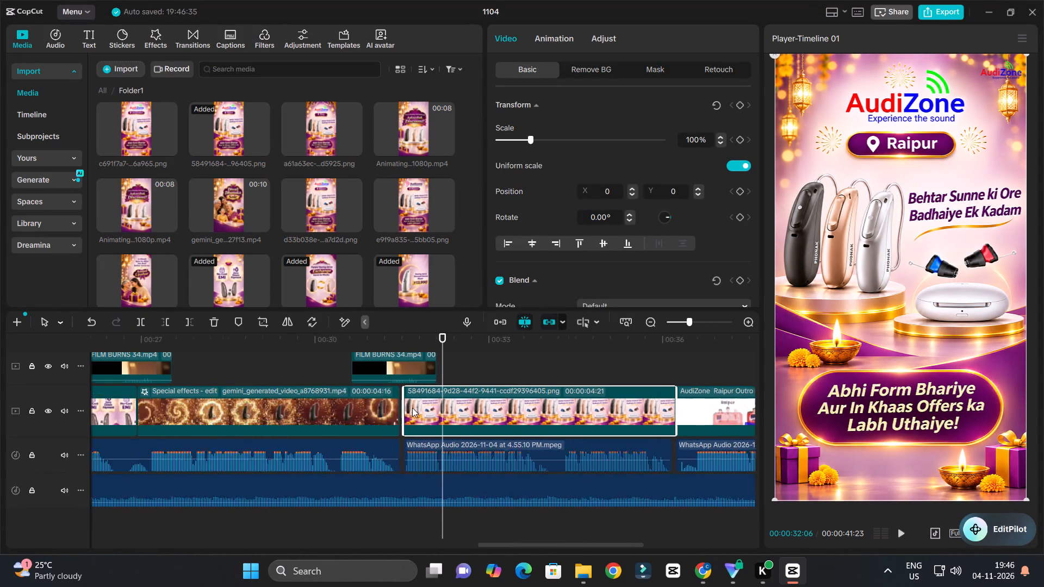
ctrl+scroll(412, 408, up, 2)
drag(398, 402, 389, 403)
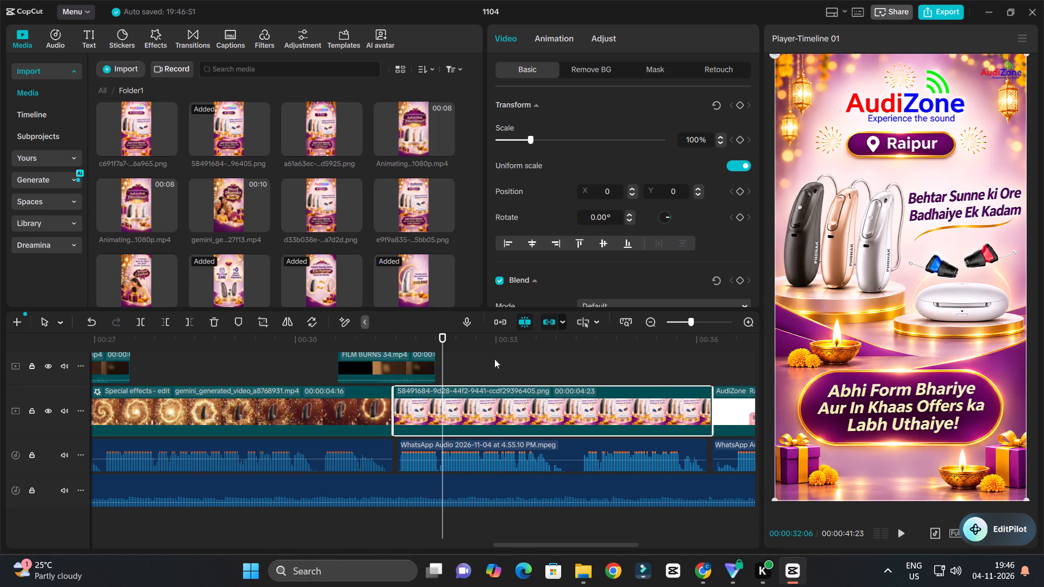
ctrl+scroll(494, 359, down, 10)
key(space)
ctrl+scroll(533, 372, down, 11)
key(space)
ctrl+scroll(533, 372, up, 5)
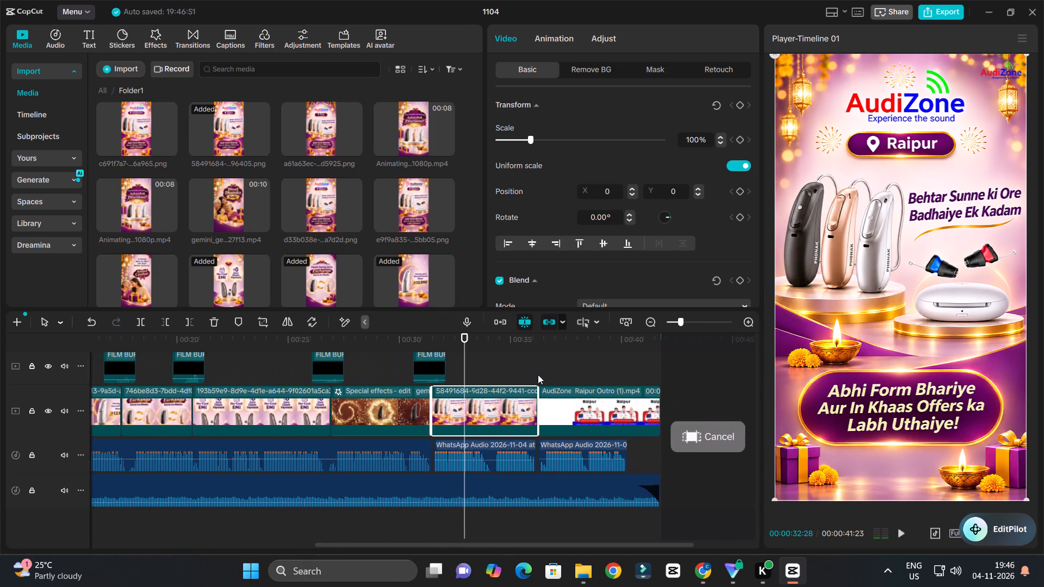
Animate the Raipur image's scale with keyframes, from 100% at the clip's start to 105% at its end.
click(512, 400)
key(Down)
key(Up)
key(Up)
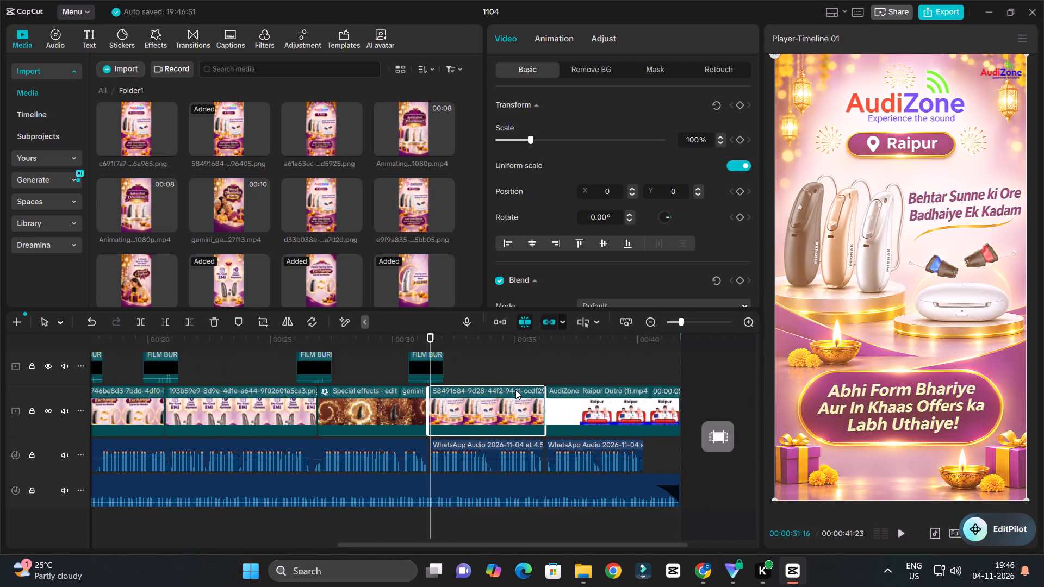
key(Up)
click(740, 143)
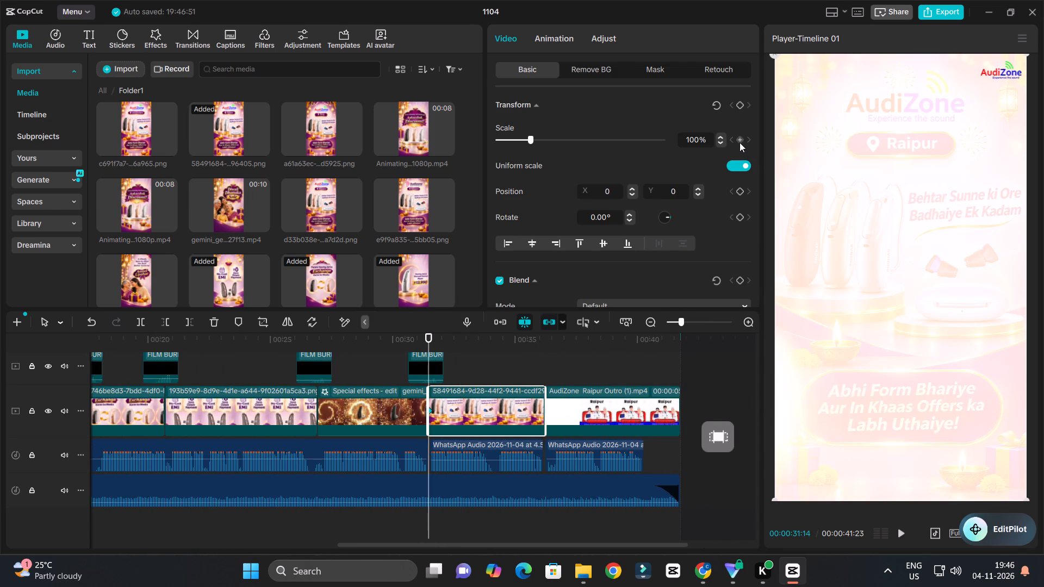
key(Down)
key(Down)
key(Down)
key(Down)
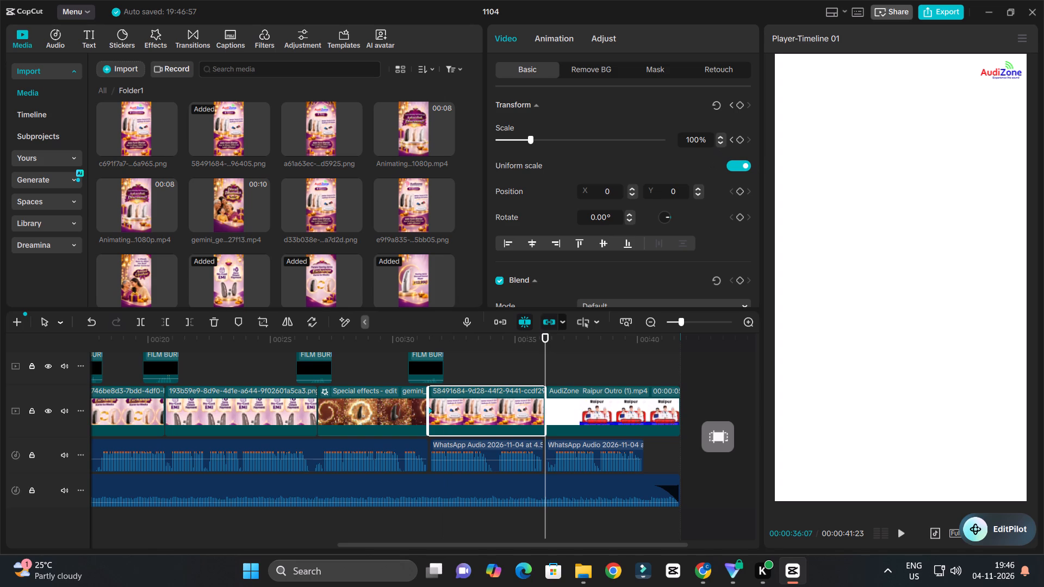
drag(698, 139, 641, 158)
text(105)
key(Return)
Play the zoomed Raipur image into the outro and place a film burn overlay over the cut between them.
click(508, 344)
key(space)
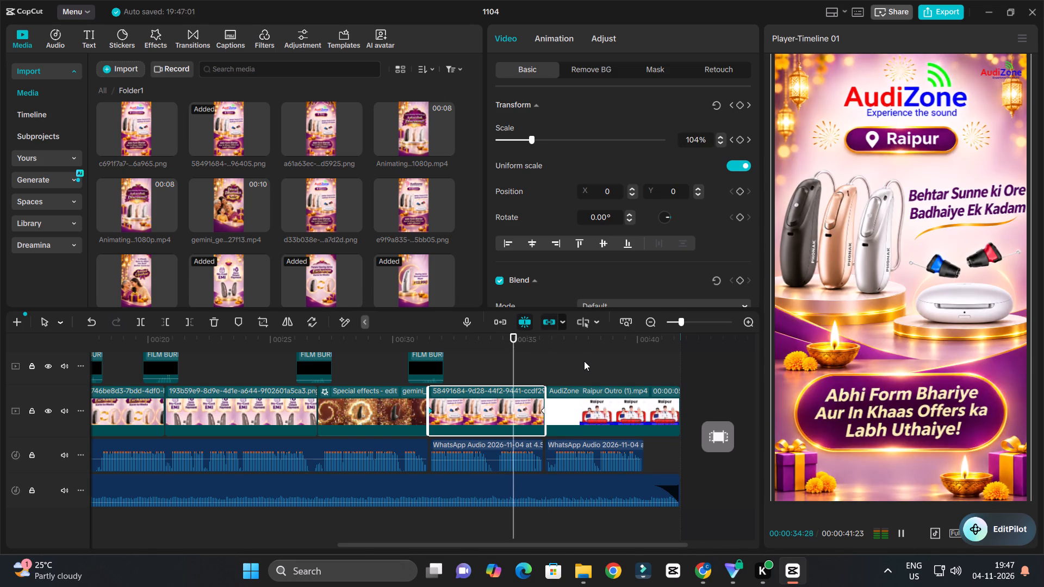
ctrl+scroll(584, 361, down, 4)
ctrl+scroll(583, 364, up, 4)
ctrl+scroll(583, 364, down, 3)
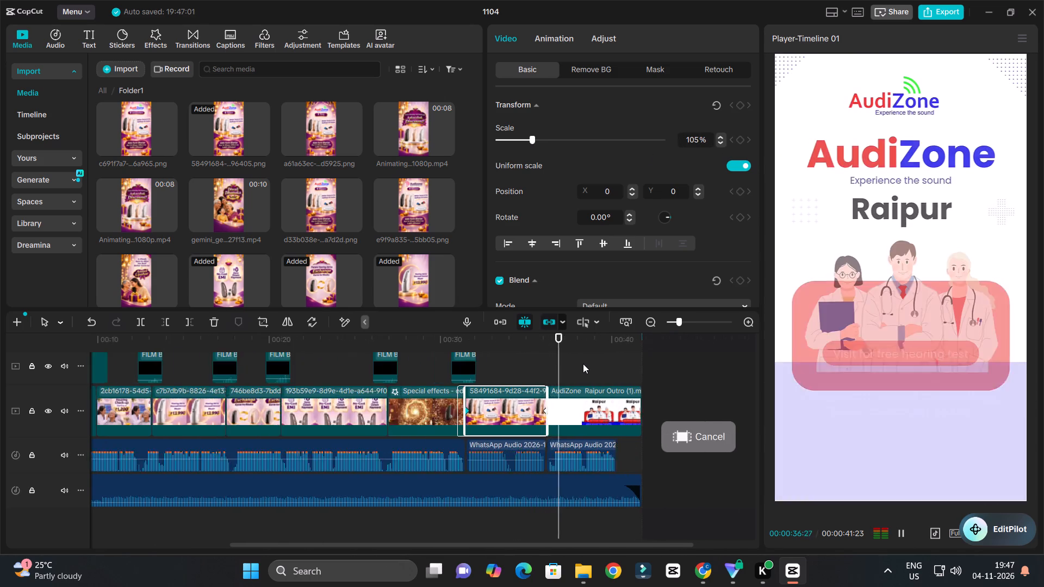
ctrl+scroll(583, 364, down, 6)
ctrl+scroll(586, 371, up, 3)
key(space)
alt+drag(458, 365, 526, 366)
Play back the film burn cut from the zoomed Raipur image through the Raipur outro.
click(519, 340)
key(space)
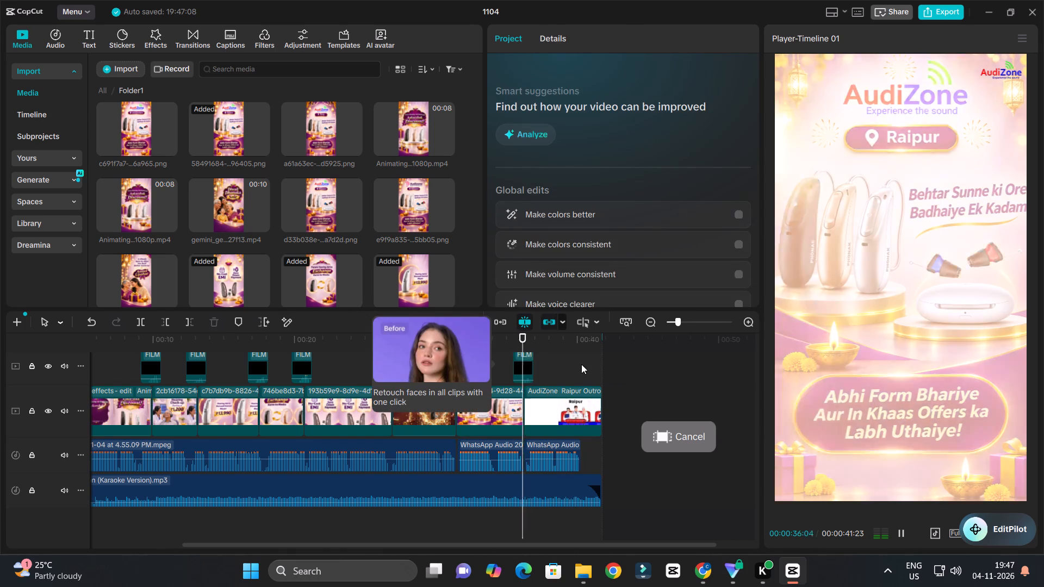
ctrl+scroll(581, 364, down, 4)
ctrl+scroll(594, 371, up, 4)
ctrl+scroll(569, 385, down, 3)
ctrl+scroll(583, 388, up, 7)
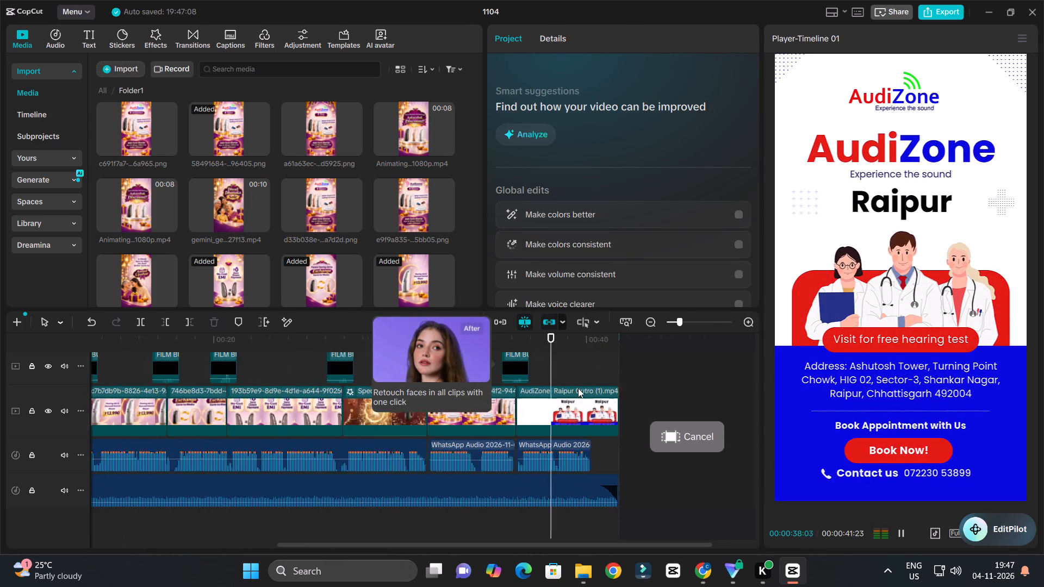
ctrl+scroll(584, 381, down, 4)
ctrl+scroll(588, 389, up, 7)
ctrl+scroll(595, 391, down, 4)
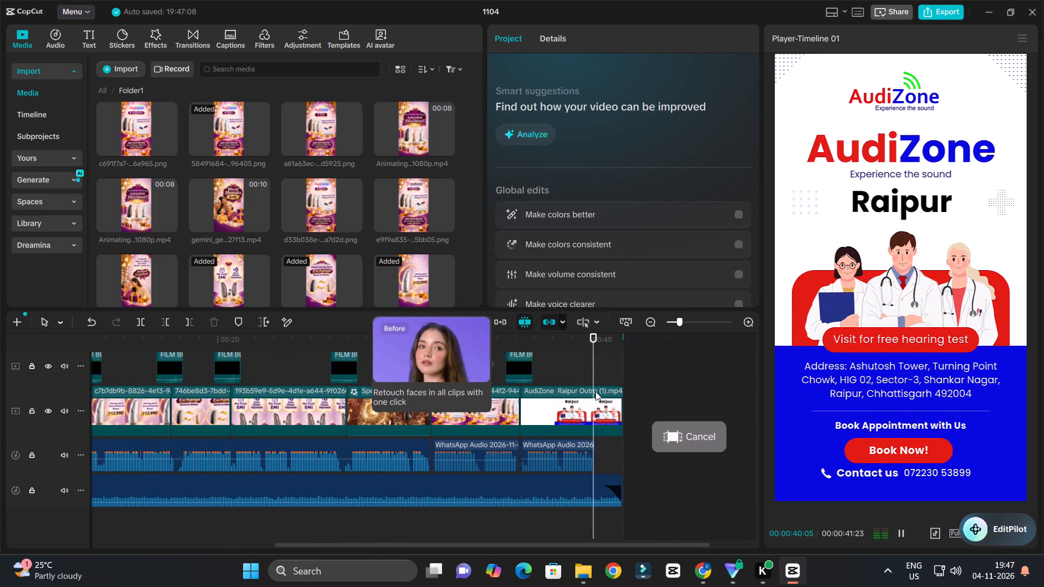
ctrl+scroll(595, 391, up, 3)
key(space)
Save the project and scrub through the Raipur outro to the end of the timeline.
key(ctrl+s)
ctrl+scroll(595, 391, down, 7)
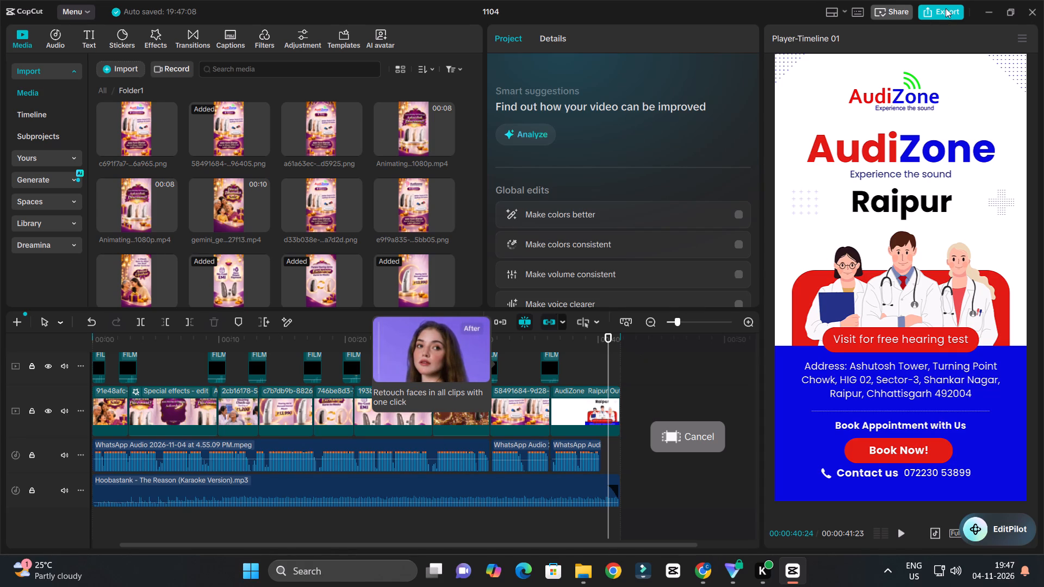
drag(599, 342, 582, 344)
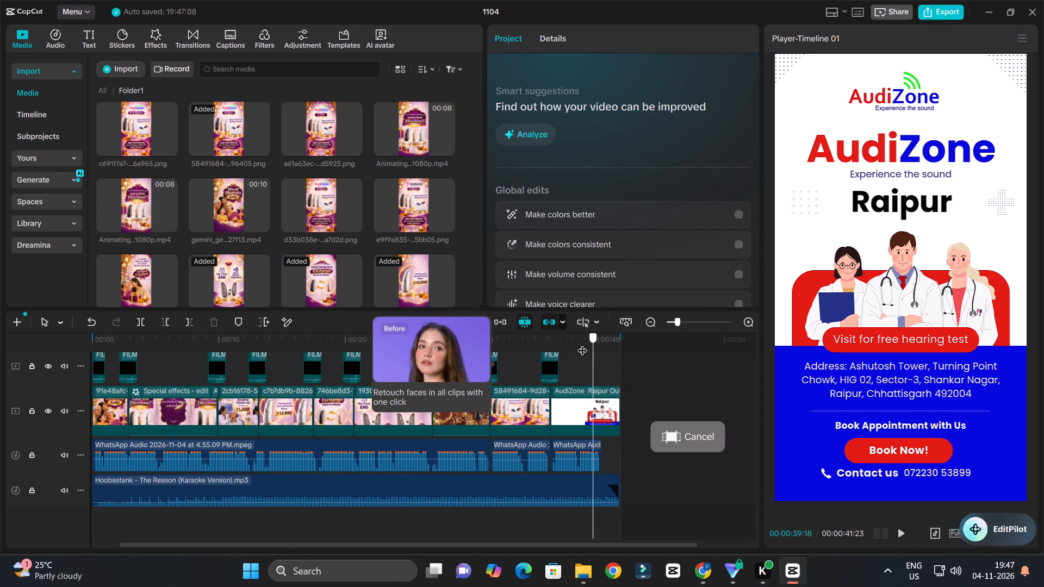
drag(582, 344, 621, 360)
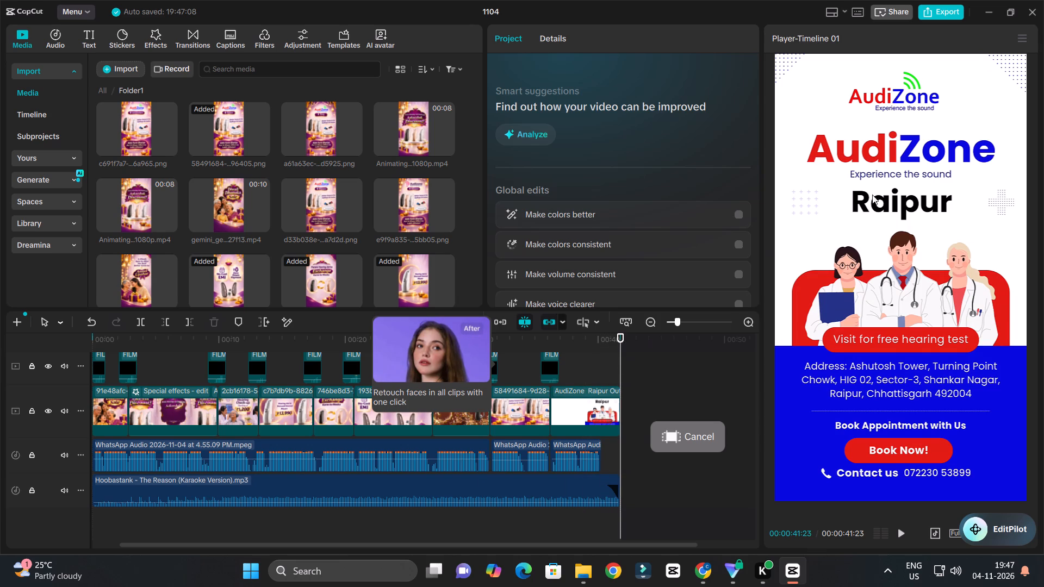
Export the Raipur version under the name "audizone raipur diwali z 04" and close the export window when it finishes.
click(933, 14)
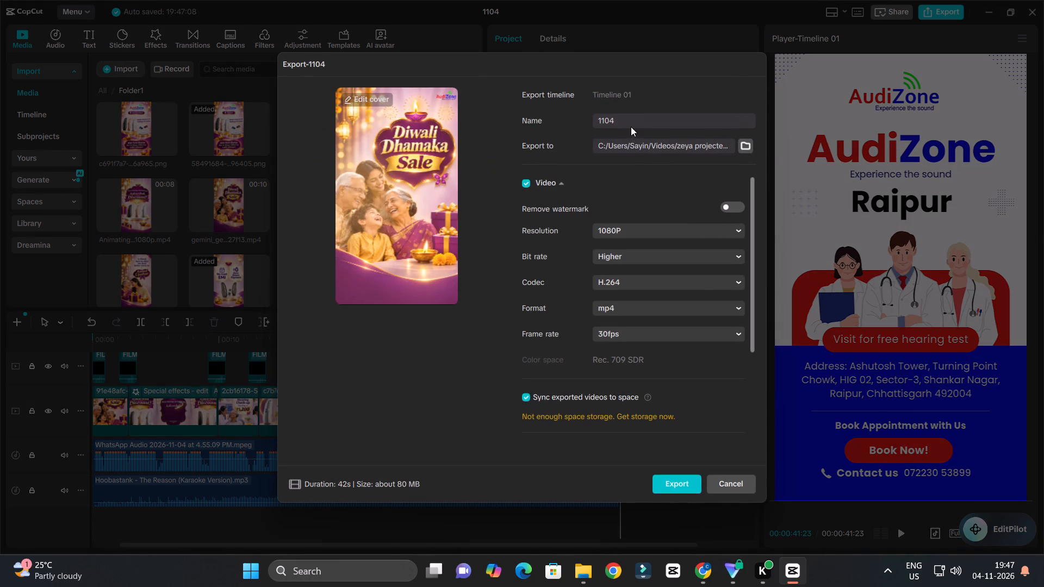
drag(625, 124, 561, 127)
text(audizone)
key(space)
text(rai)
text(po)
key(BackSpace)
text(ur)
key(space)
text(diwali)
key(space)
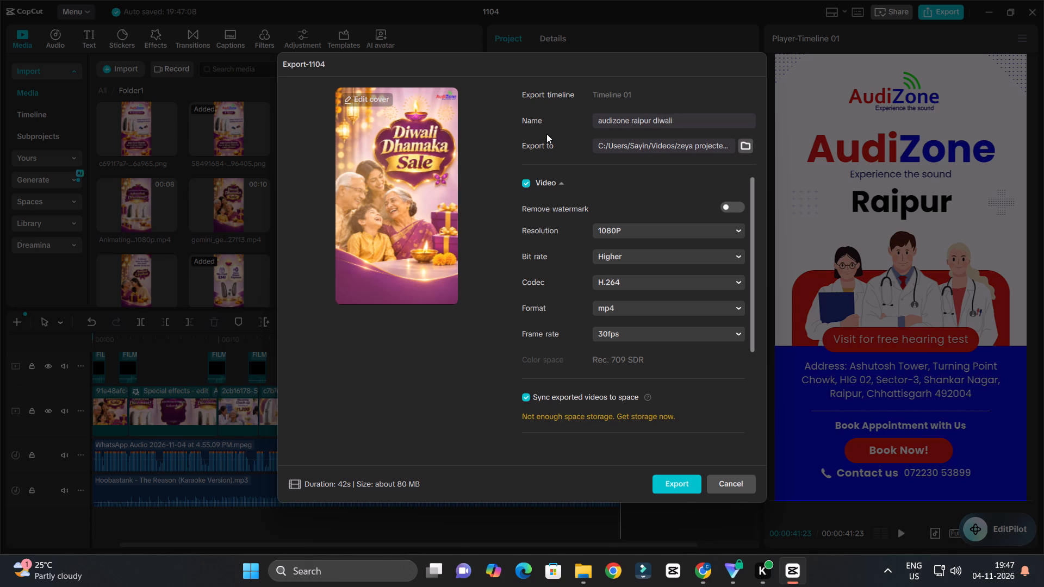
text(z)
key(space)
text(04)
click(684, 482)
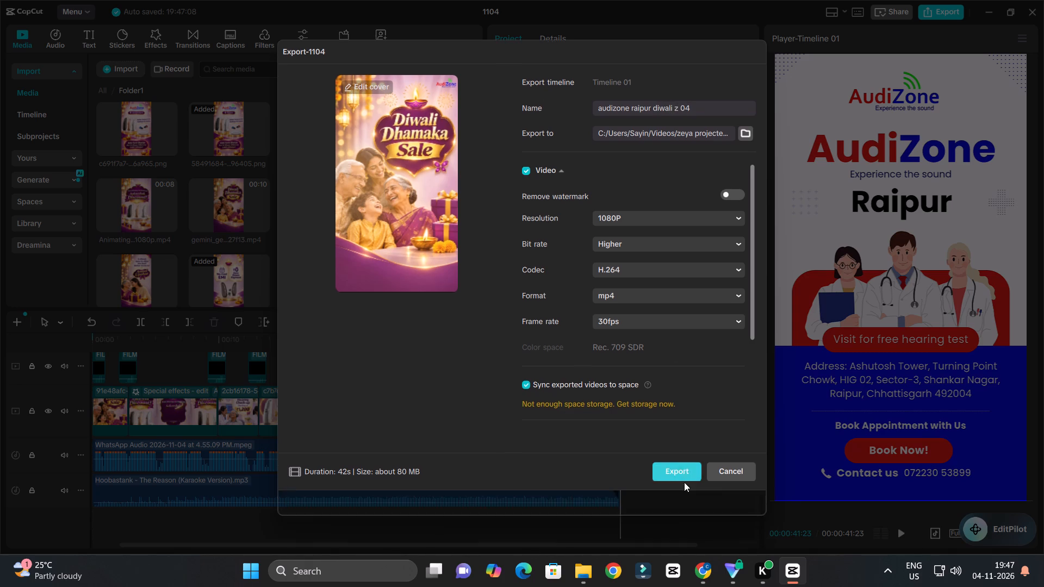
click(299, 374)
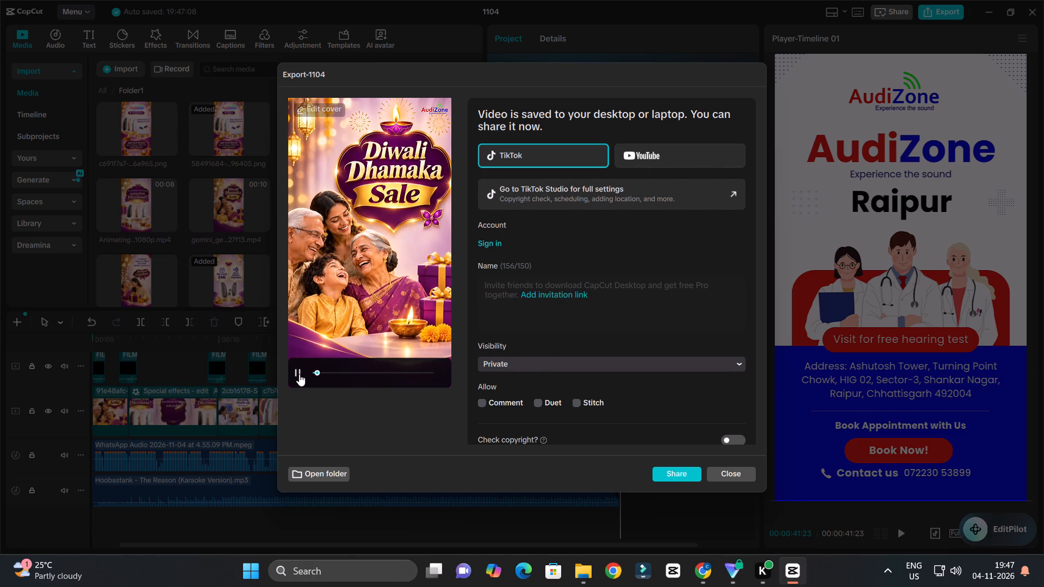
click(746, 481)
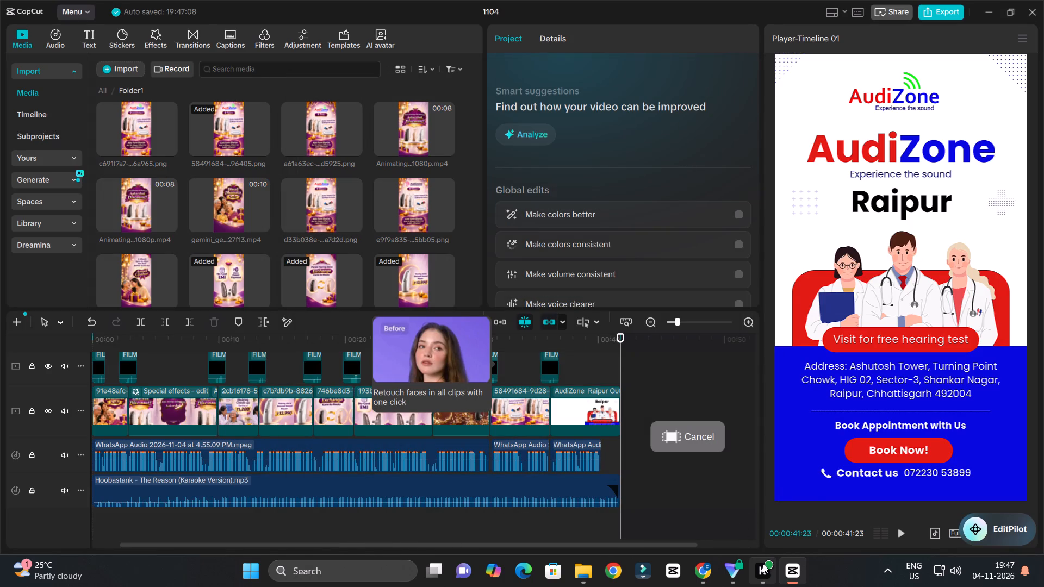